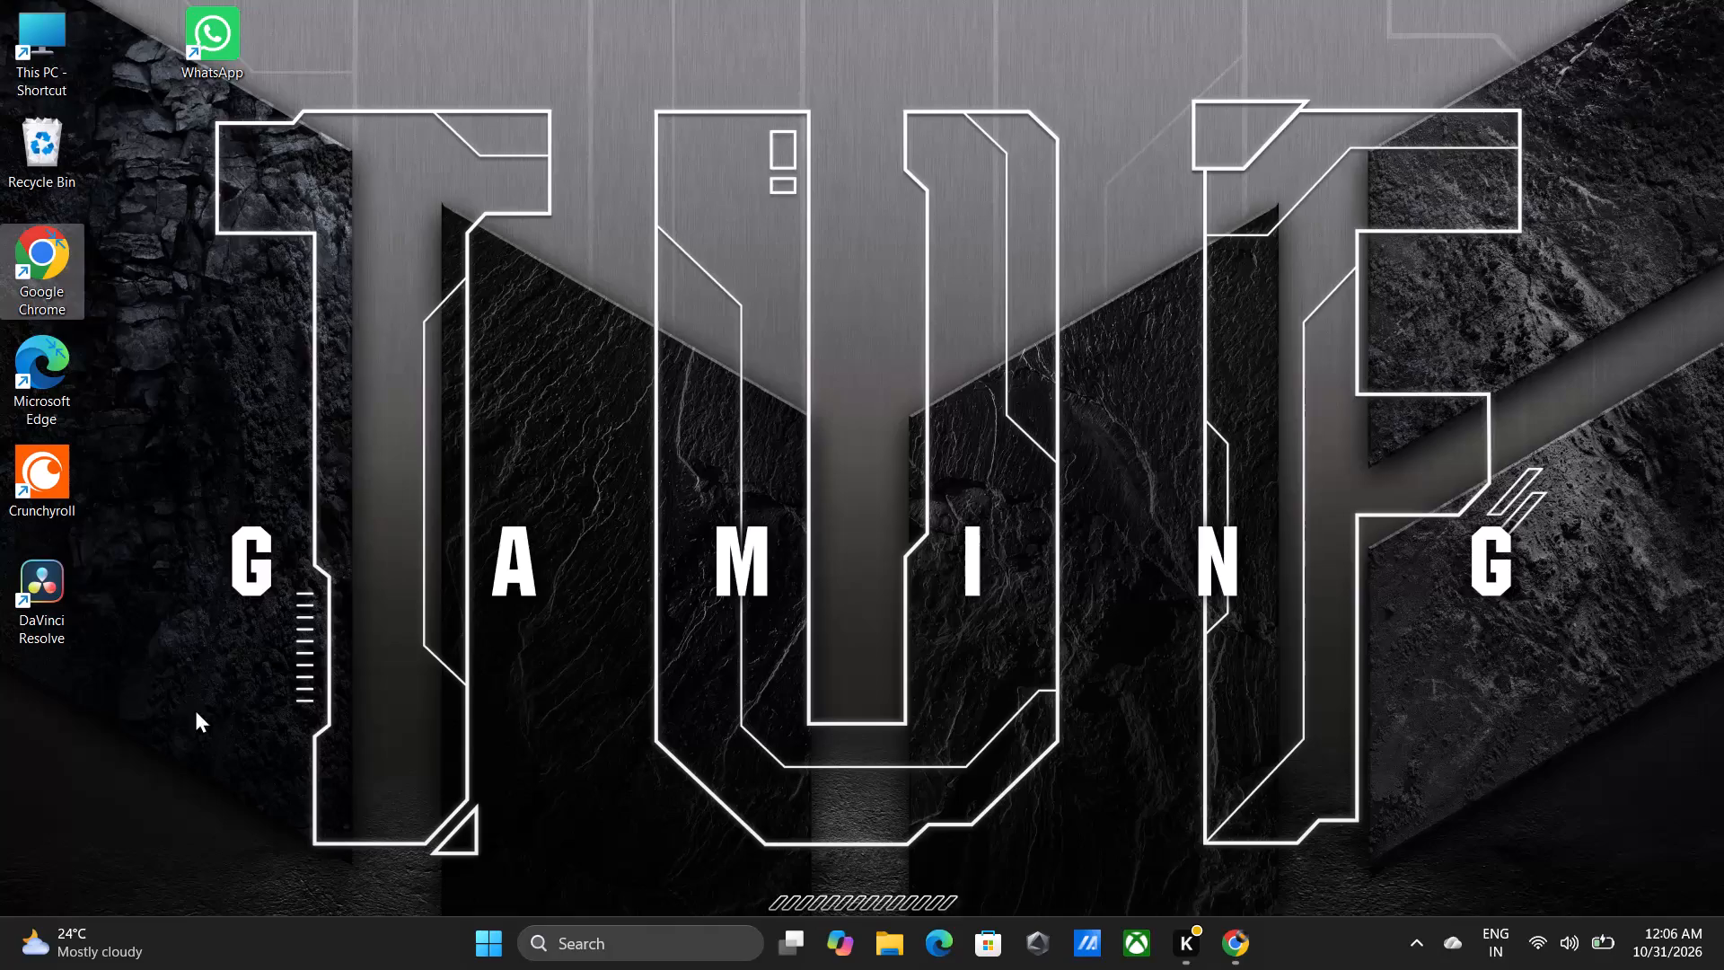
Launch DaVinci Resolve from the desktop.
double_click(39, 578)
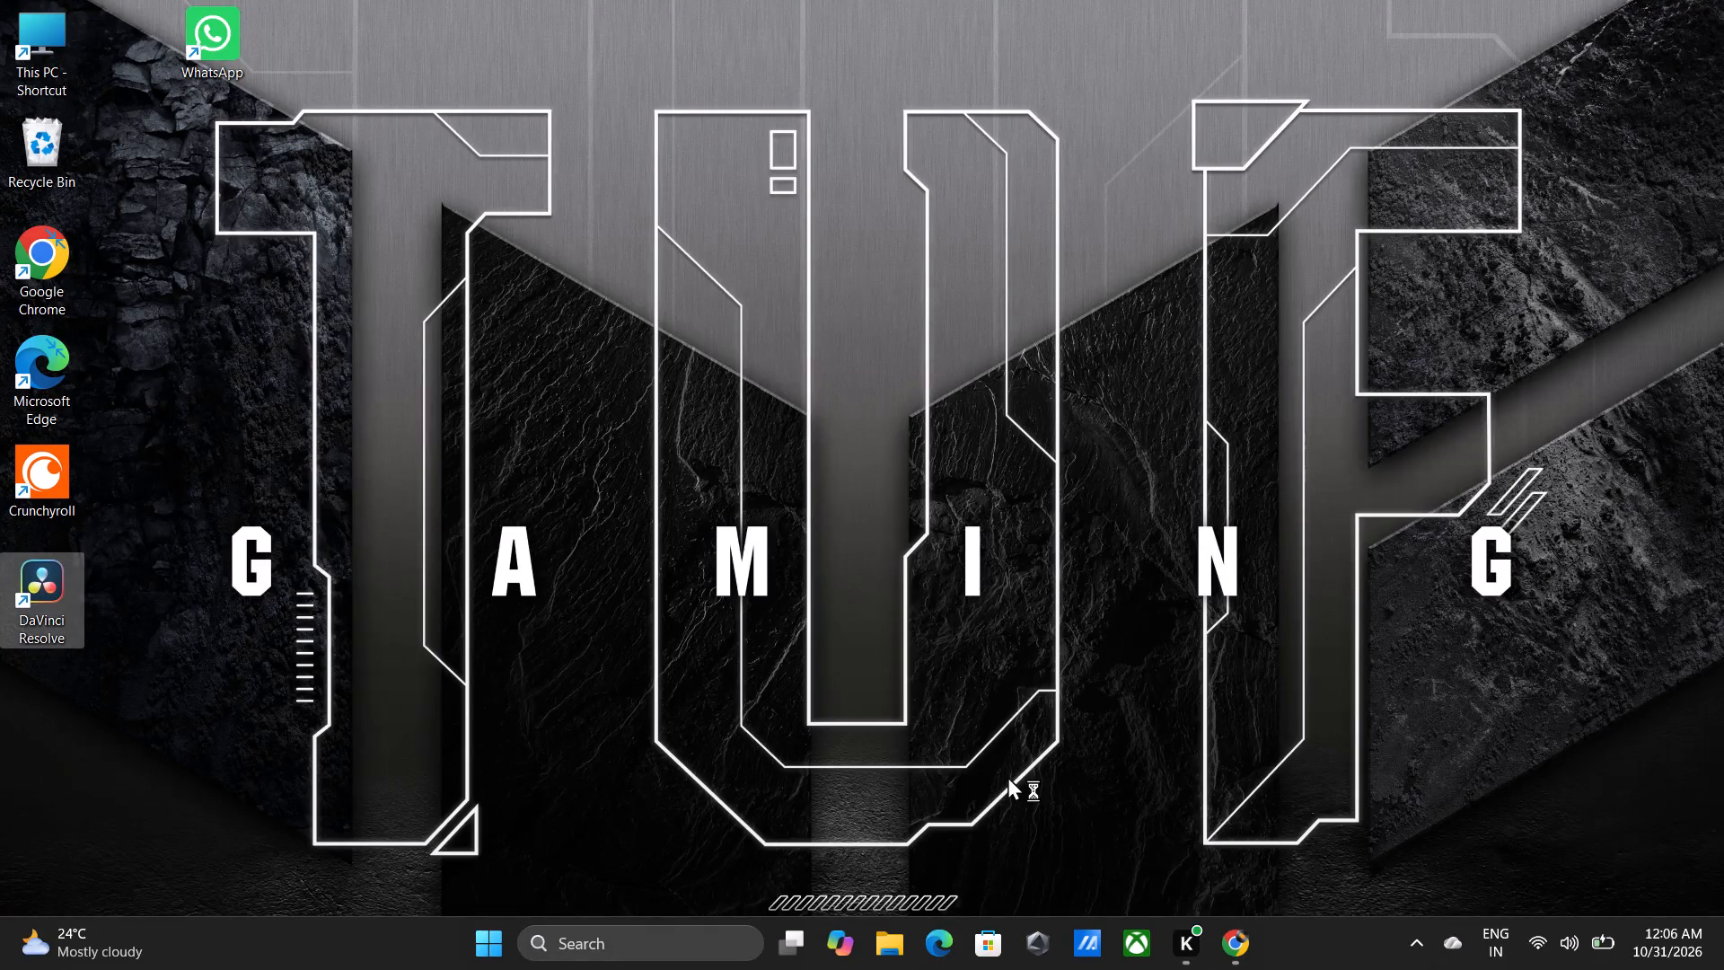
Switch to Google Chrome and start entering a search or web address beginning with "s" in the new tab.
left_click(1246, 951)
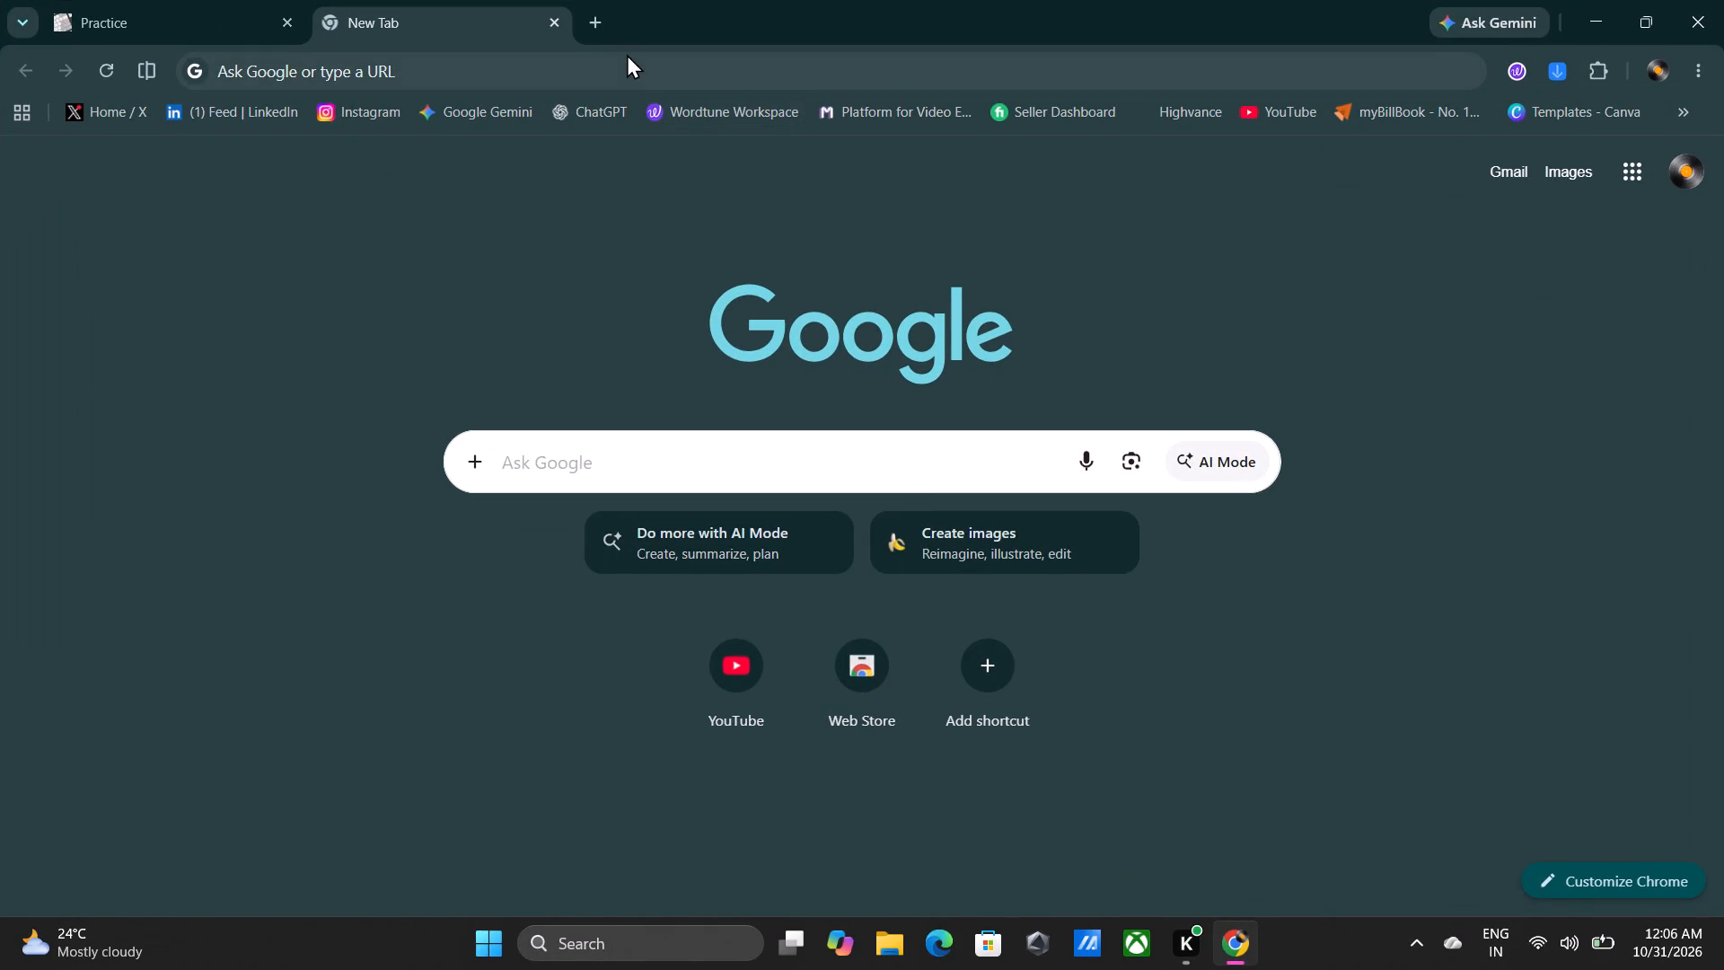
left_click(638, 72)
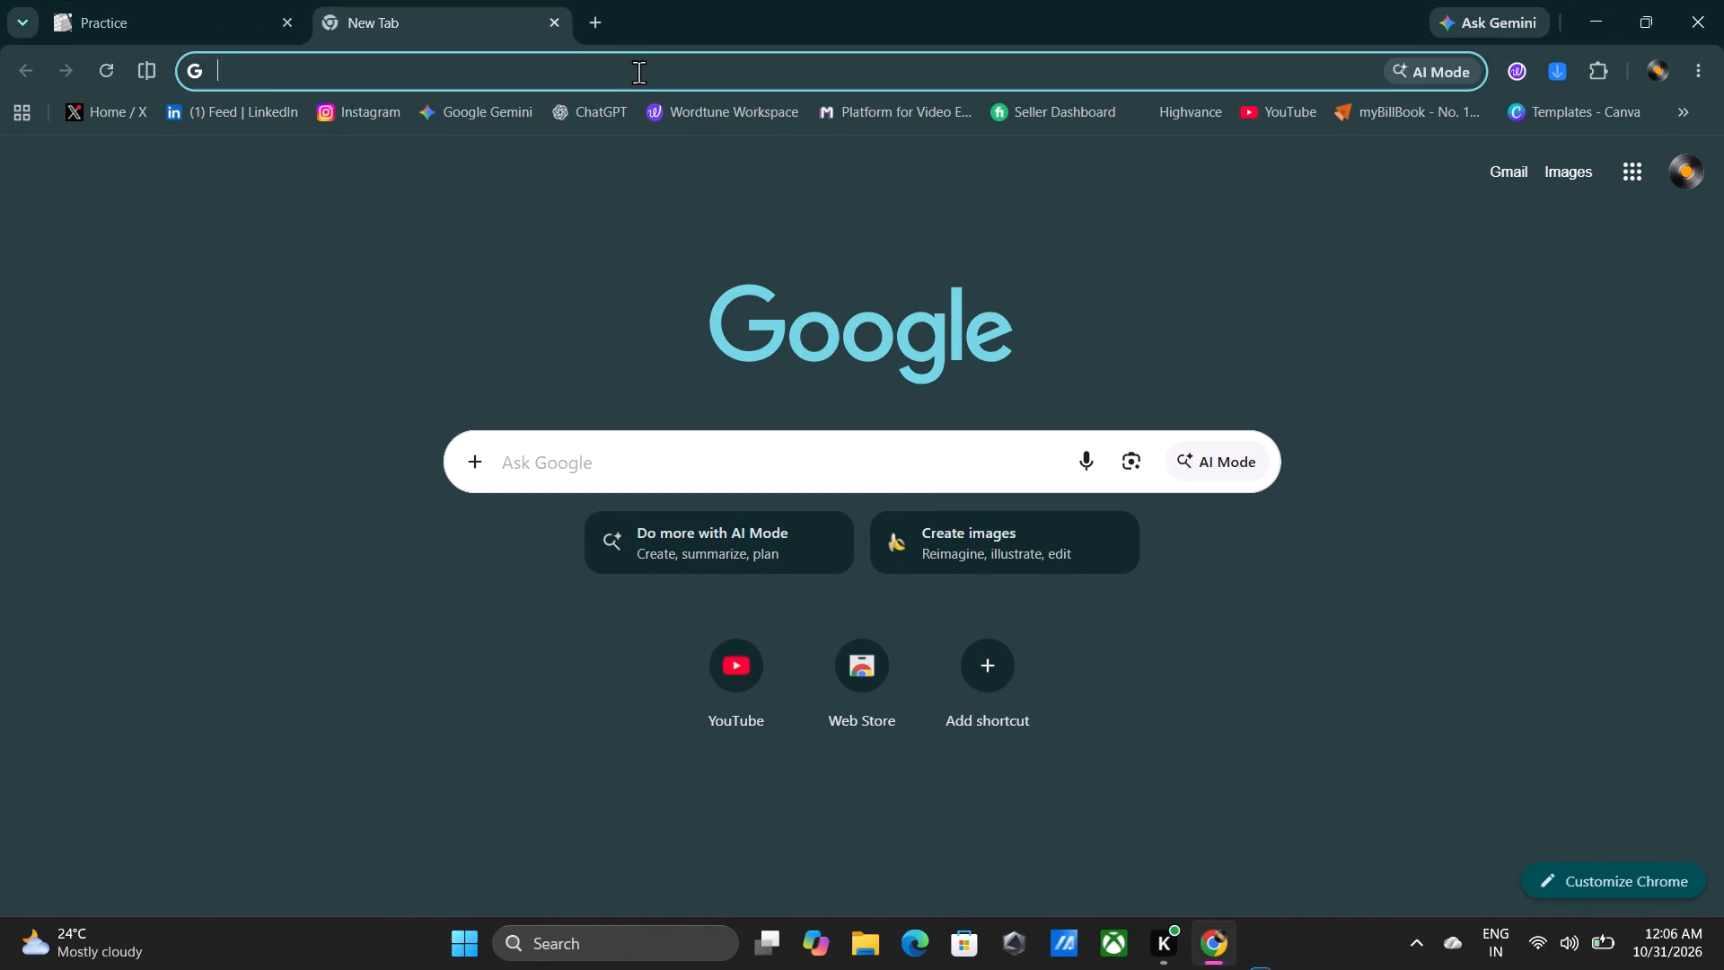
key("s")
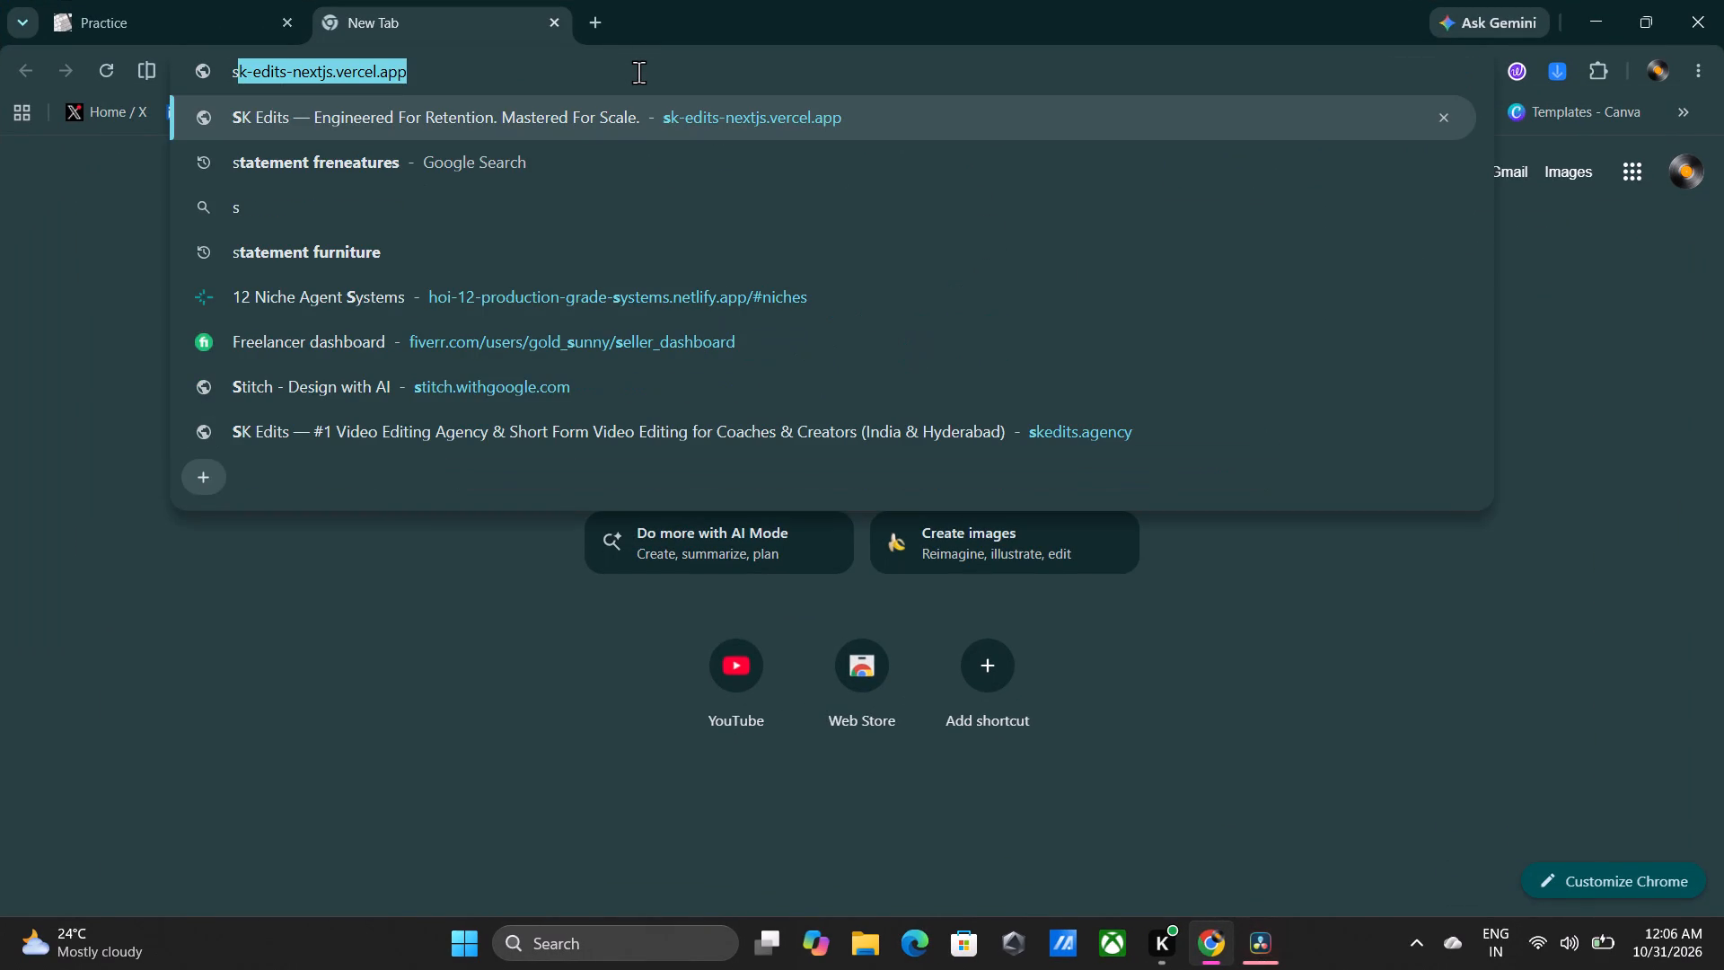
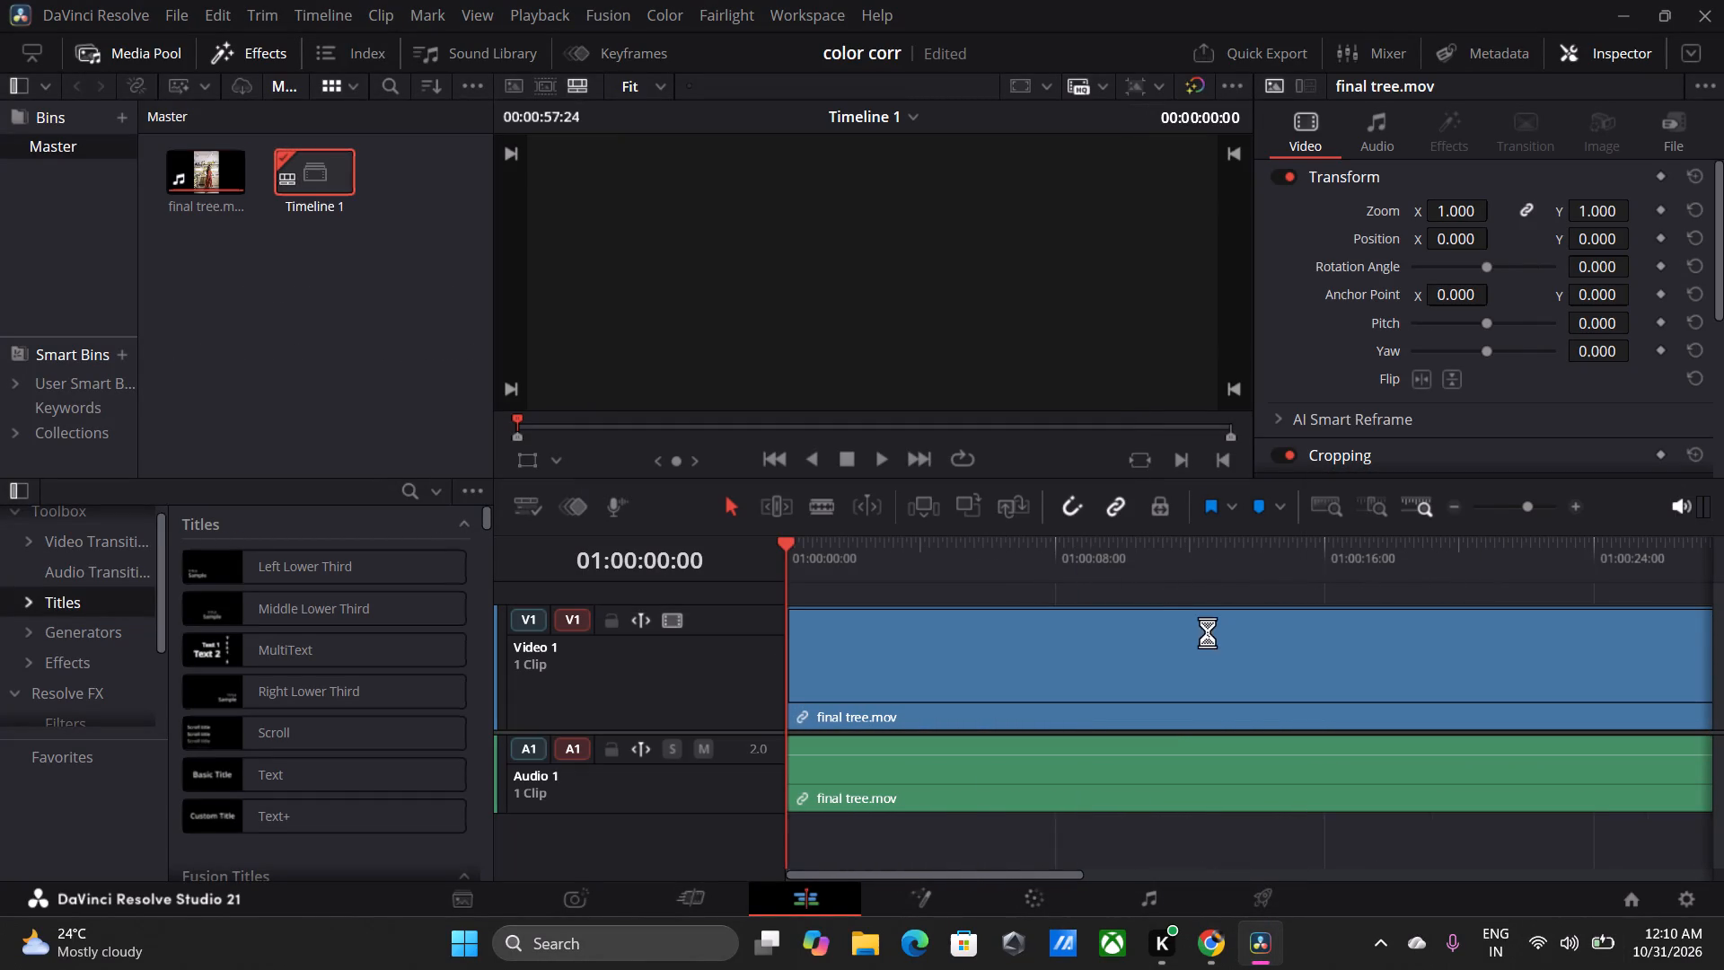
Switch the project's timeline to vertical resolution, 1080 x 1920 HD, and save the project settings.
left_click(987, 681)
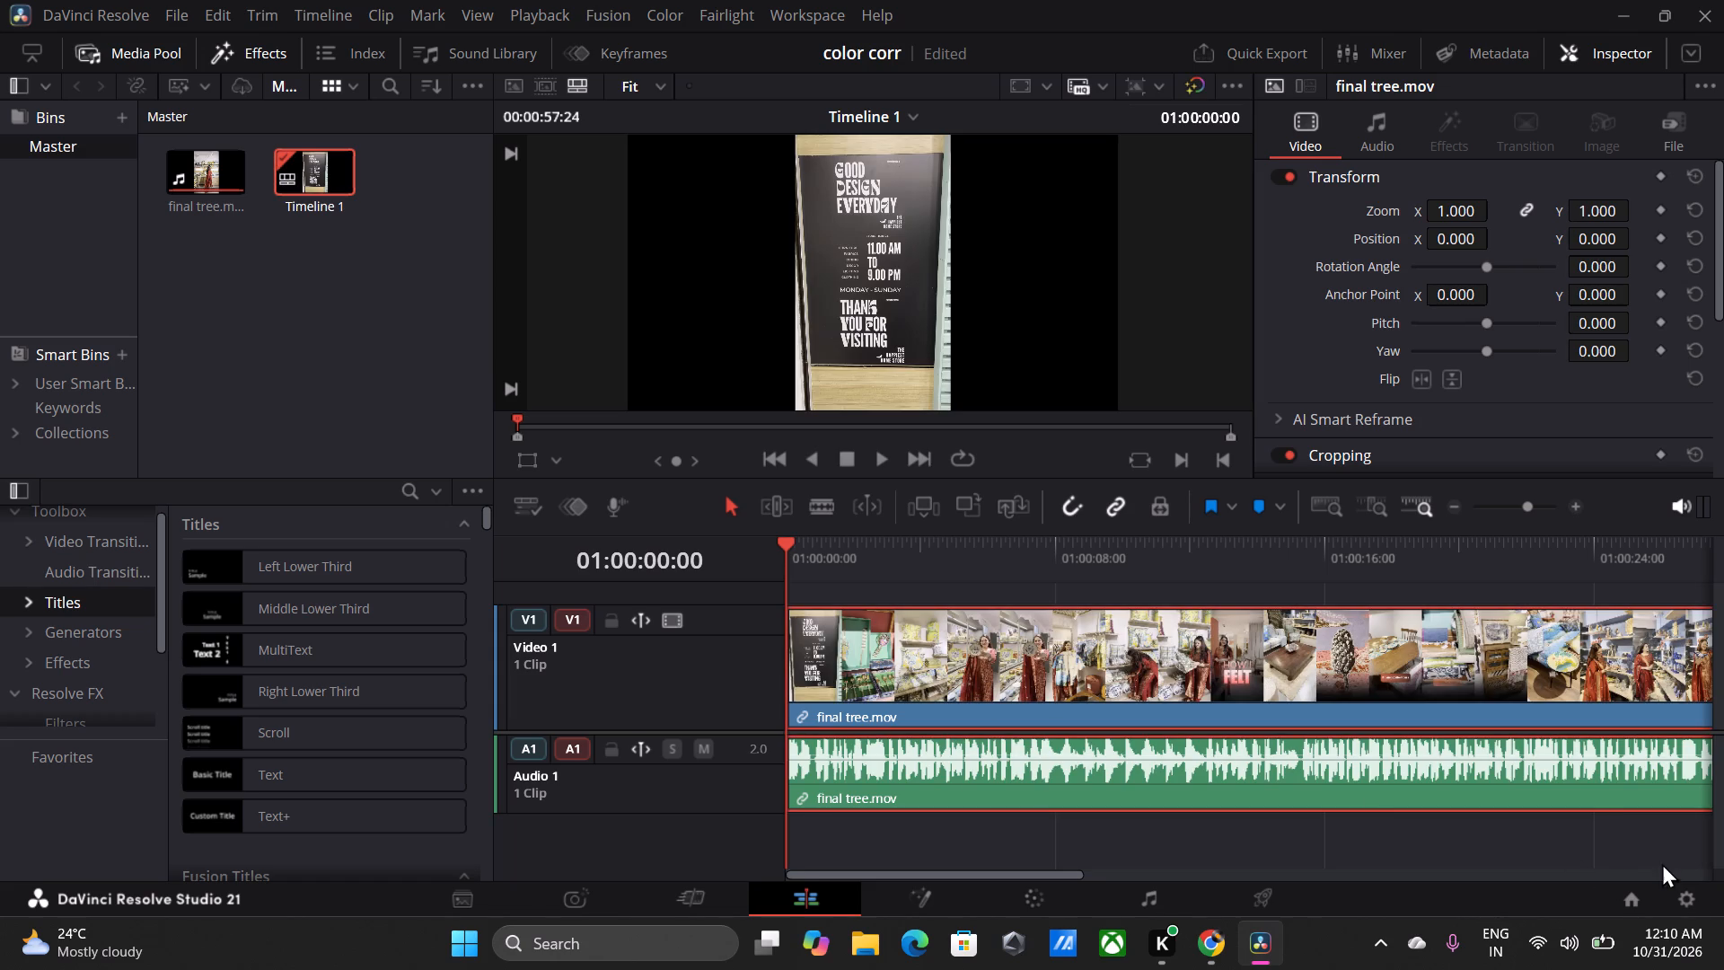
left_click(1681, 897)
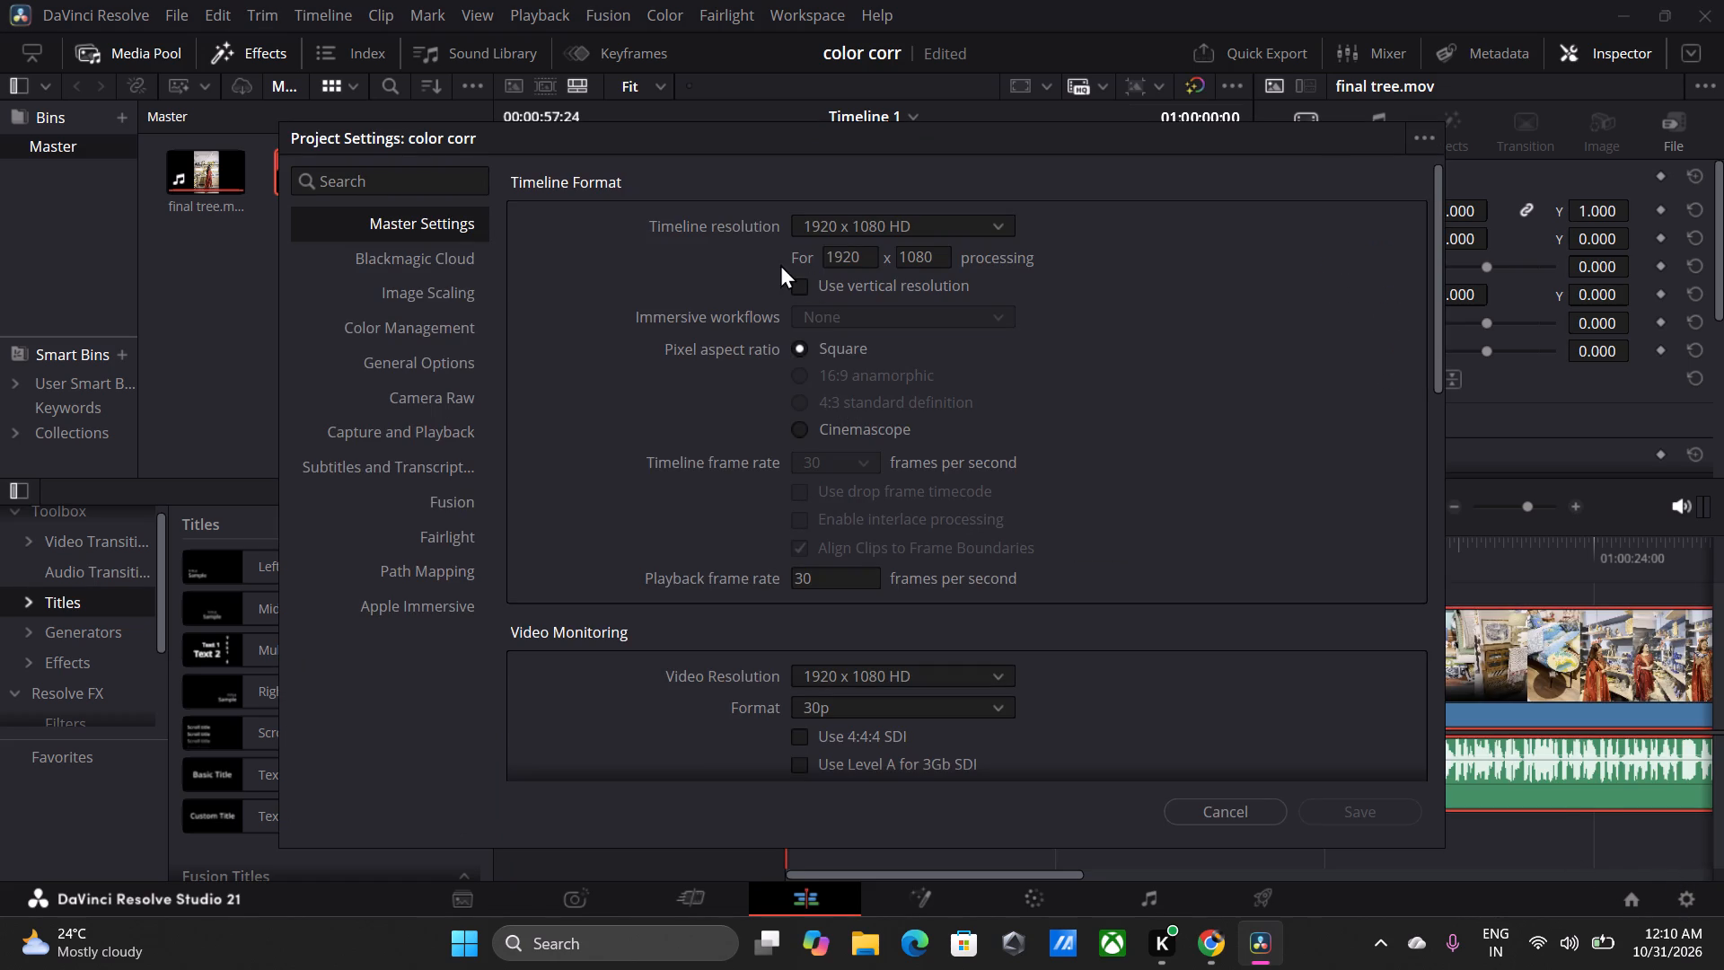
left_click(801, 286)
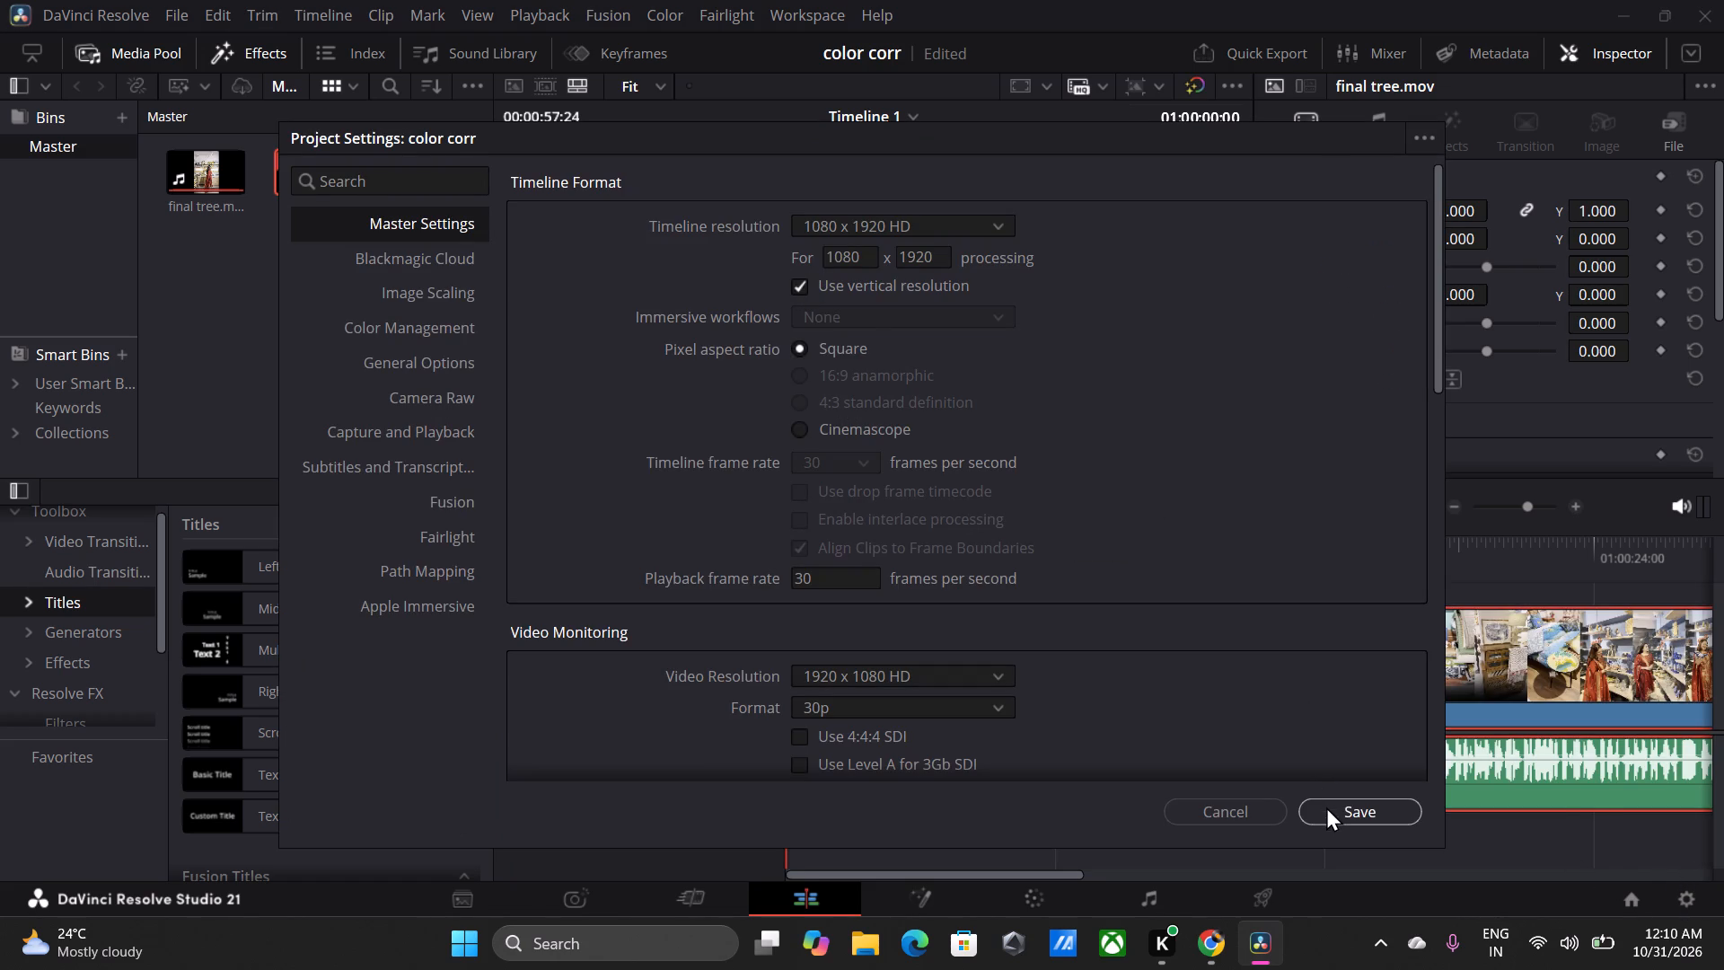
left_click(1326, 807)
Preview the opening seconds of the vertical timeline, inspect the picture up close, and fit the whole frame in the viewer.
scroll(1002, 323, "up", 2, "ctrl")
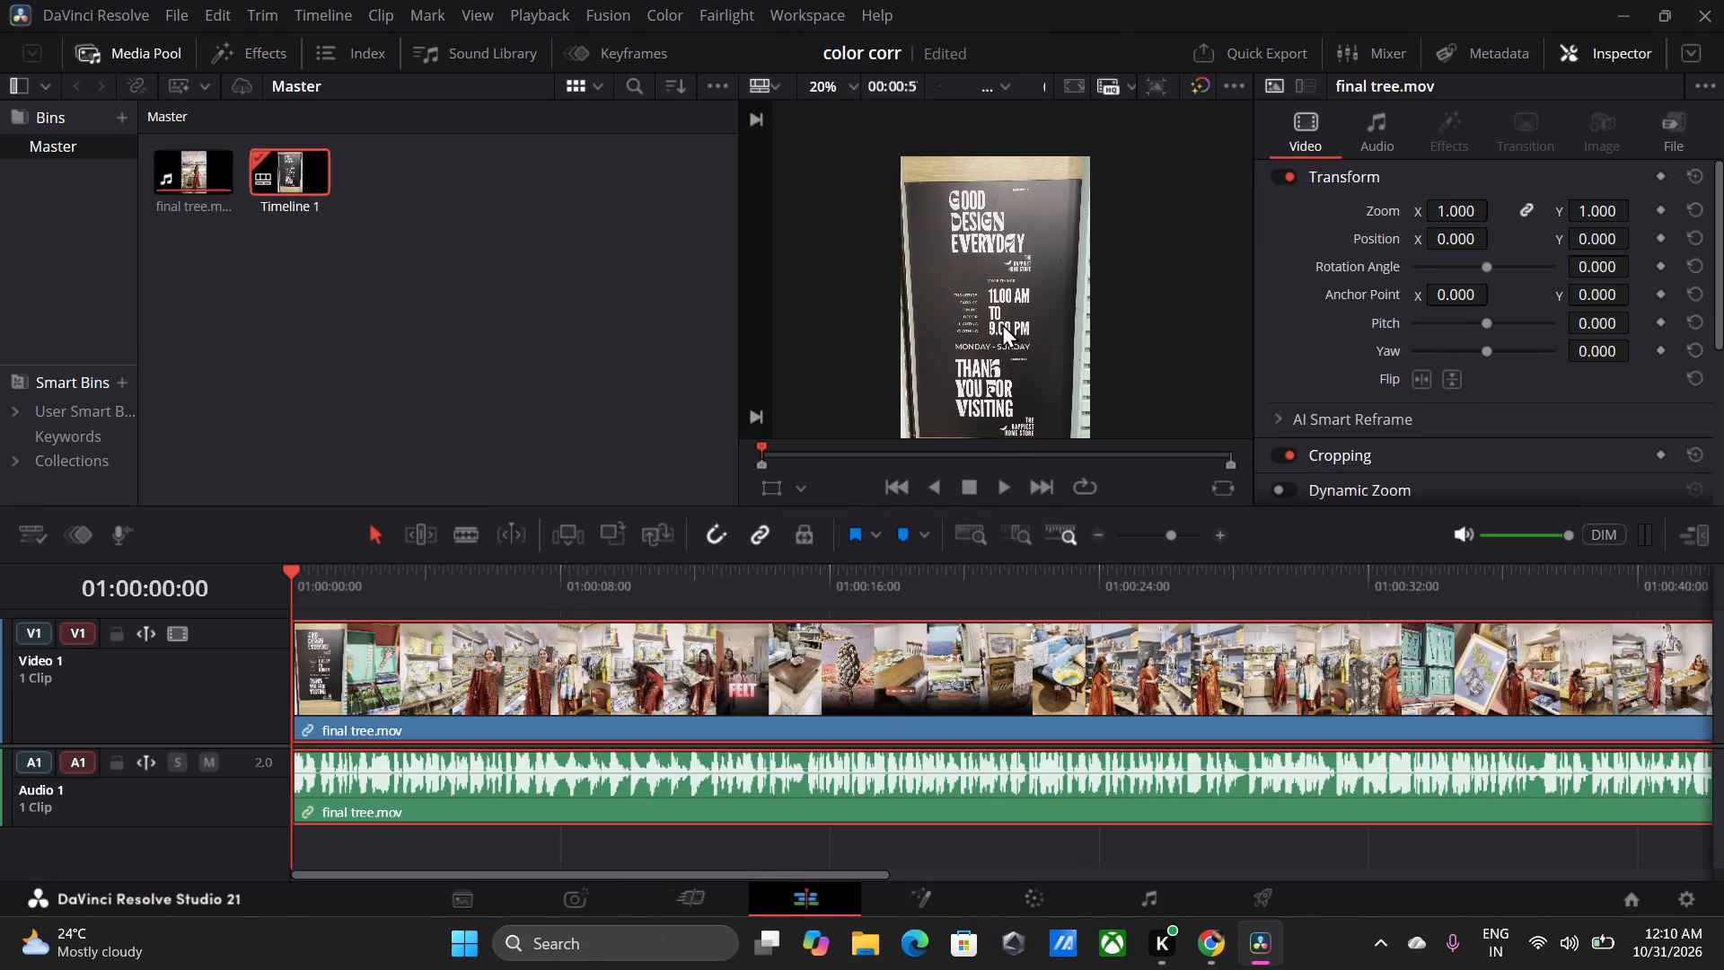
left_click(1002, 323)
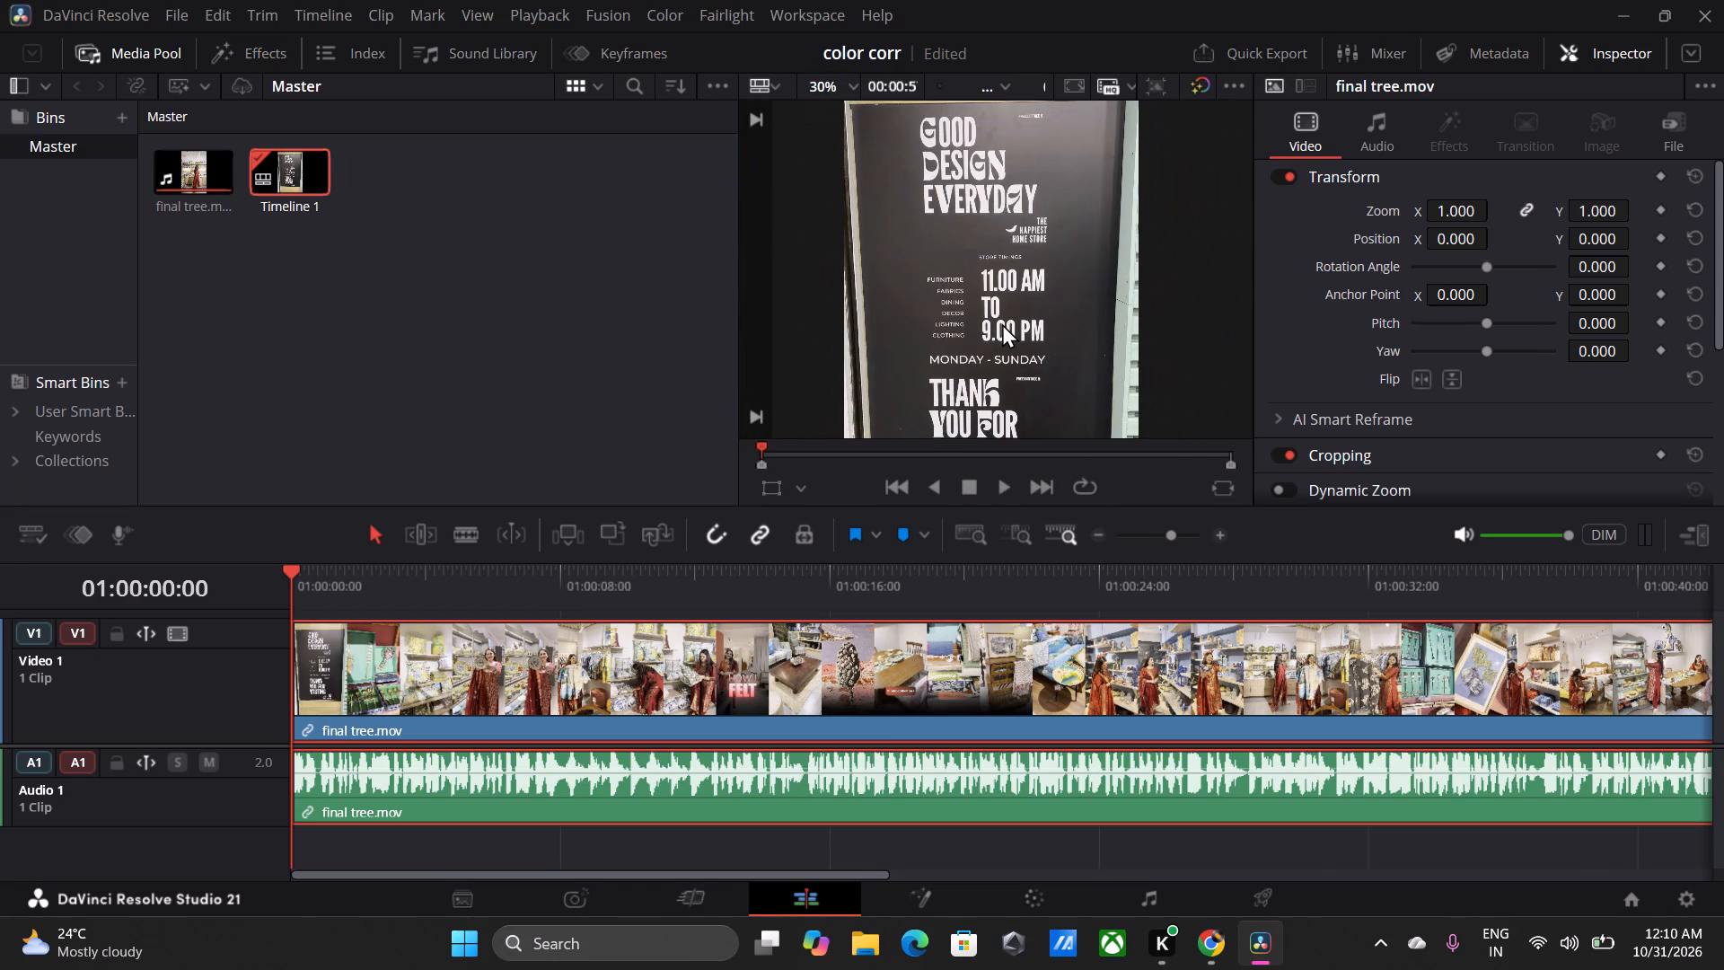
key("space")
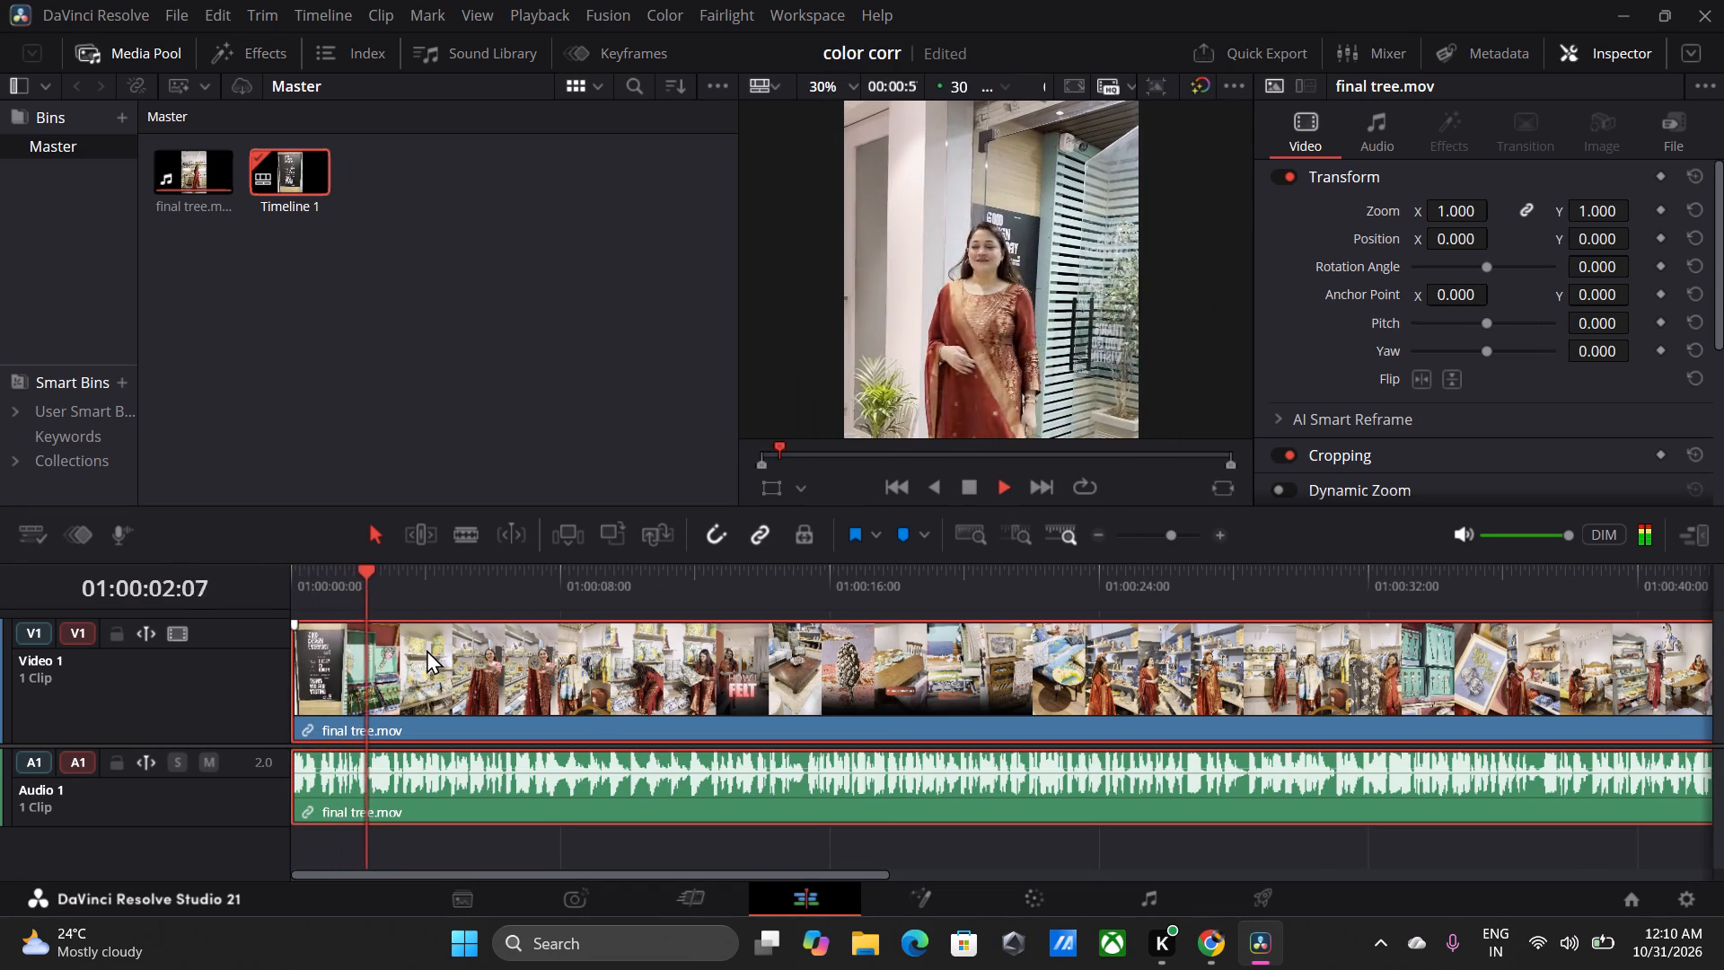
key("space")
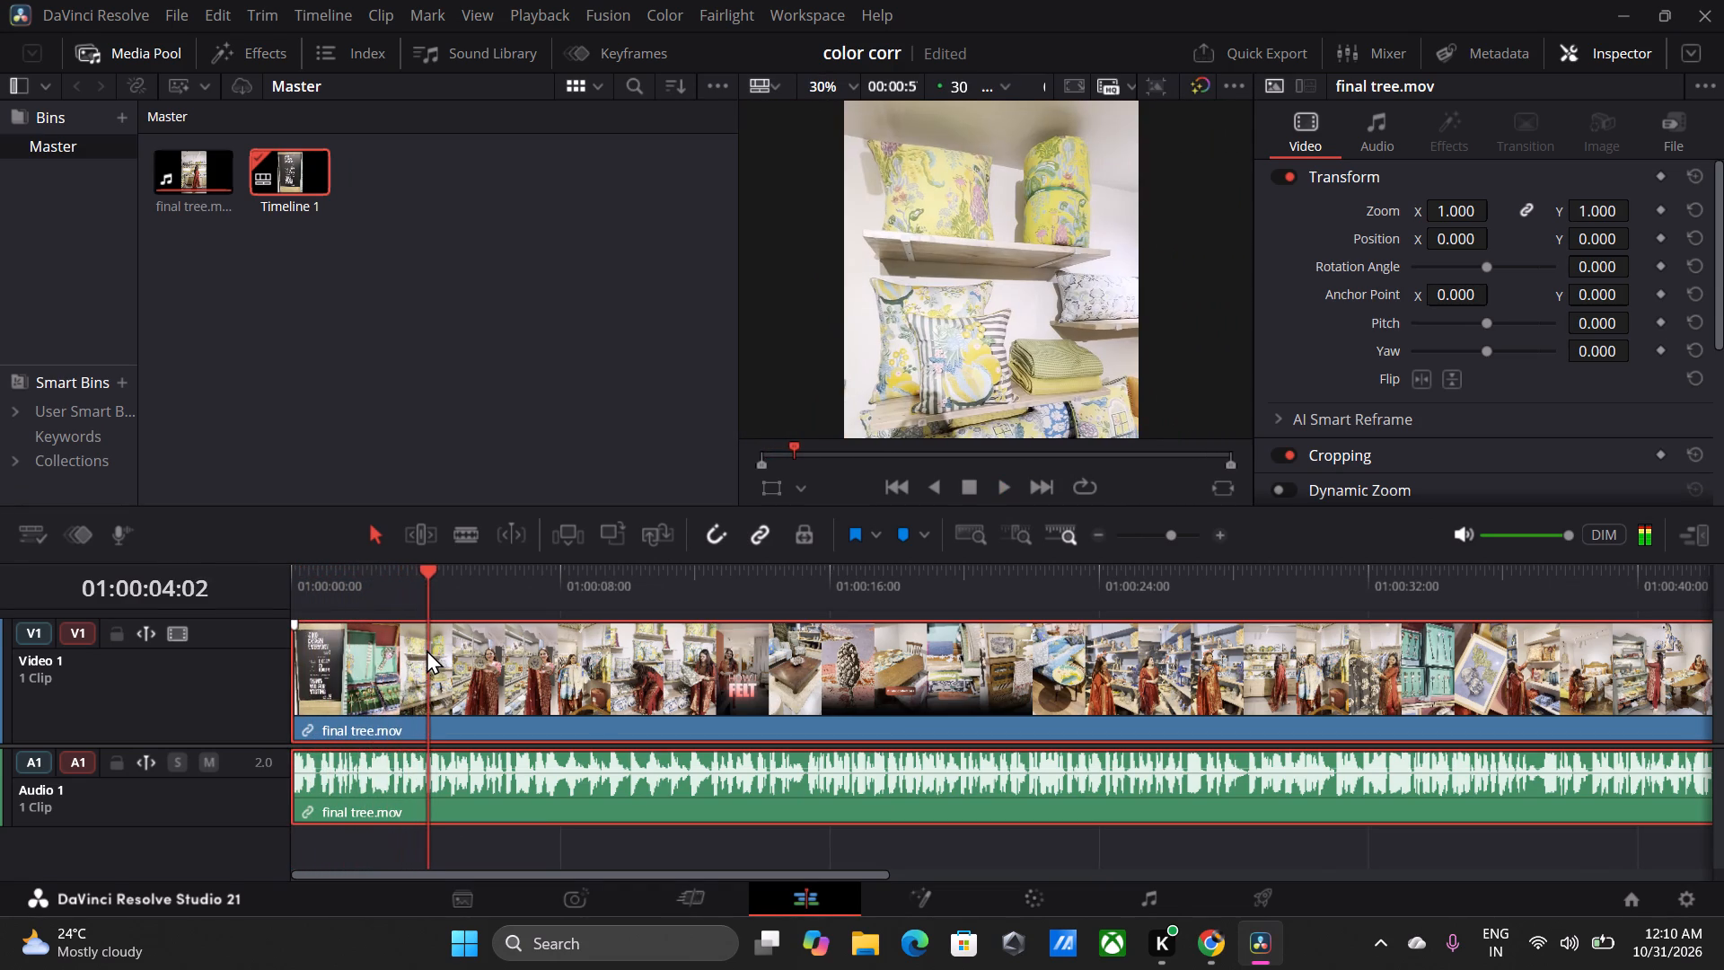
key("space")
key("space")
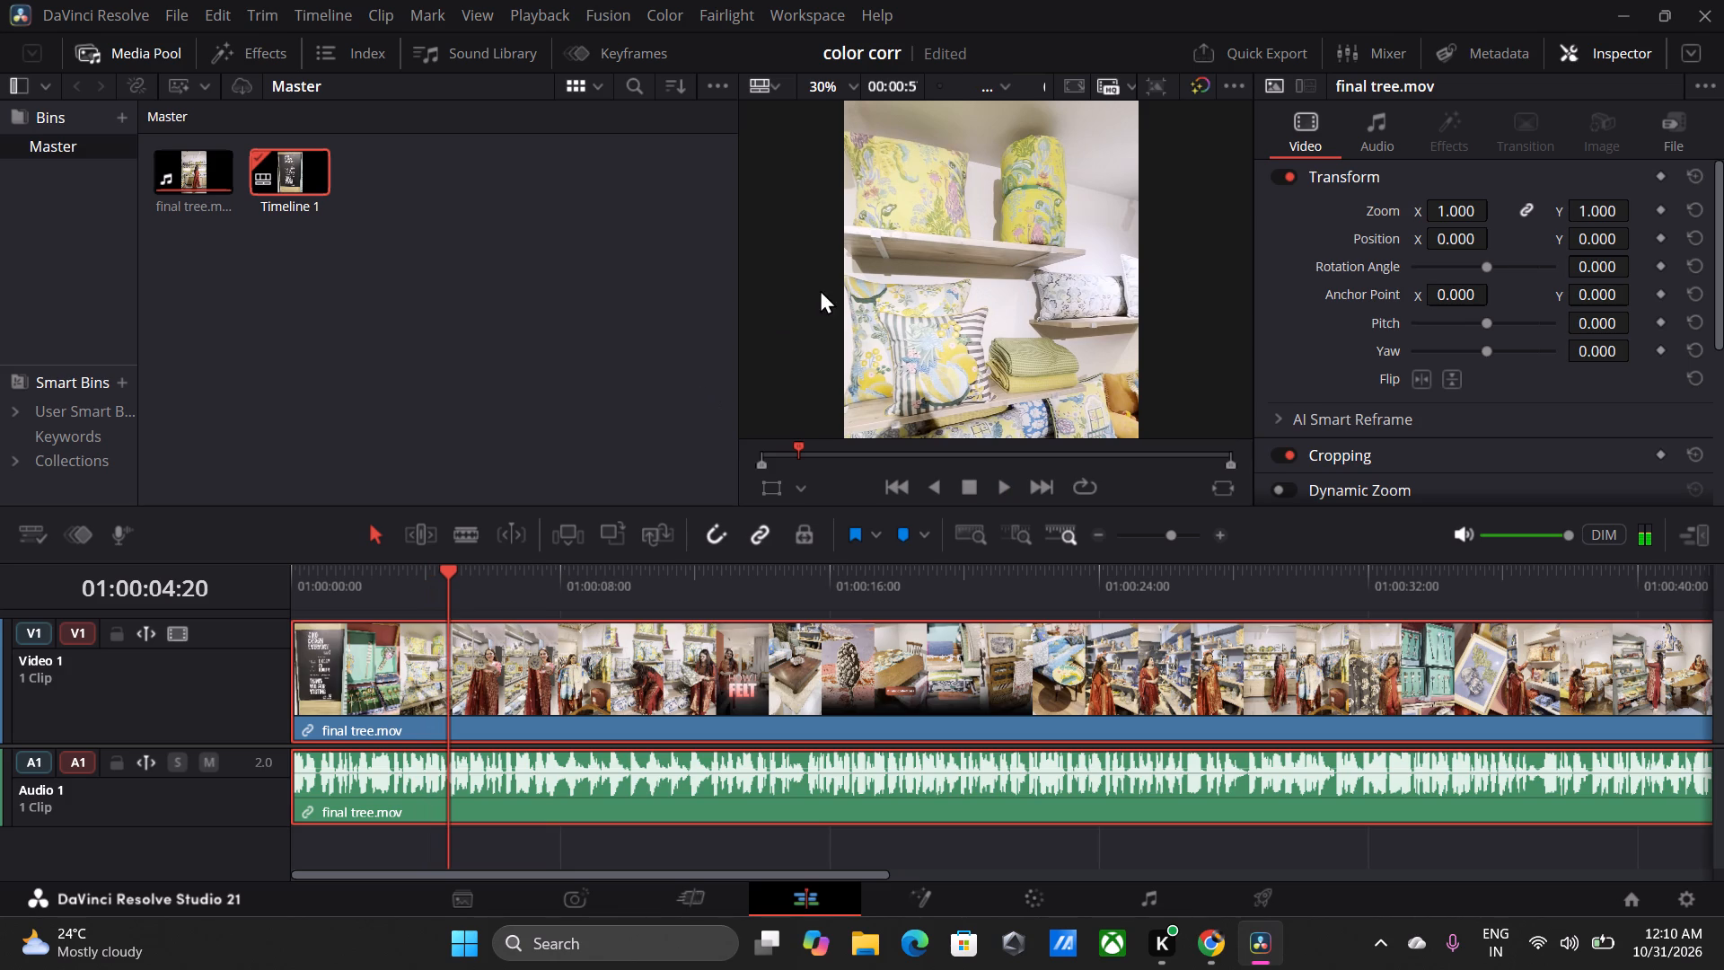
scroll(1128, 203, "down", 5, "ctrl")
scroll(1128, 203, "up", 2)
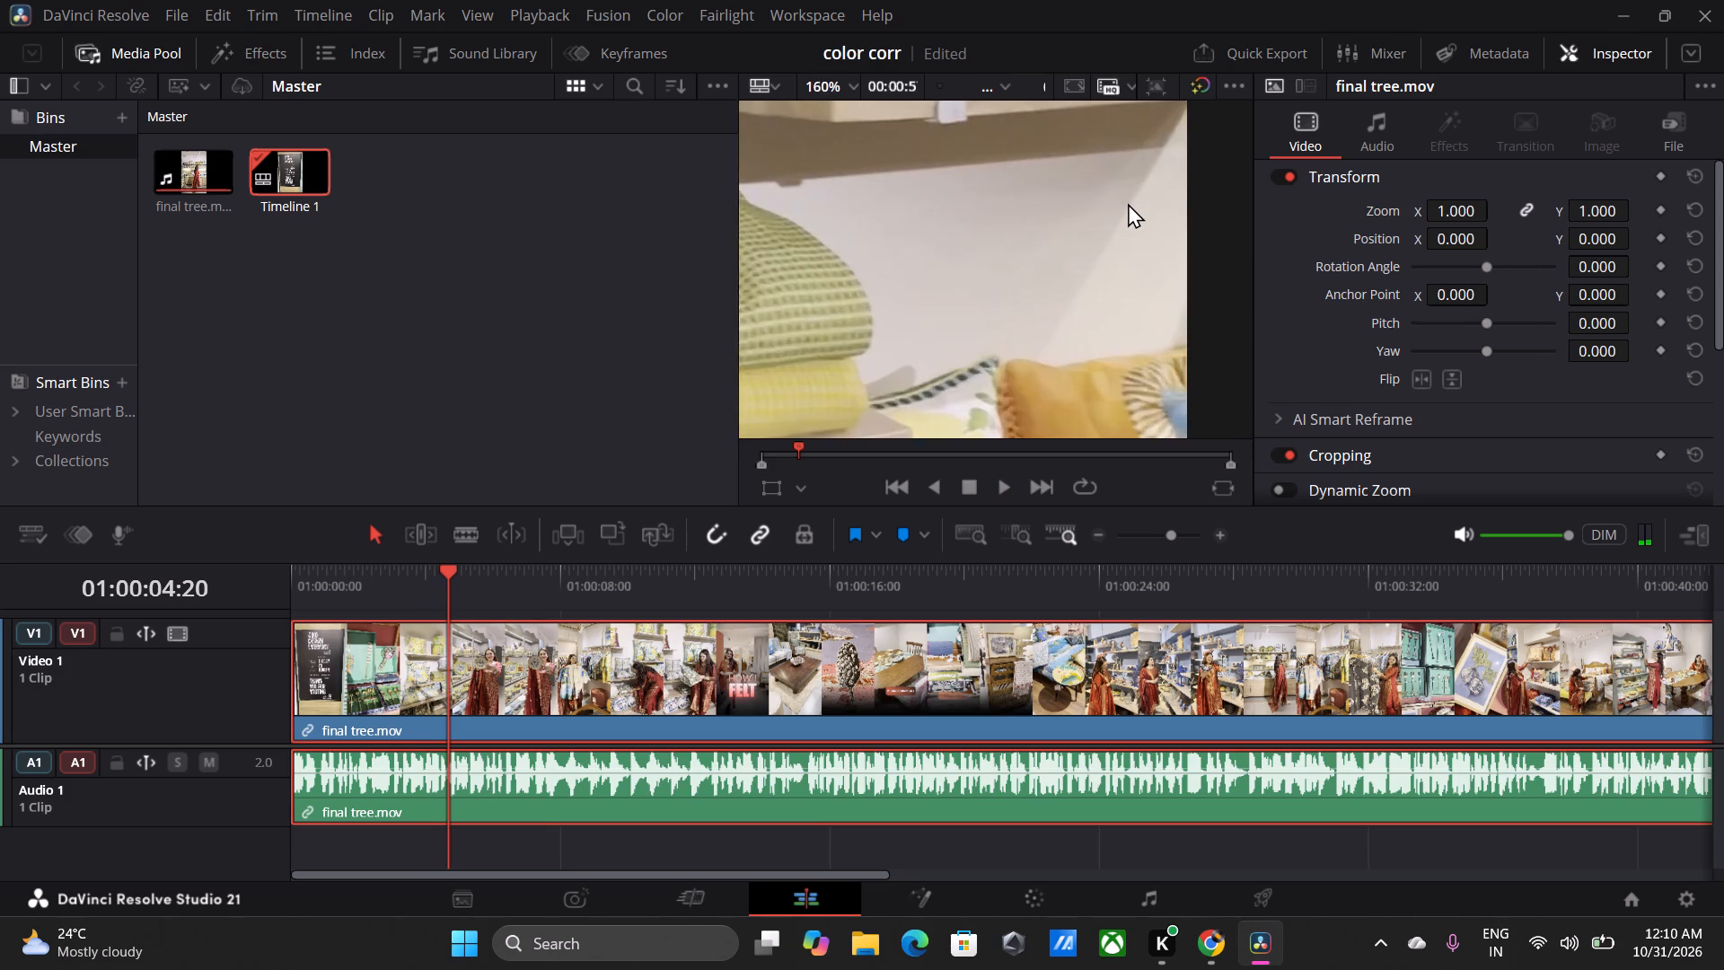
scroll(1128, 203, "down", 1)
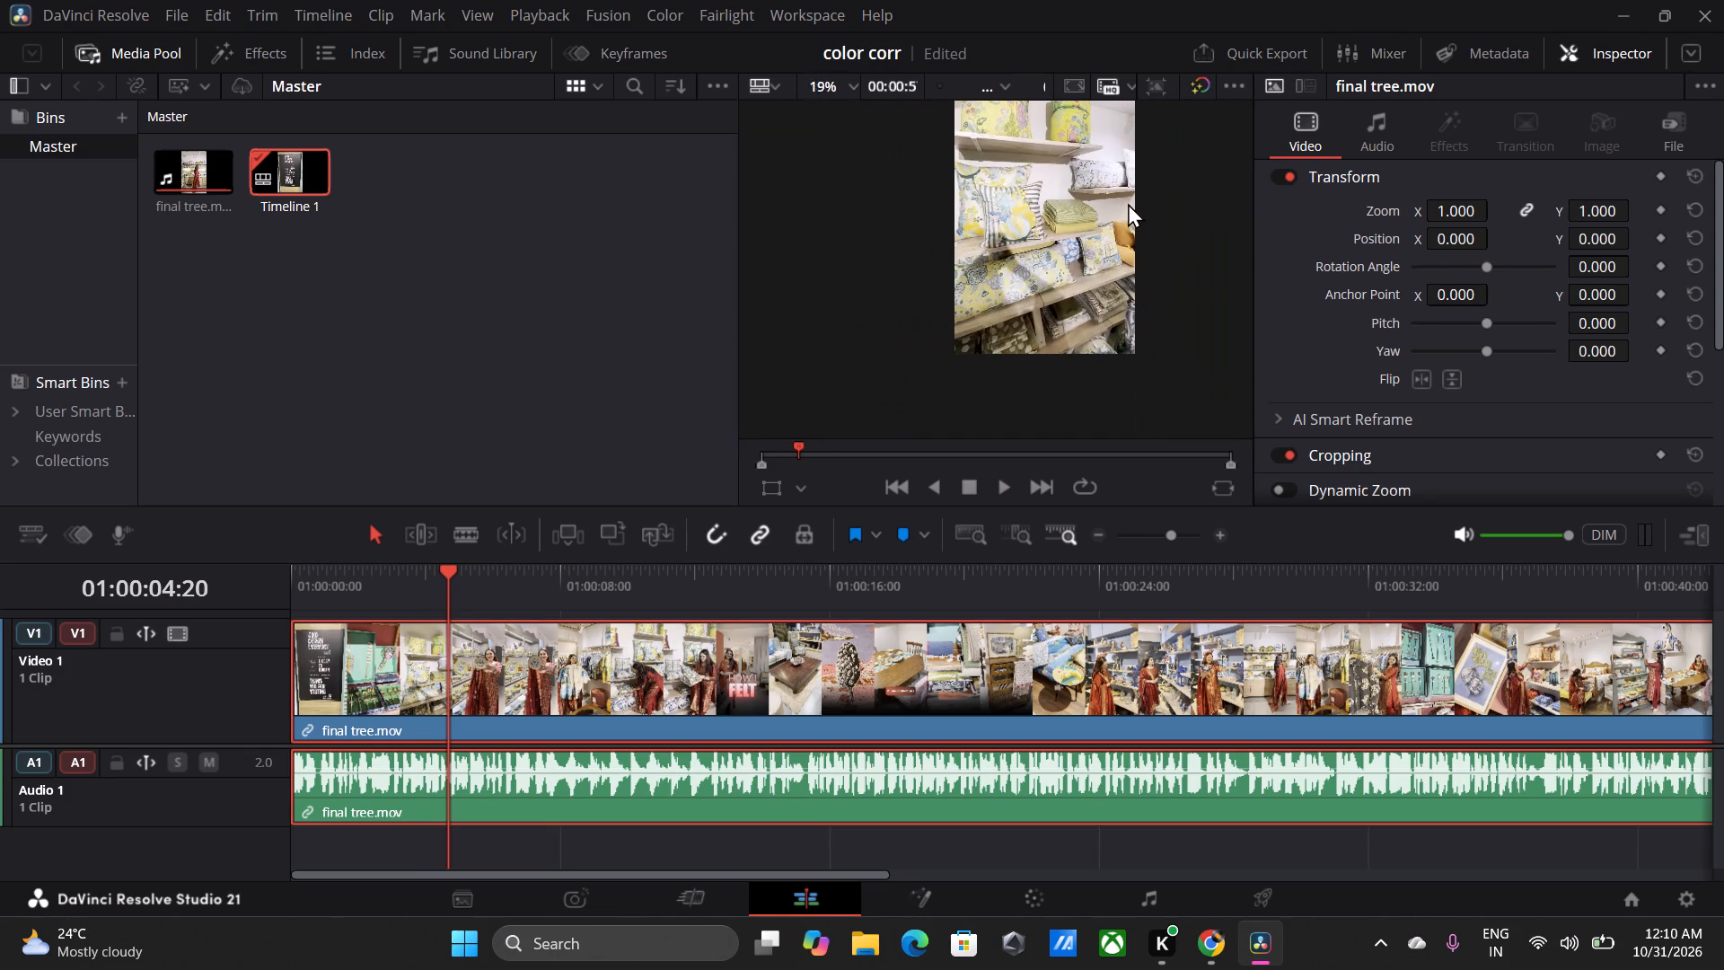
scroll(1128, 203, "down", 1)
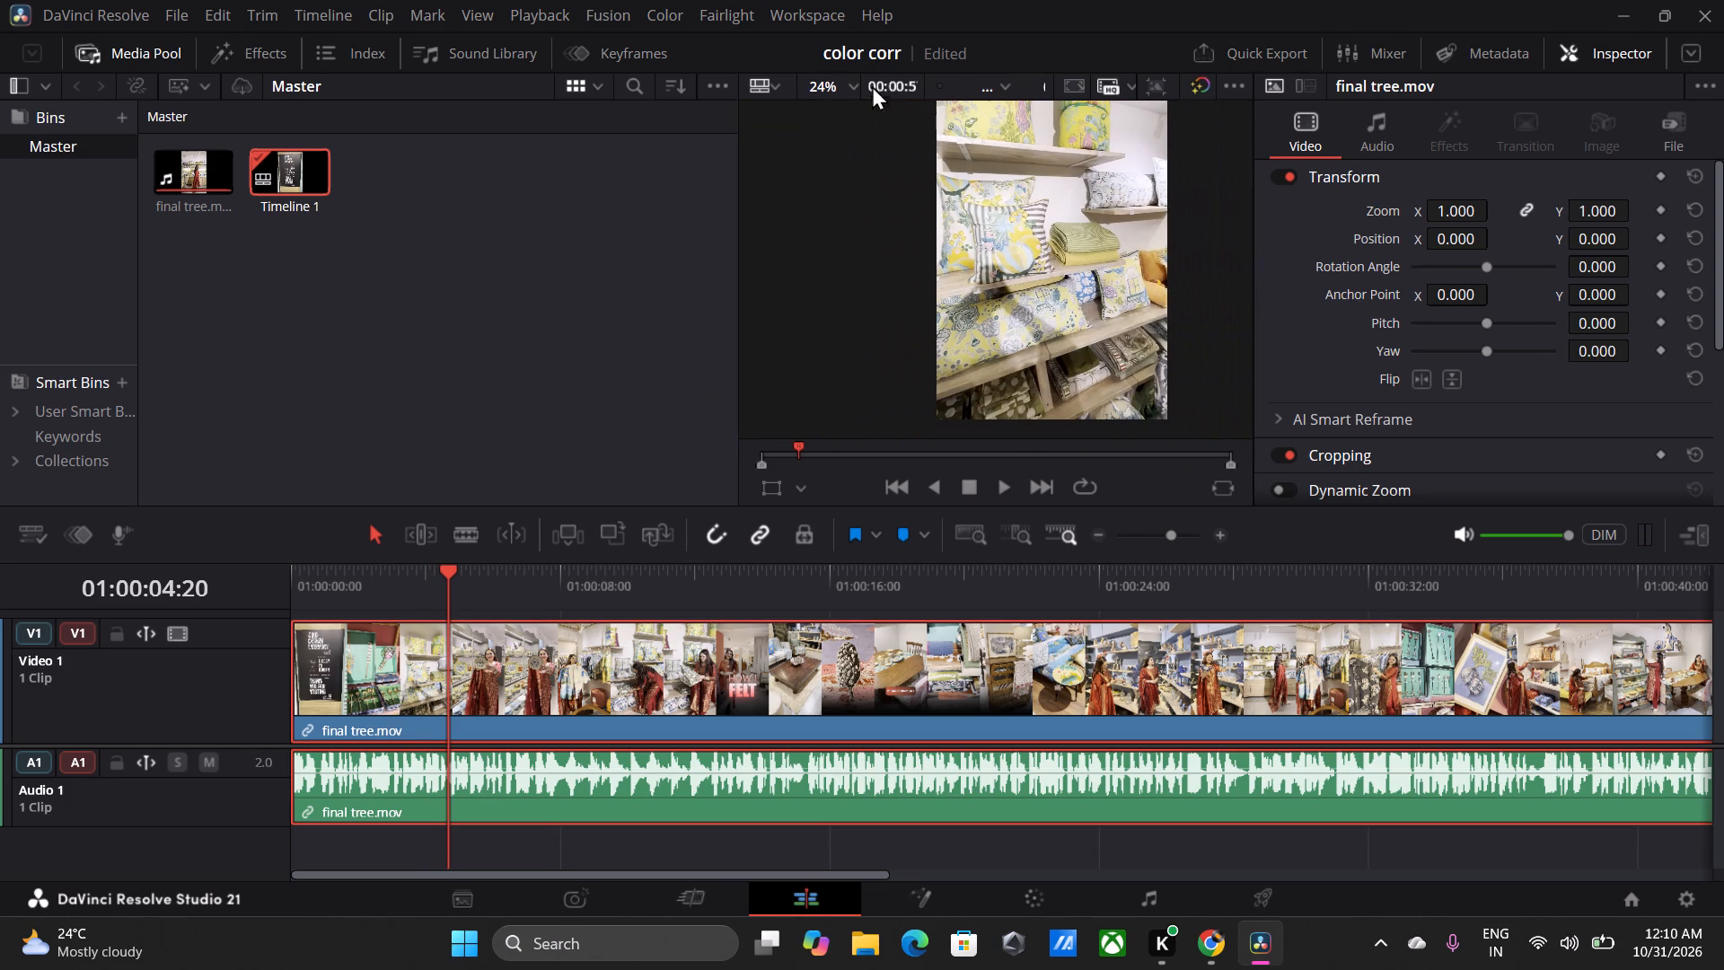
key("z")
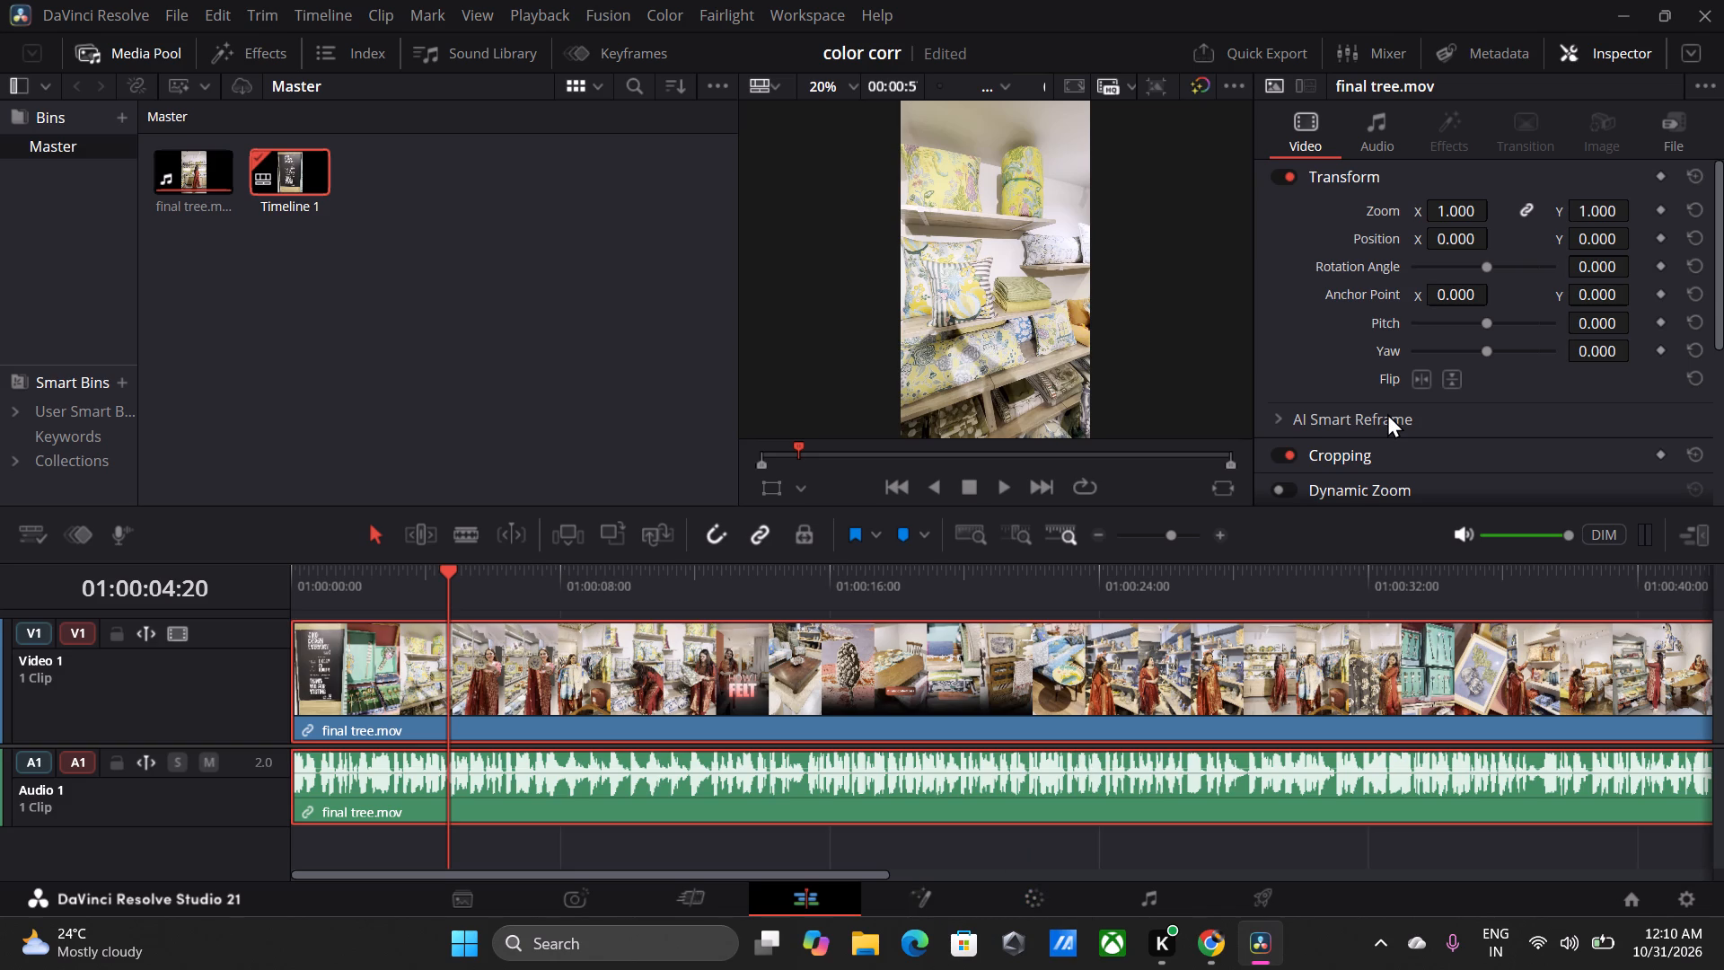
scroll(1387, 413, "down", 1)
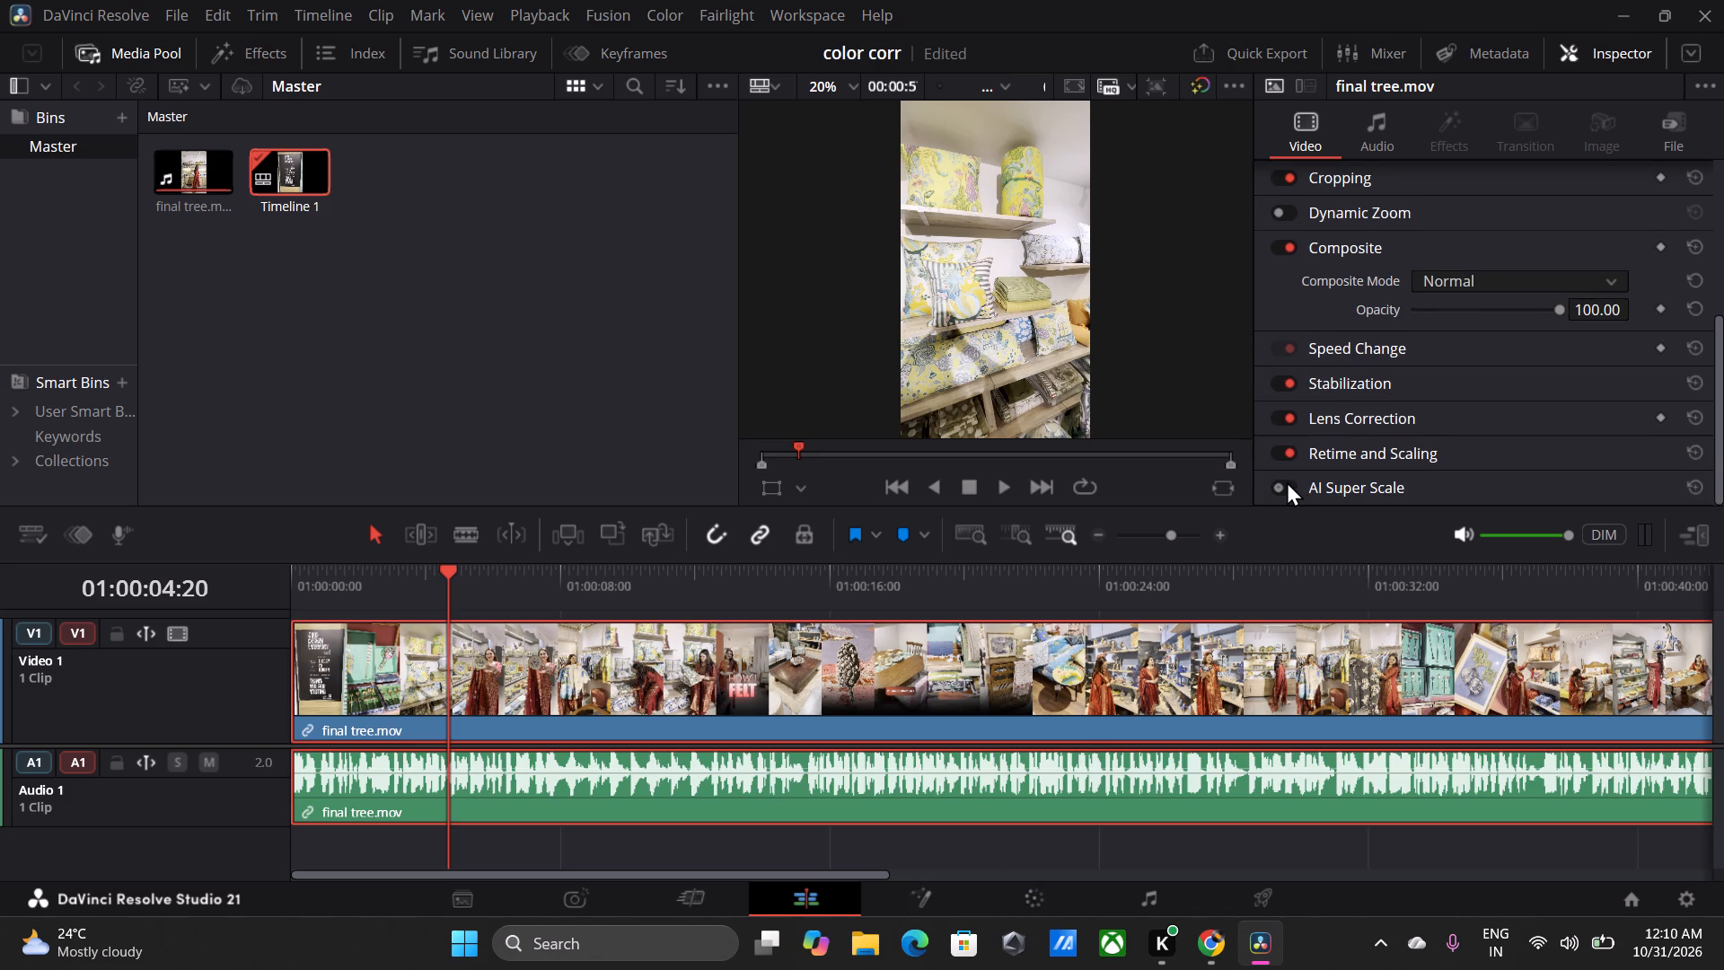
Switch to the Color page to grade the final tree.mov clip.
left_click(1046, 897)
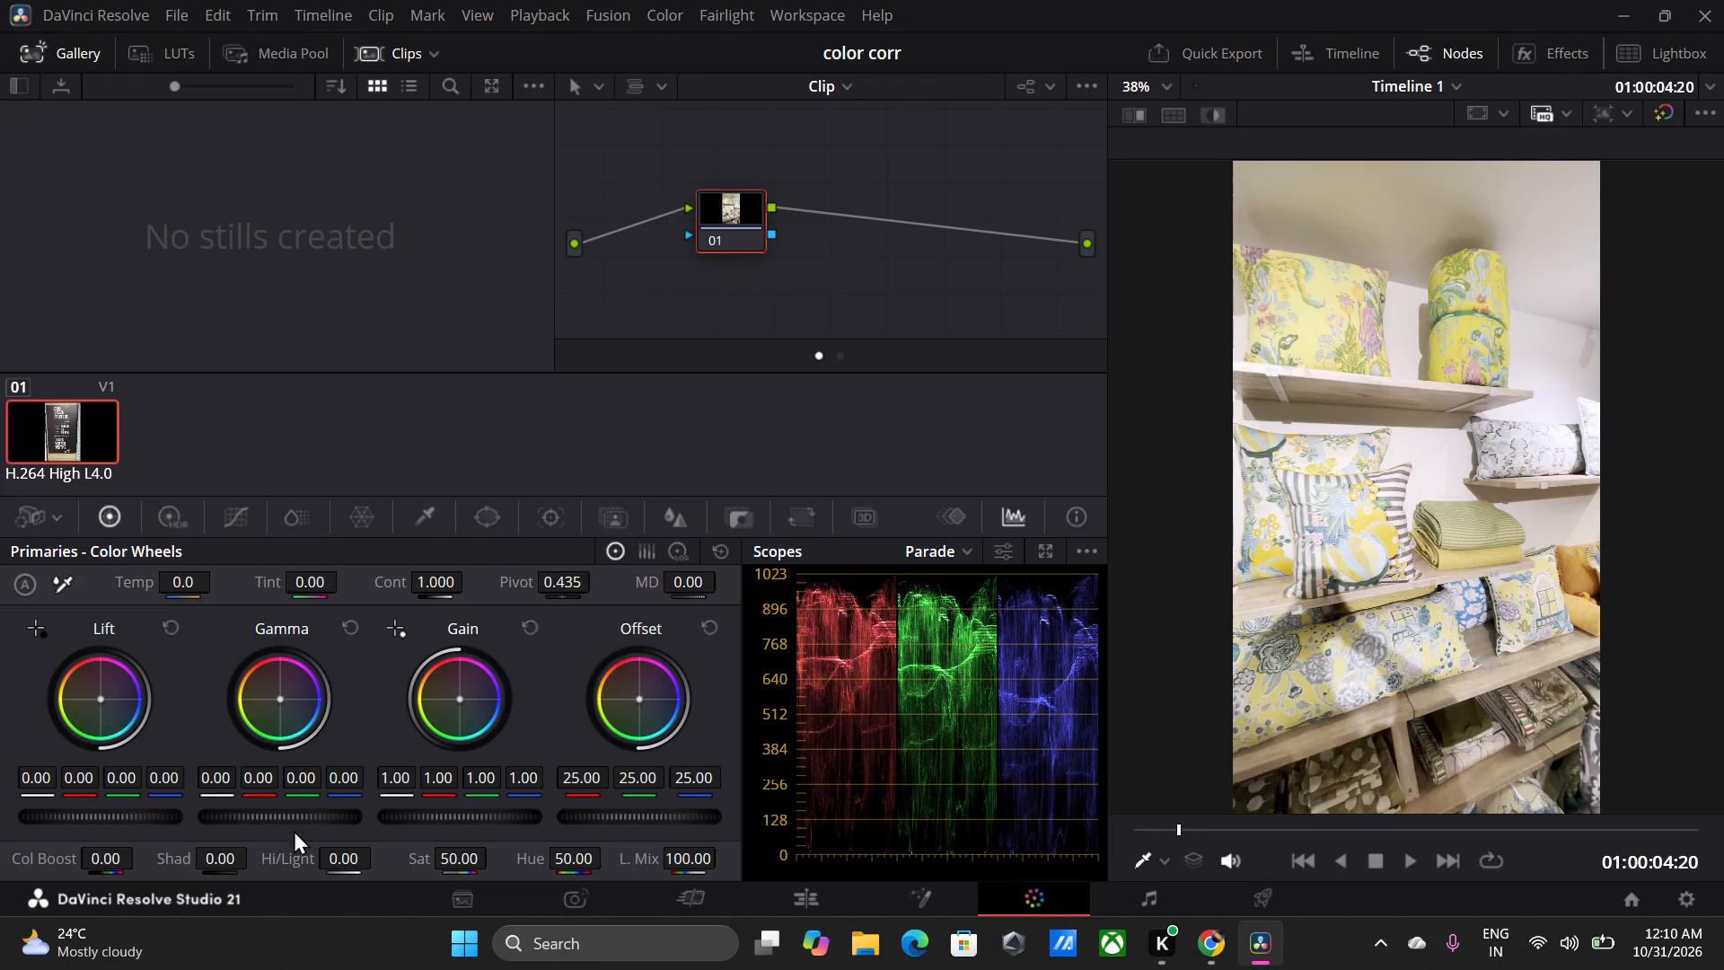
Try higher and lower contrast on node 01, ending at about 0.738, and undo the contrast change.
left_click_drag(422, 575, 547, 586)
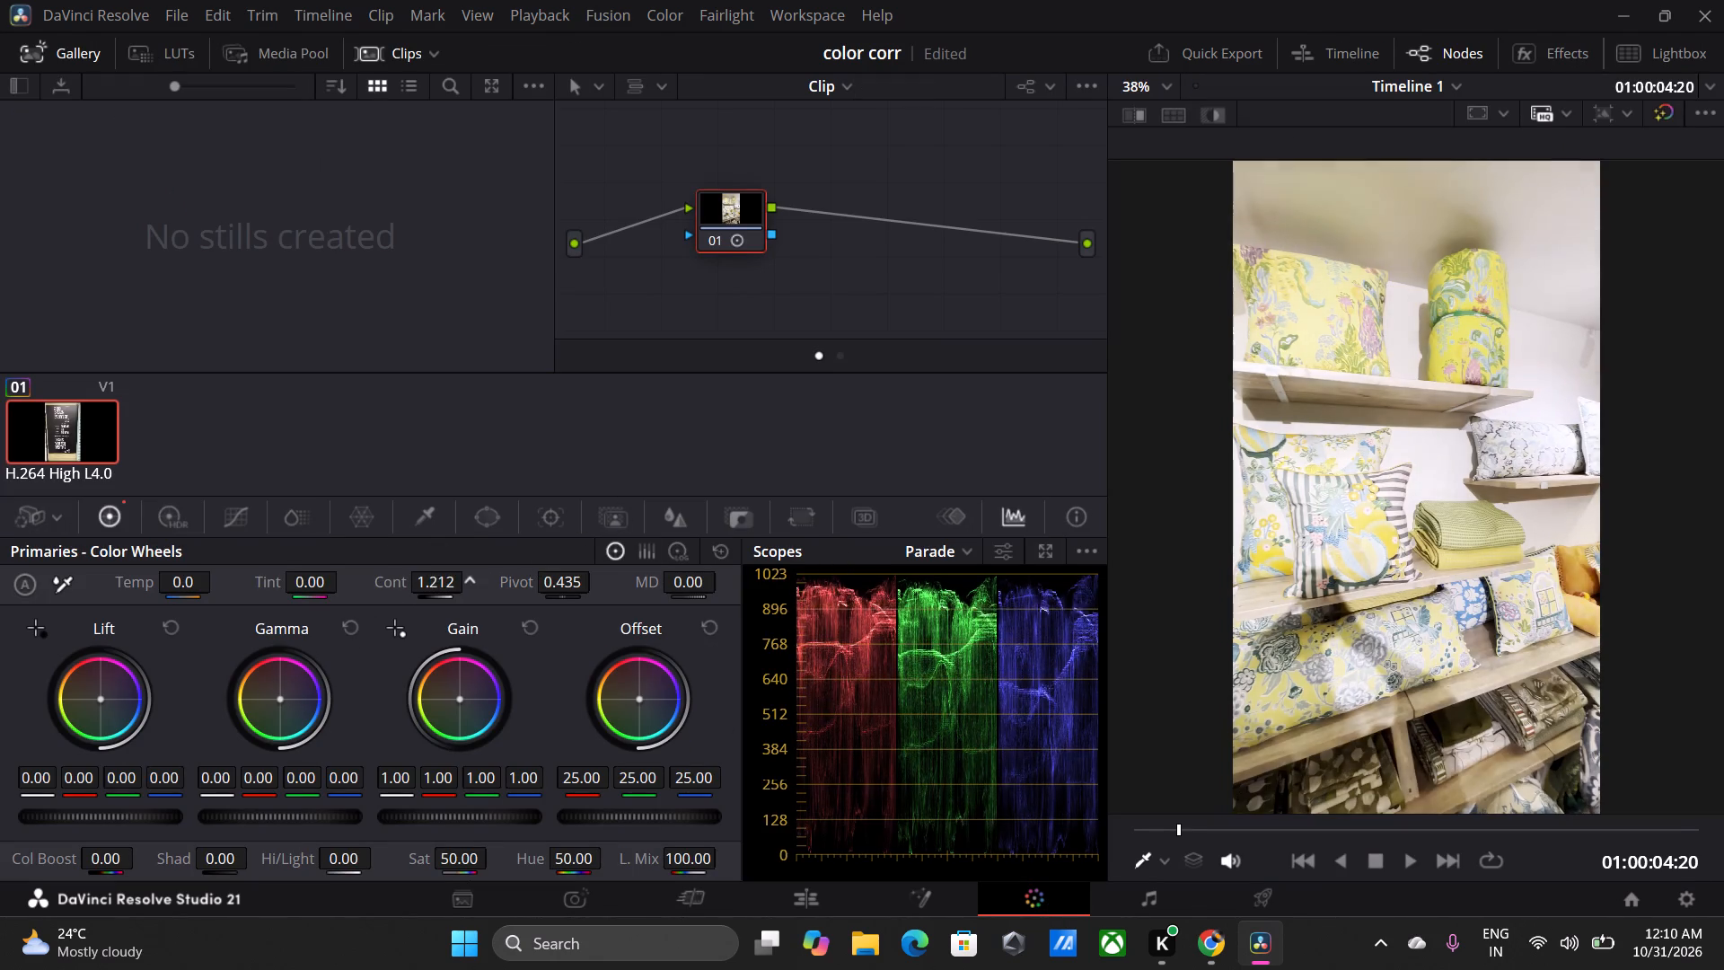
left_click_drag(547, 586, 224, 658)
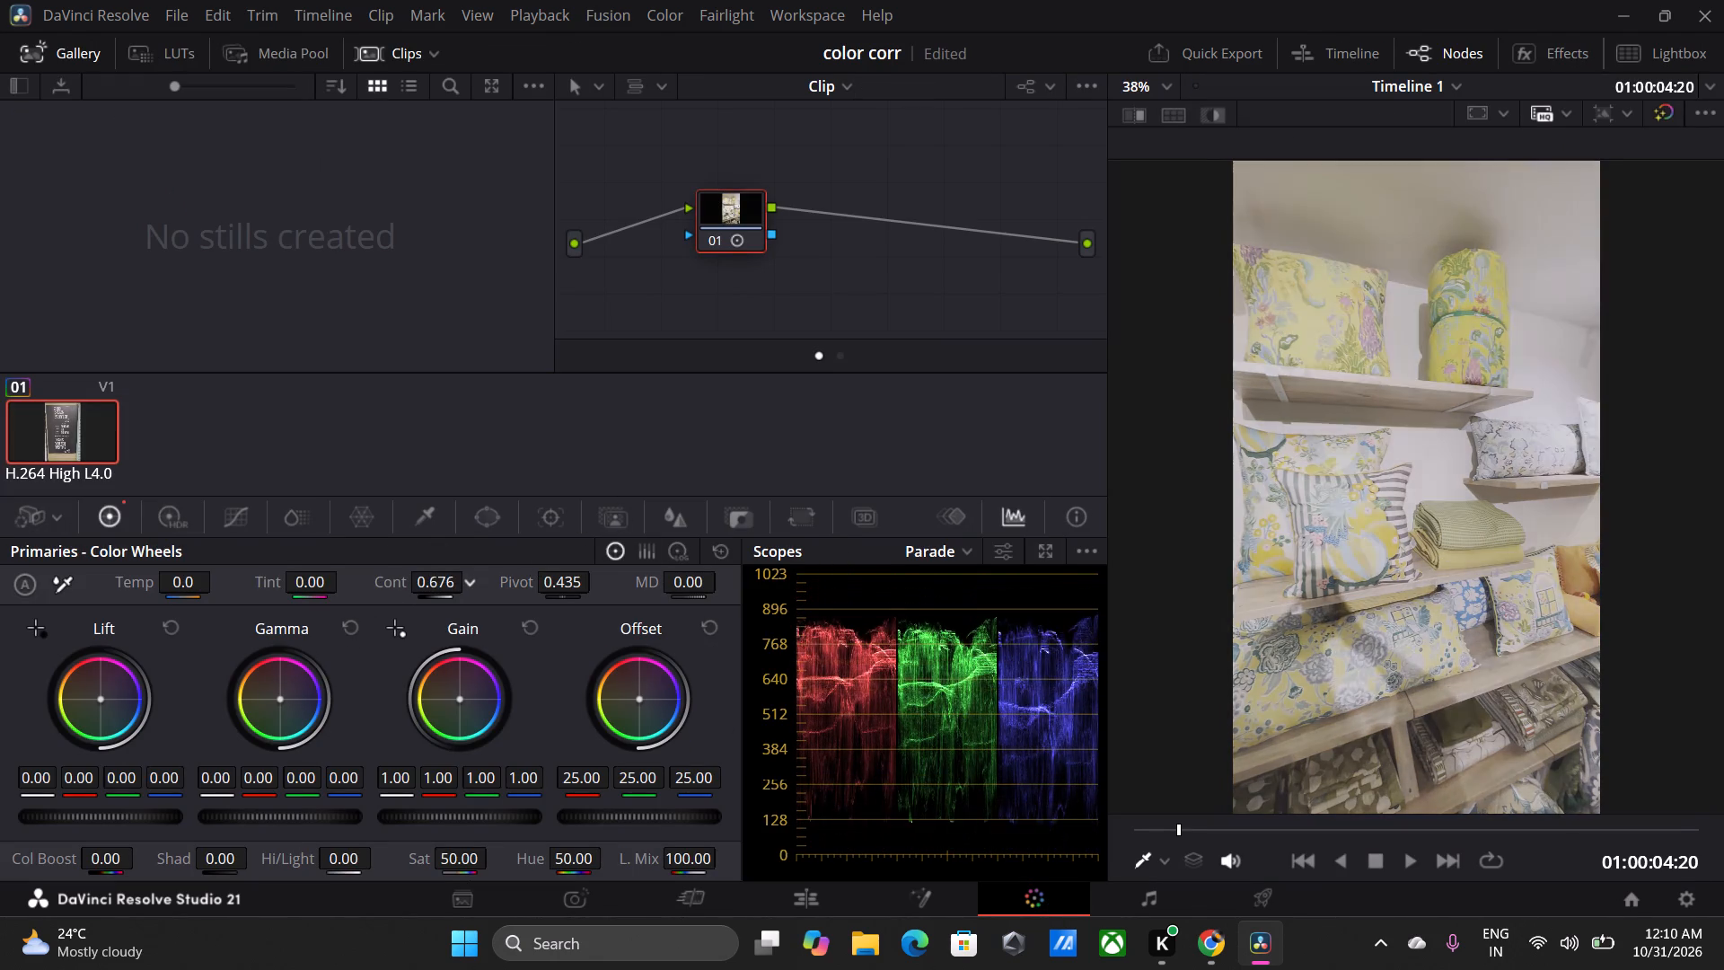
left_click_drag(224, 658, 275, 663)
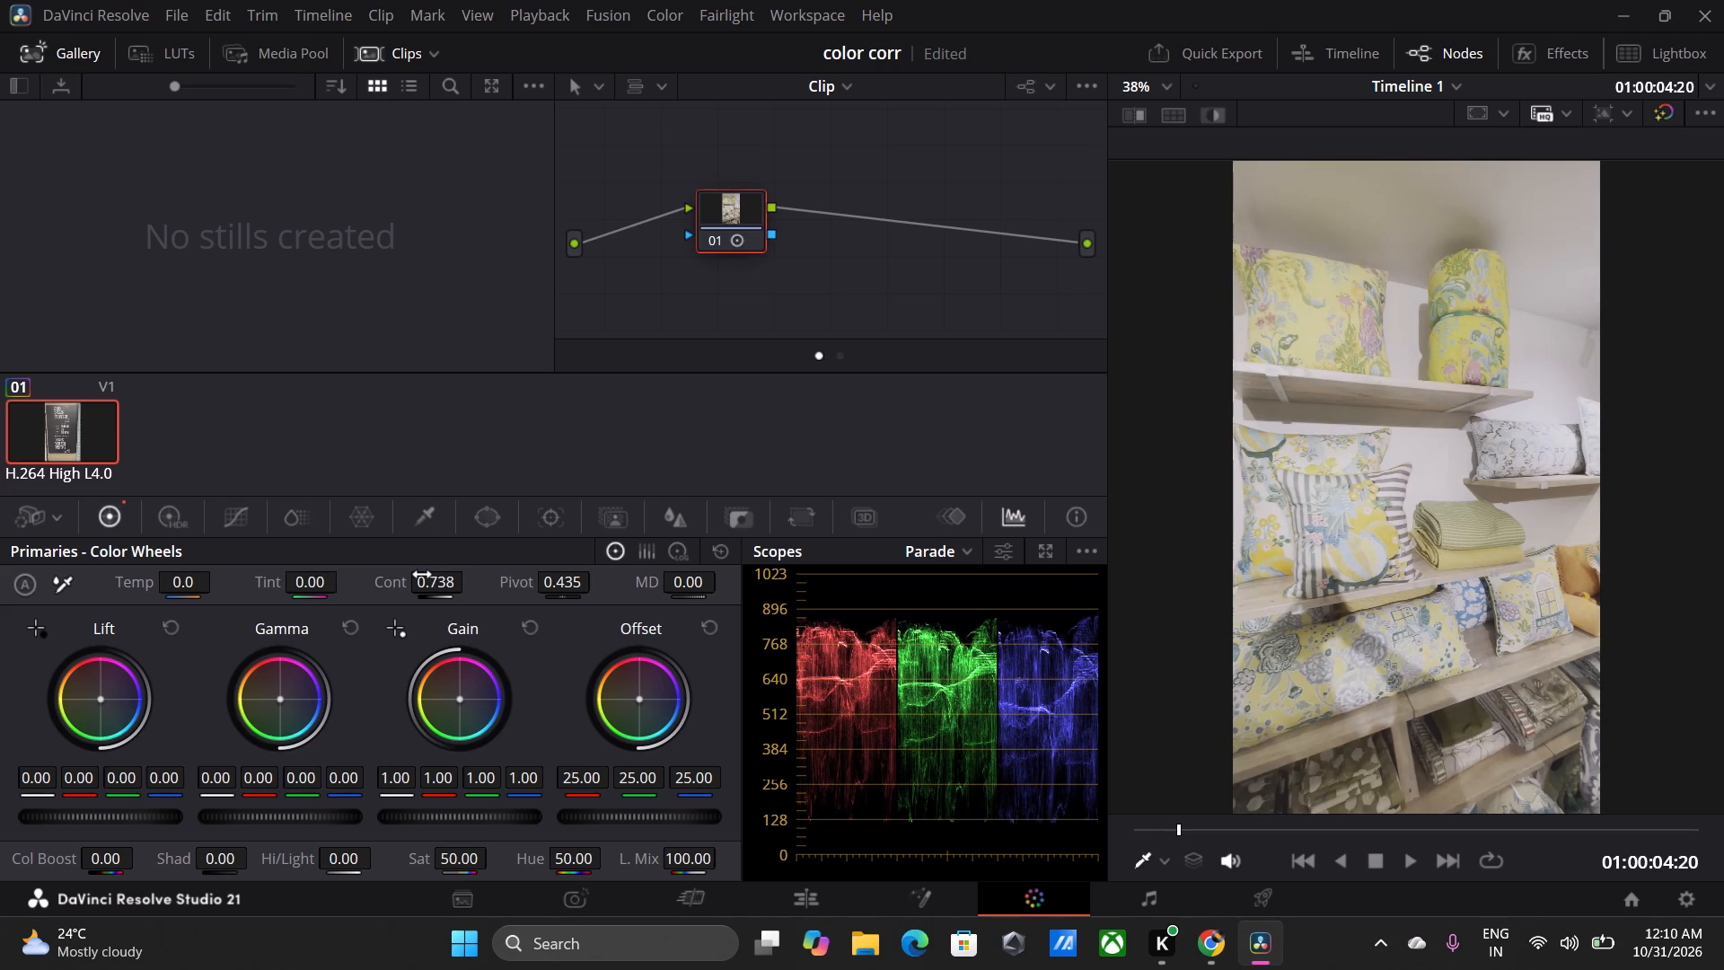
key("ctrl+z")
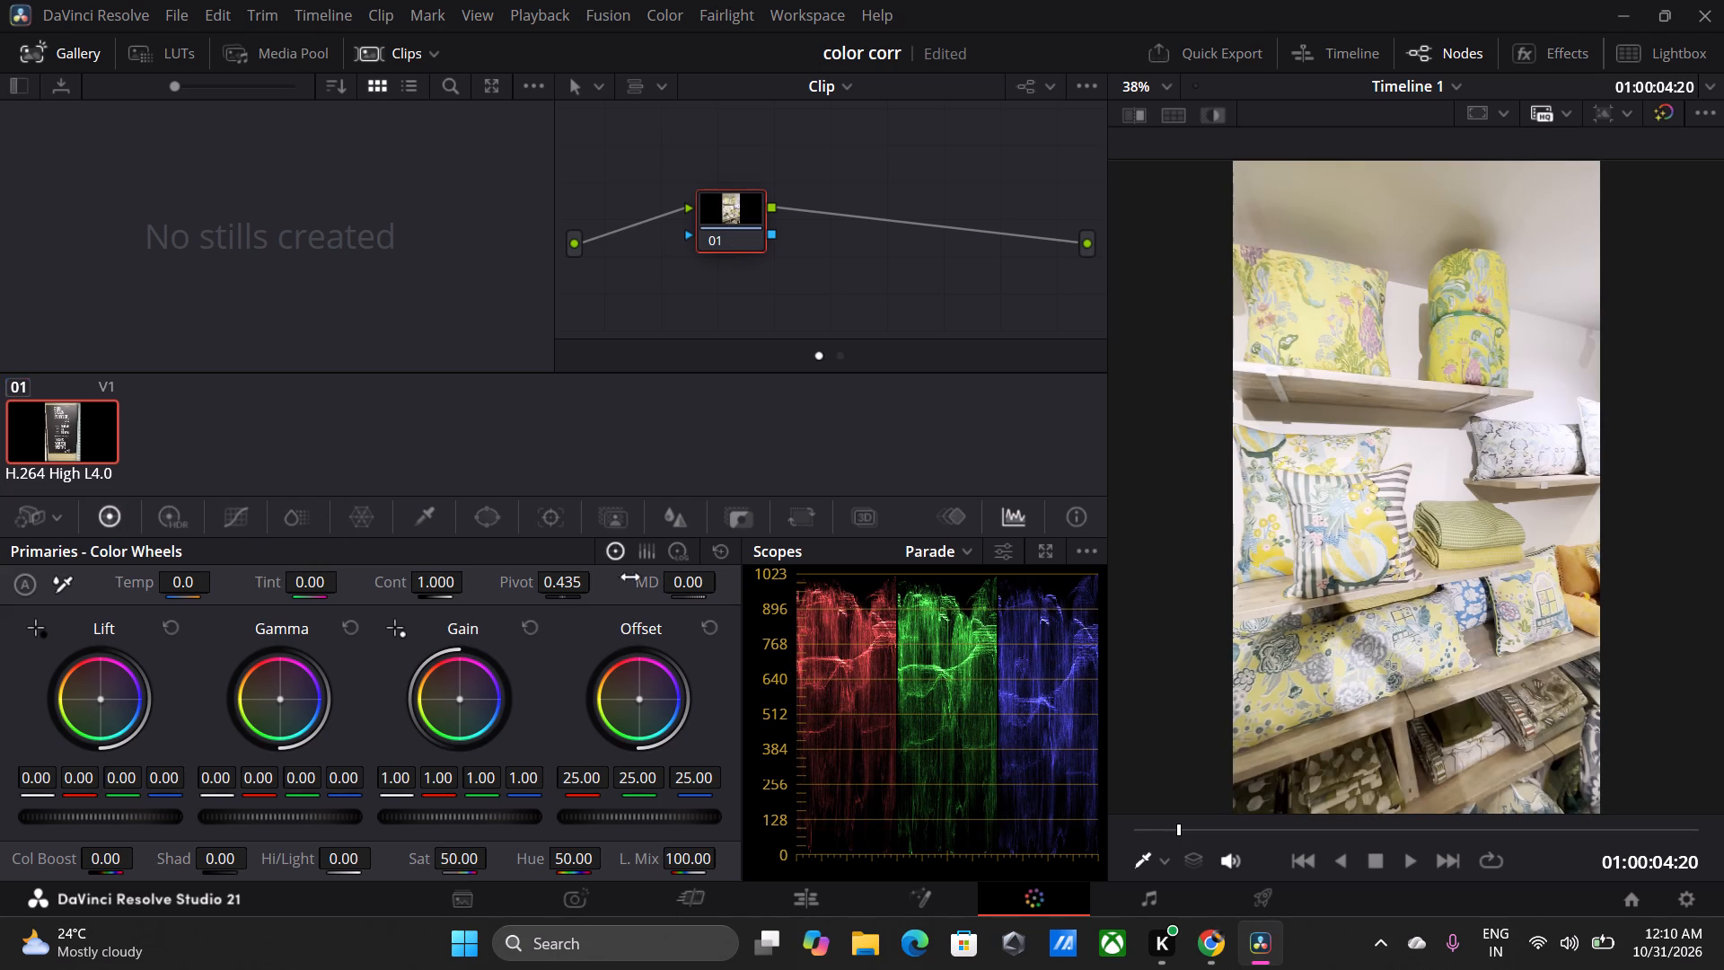
Set the midtone detail of node 01 to 16.
left_click_drag(691, 588, 730, 589)
left_click_drag(730, 589, 821, 567)
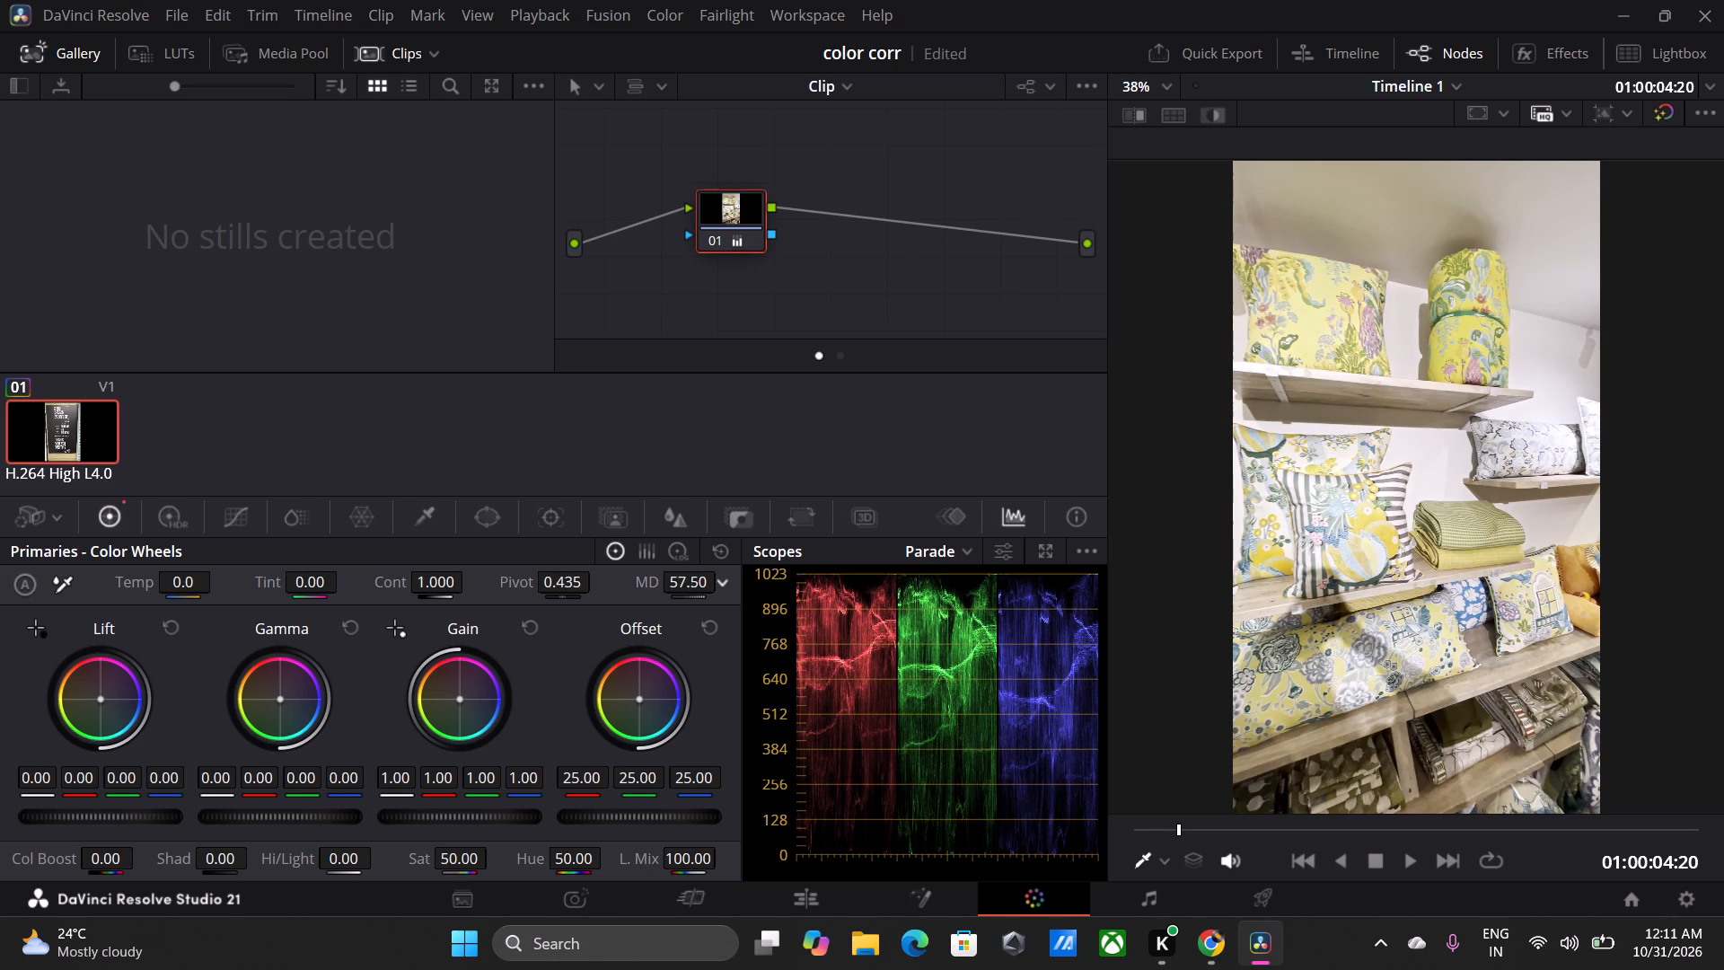
left_click_drag(821, 567, 703, 615)
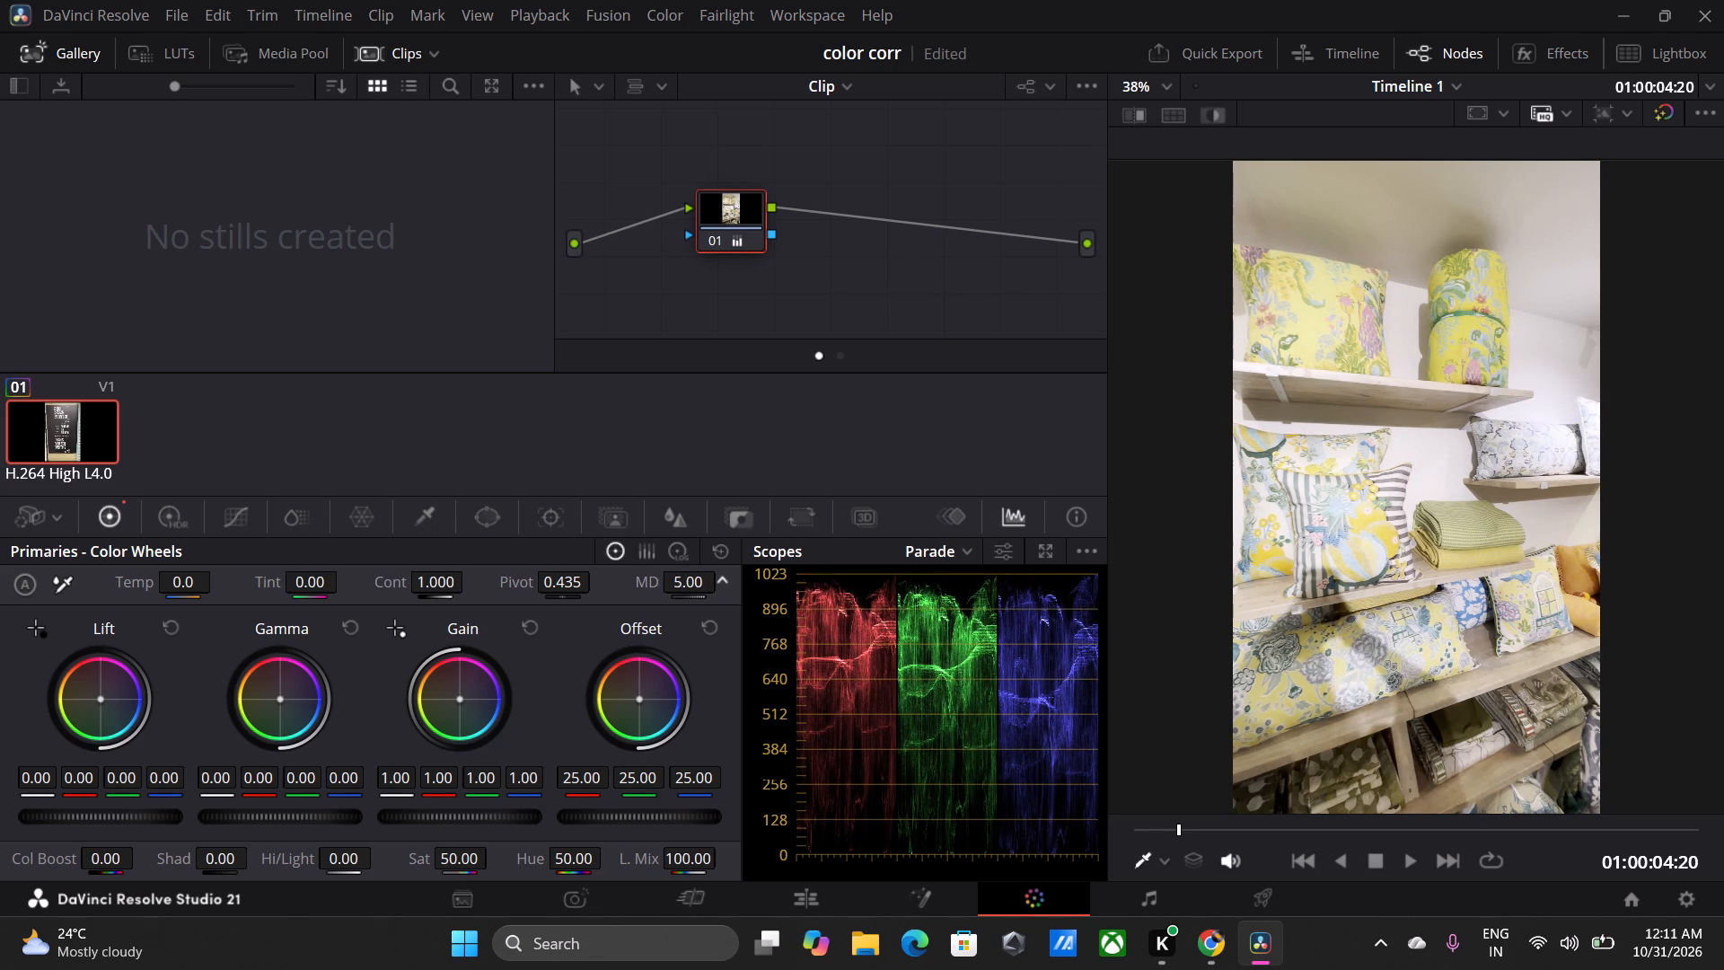
left_click_drag(703, 615, 728, 620)
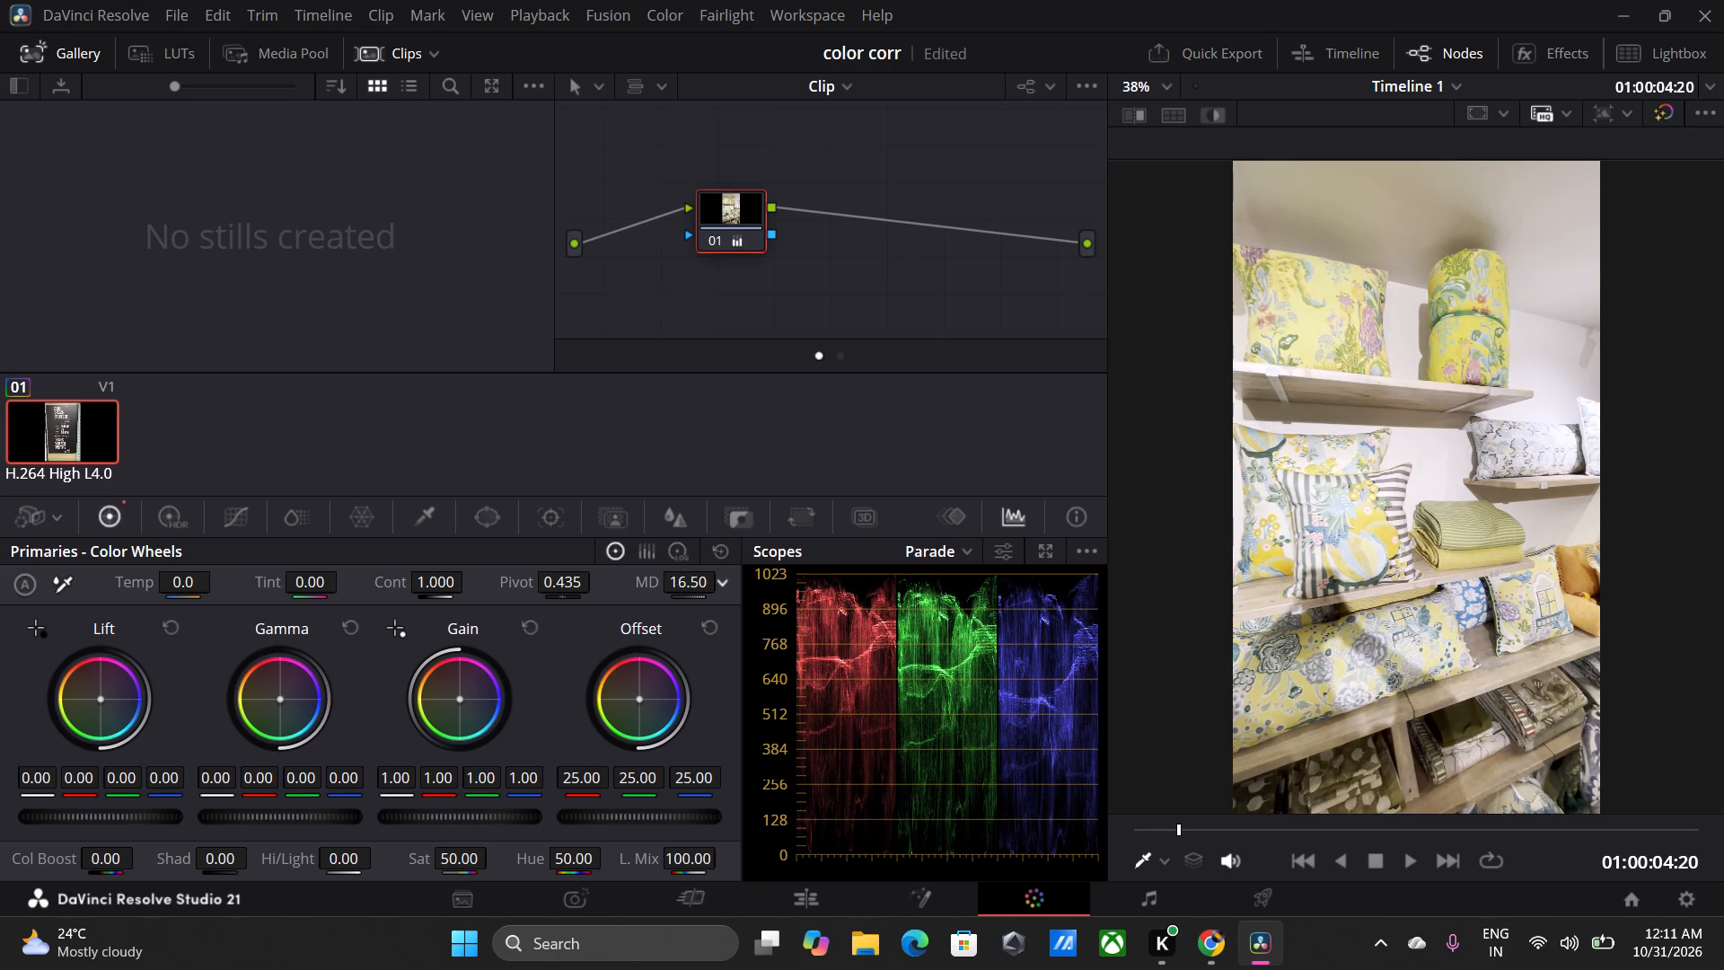
left_click_drag(728, 620, 727, 619)
Raise the color boost of node 01 to 26.
left_click_drag(90, 860, 110, 863)
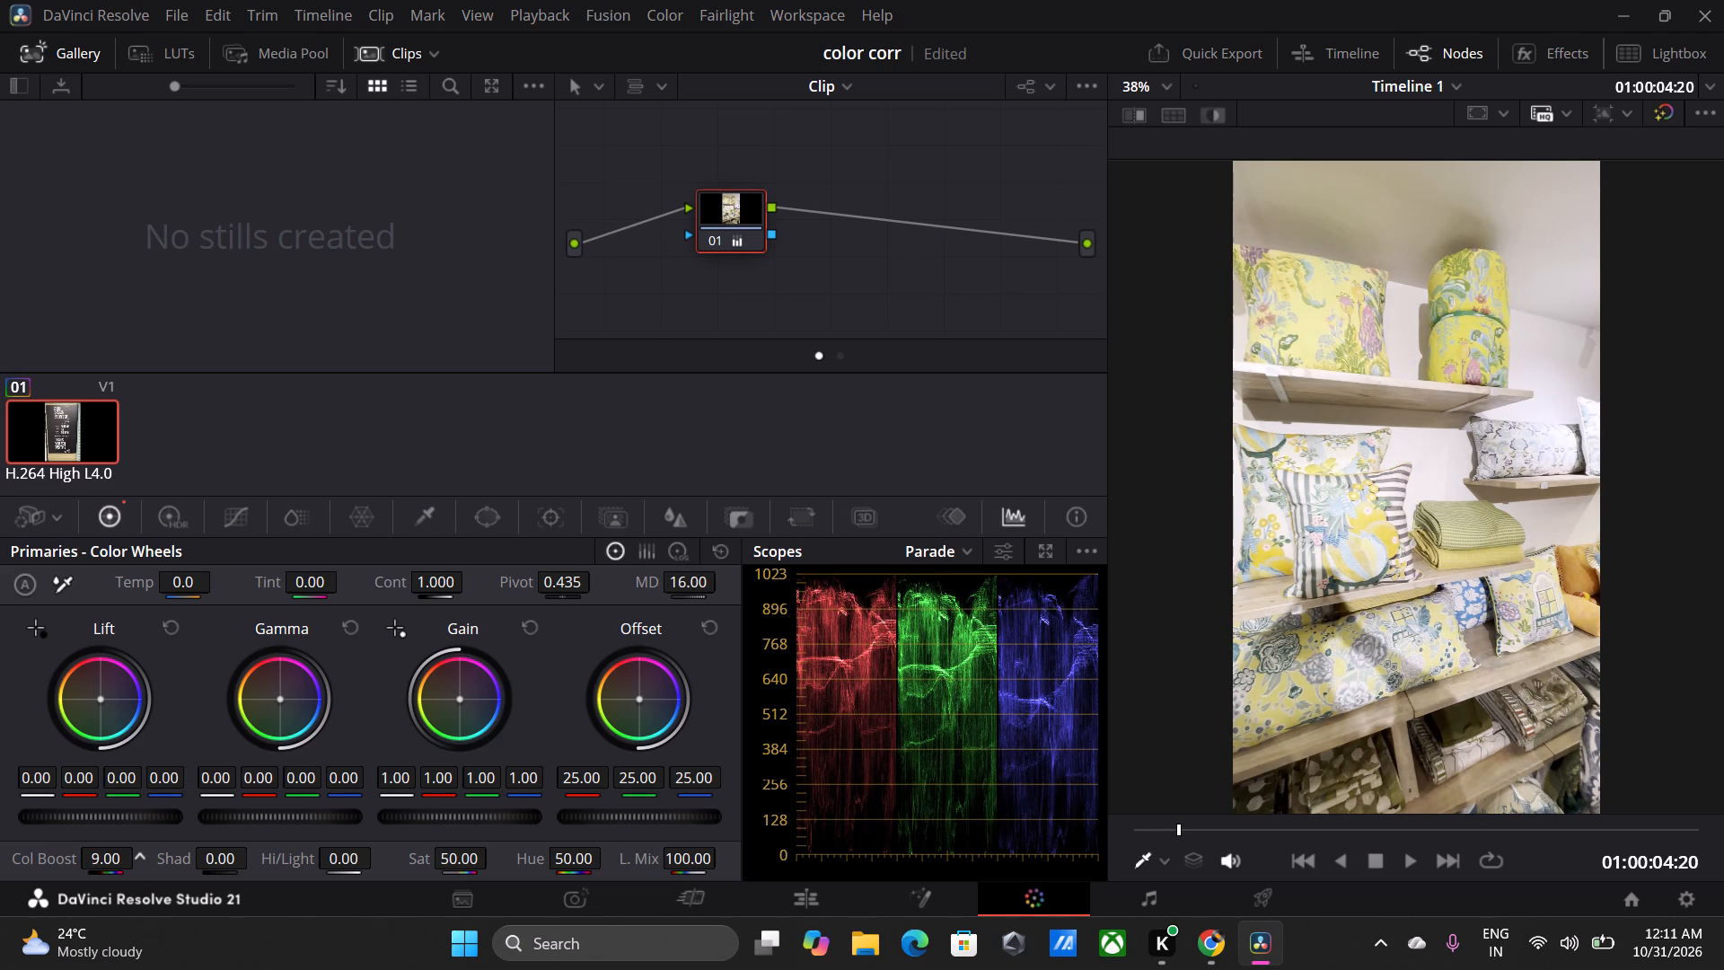
left_click_drag(110, 863, 148, 865)
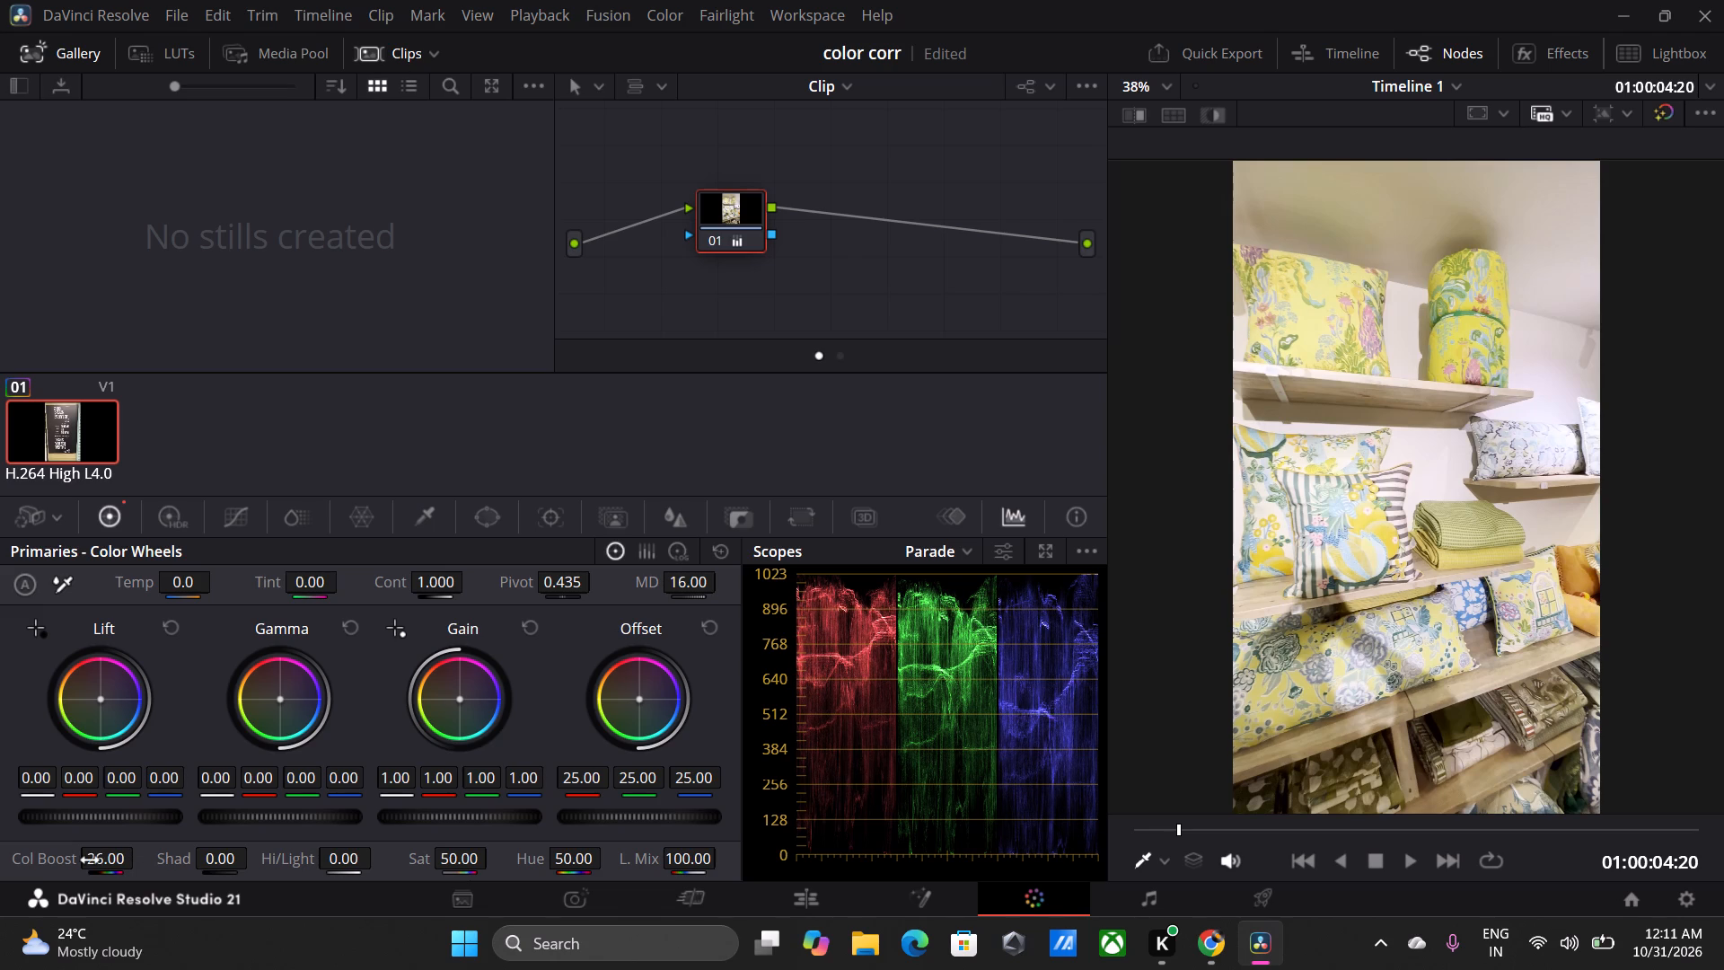
Play the graded clip from the beginning through about 11 seconds to review the correction.
left_click_drag(1165, 821, 1086, 830)
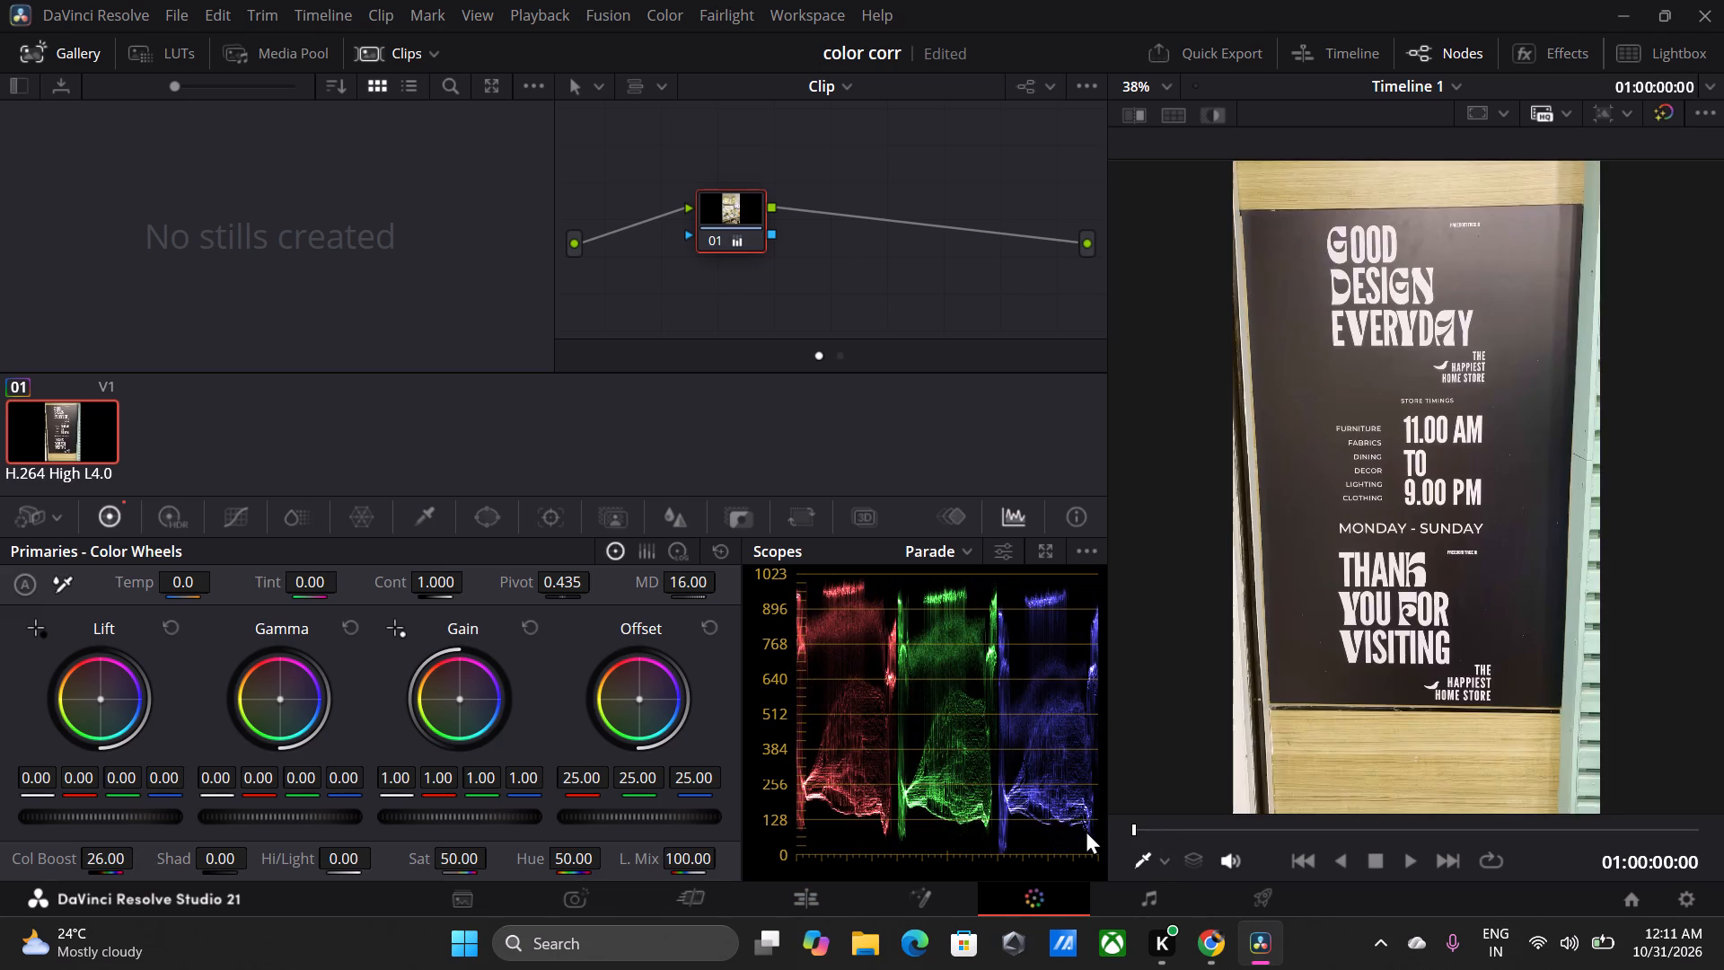
left_click_drag(1086, 830, 1086, 829)
key("space")
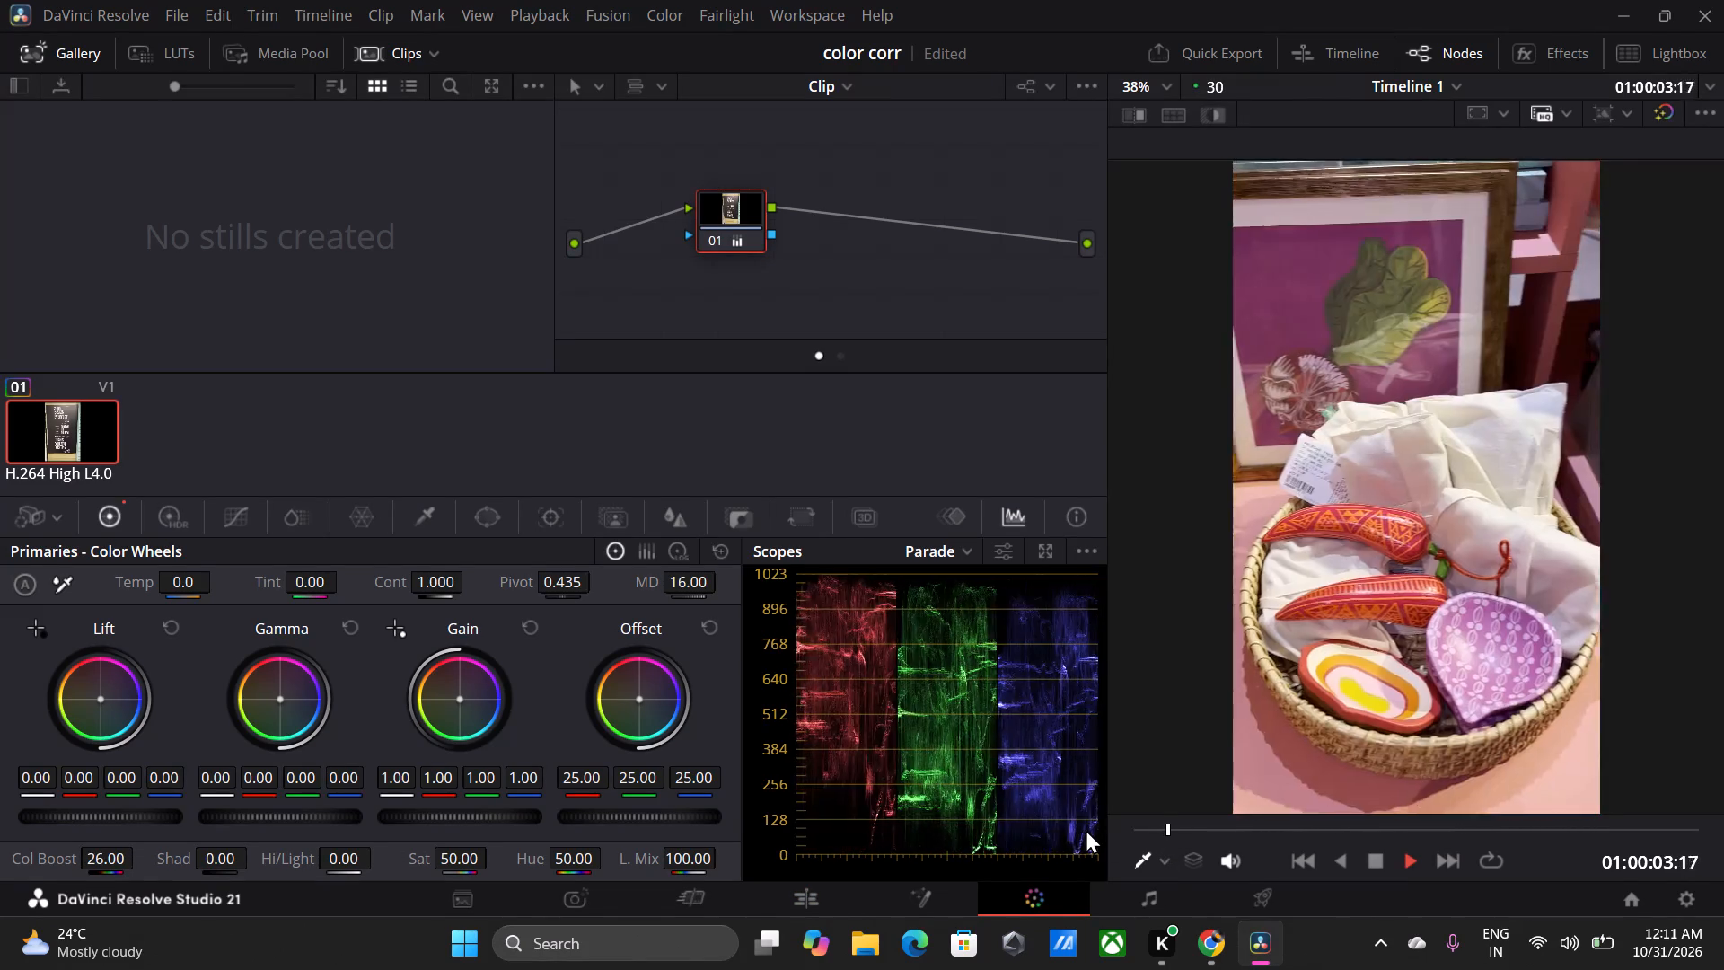
key("space")
key("space")
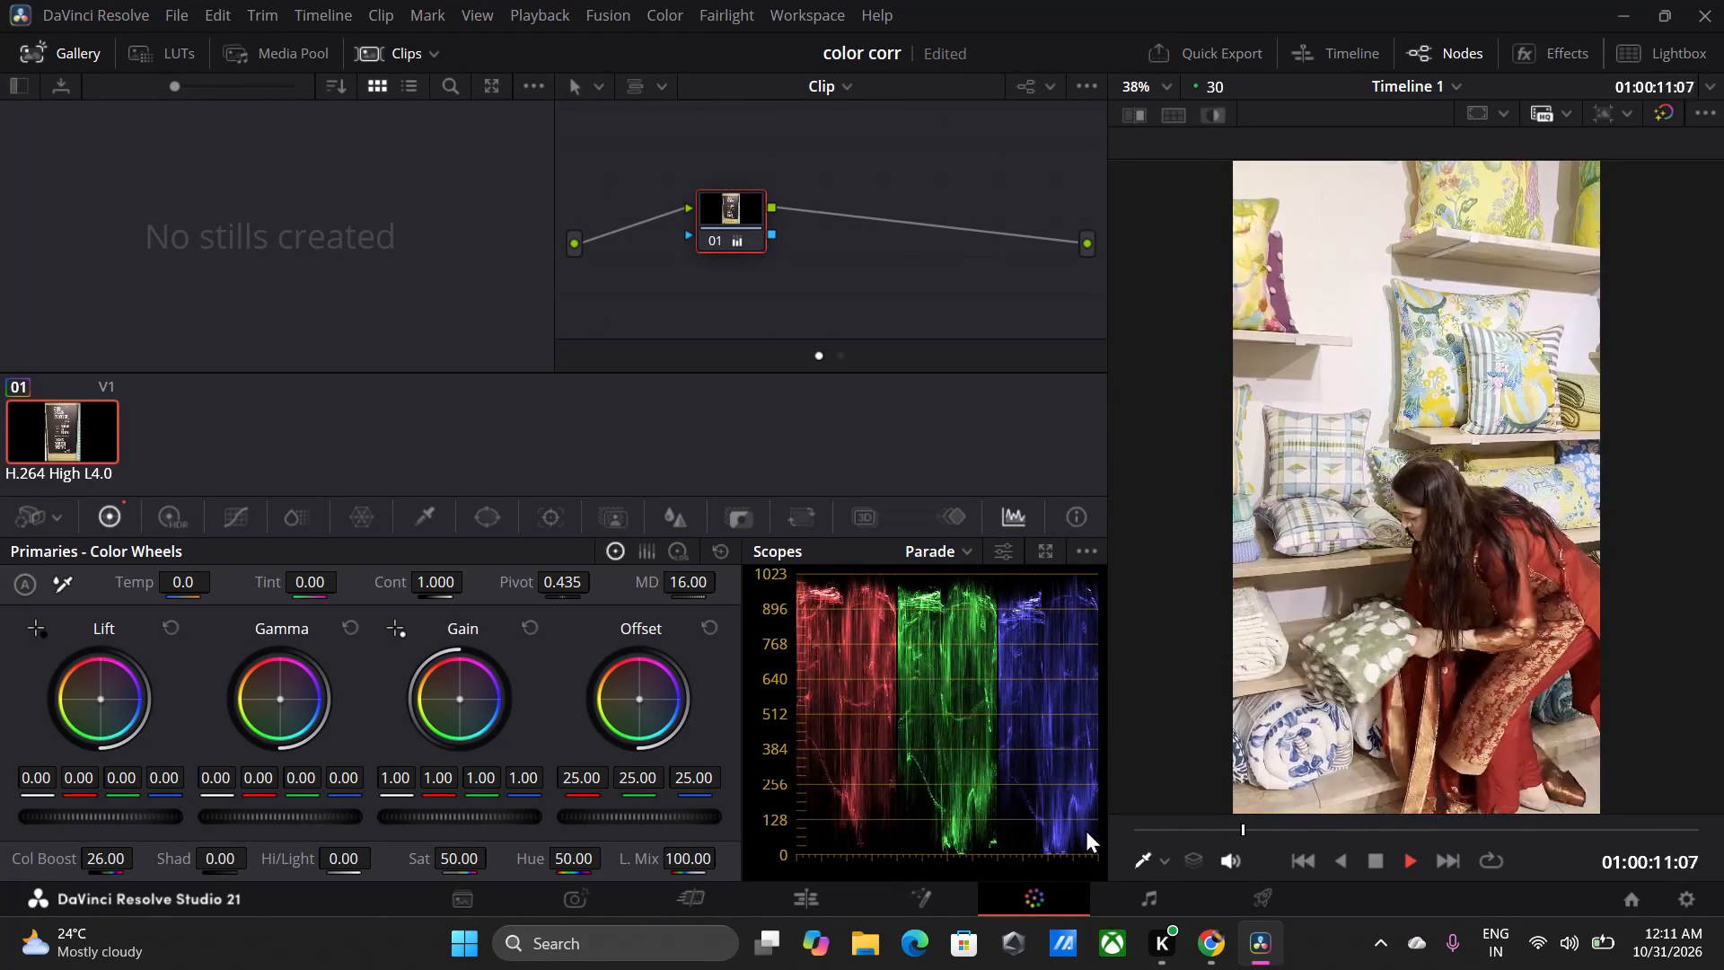
key("space")
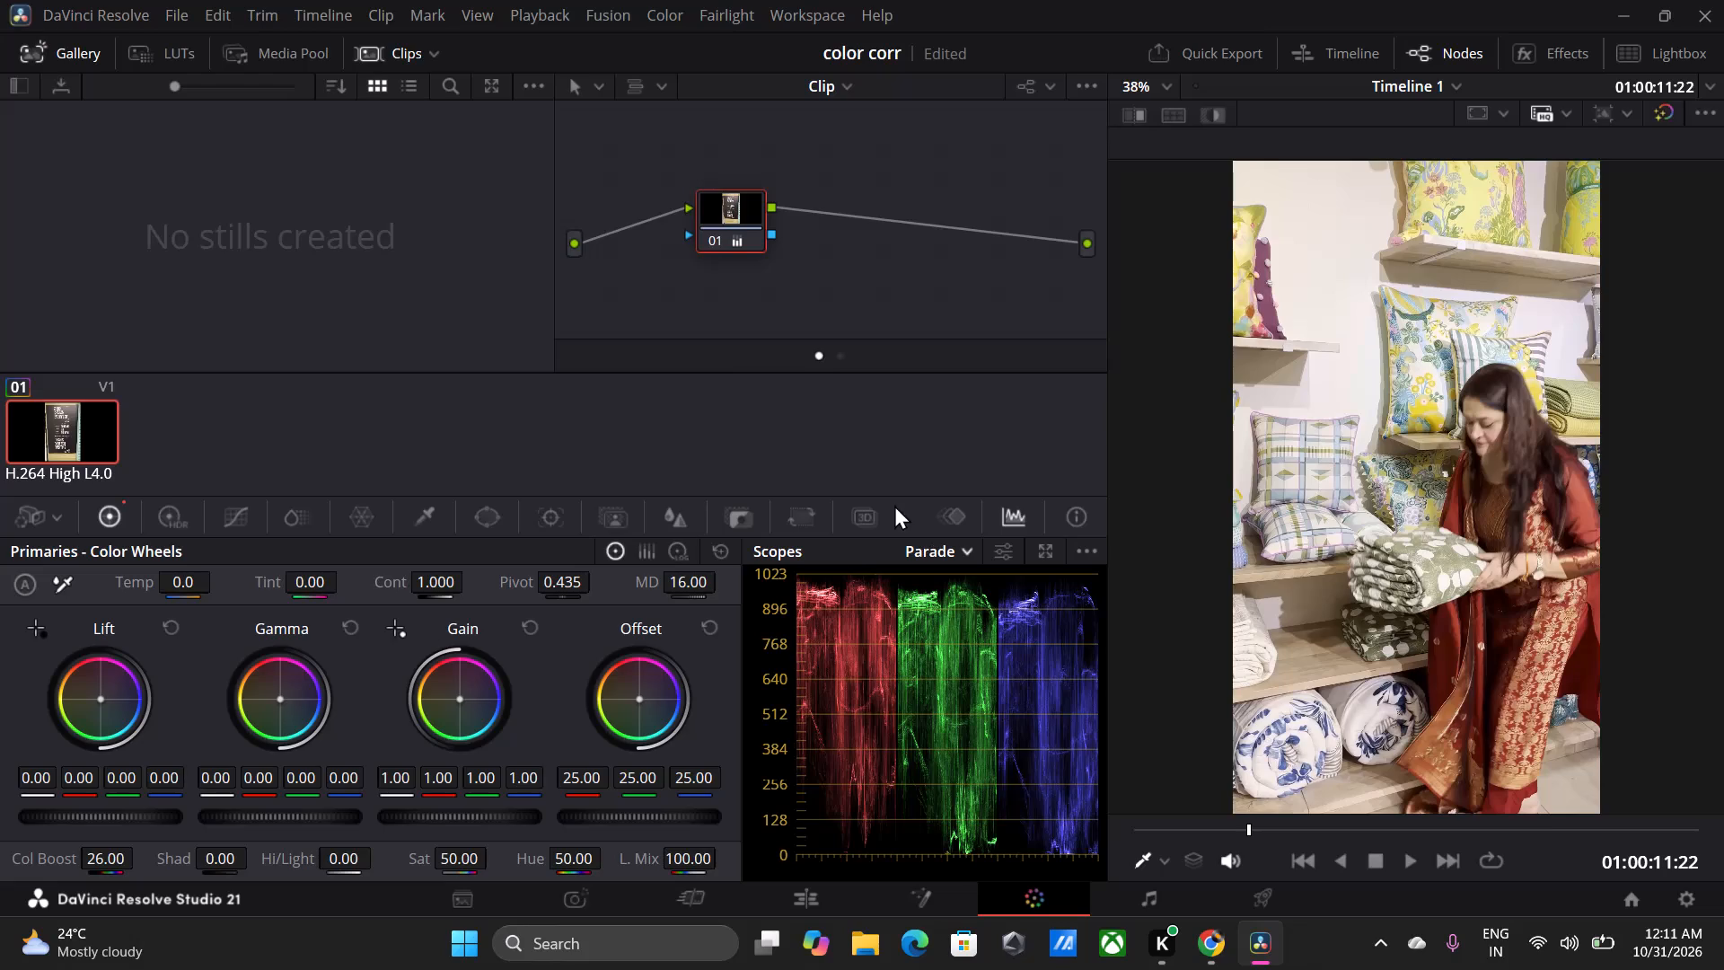
Compare the footage with and without the grade by toggling node 01 during playback, leaving the node enabled.
left_click(714, 236)
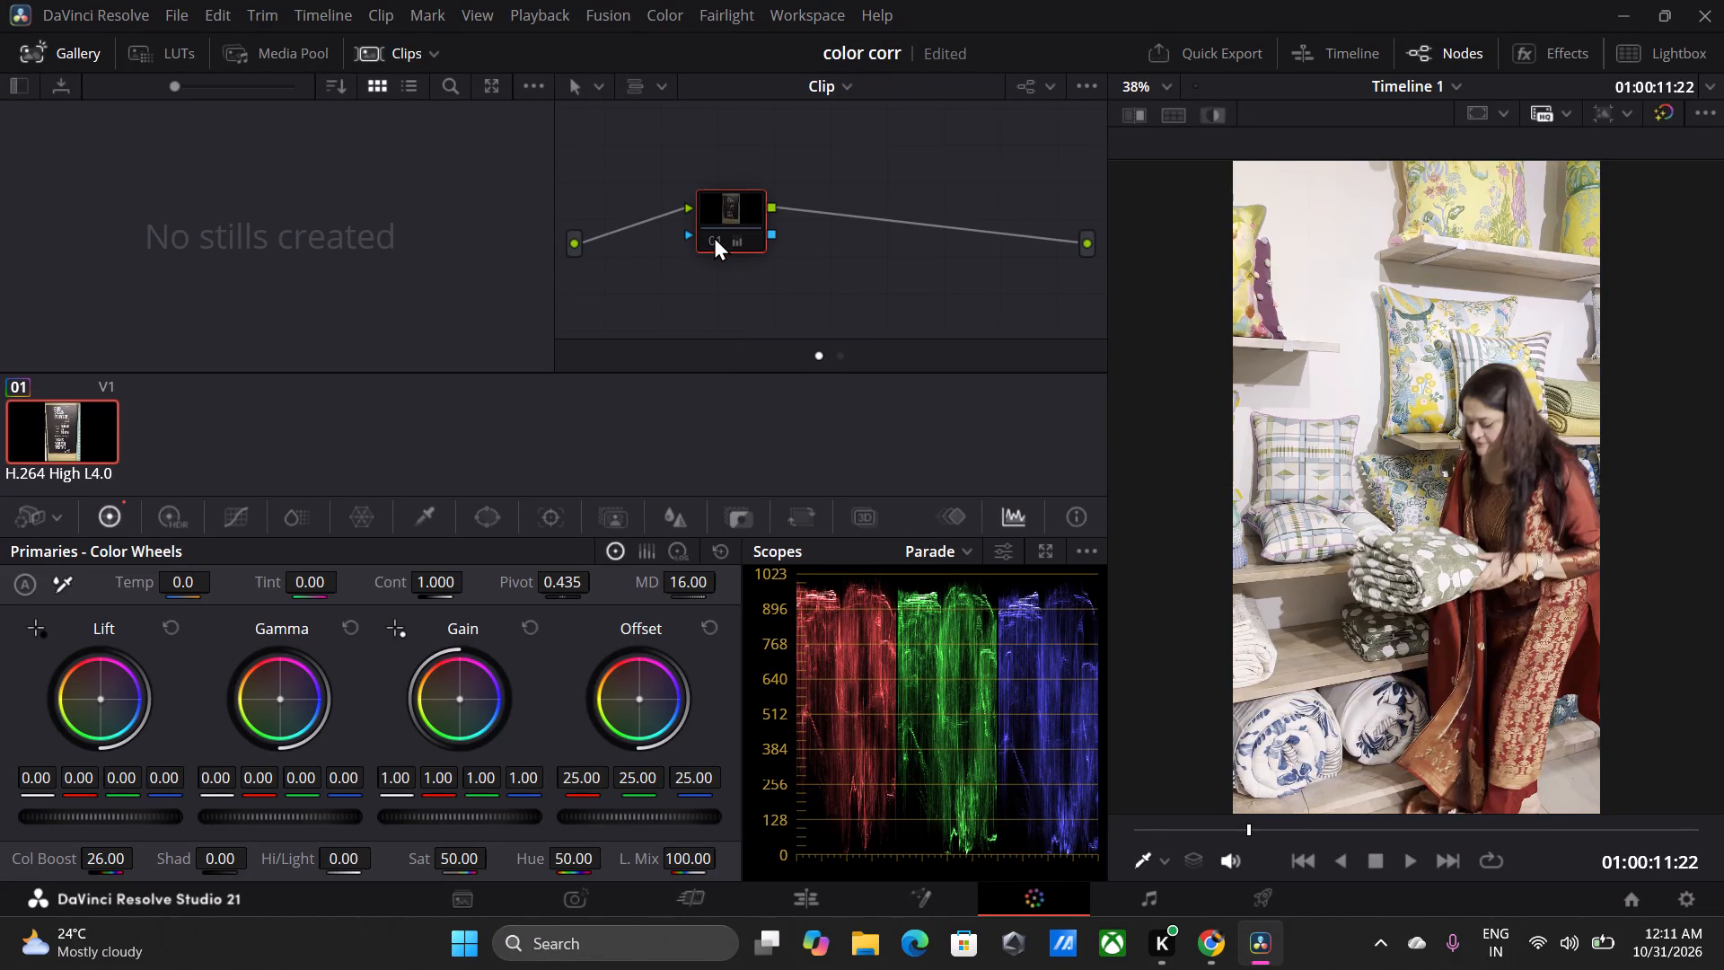
key("space")
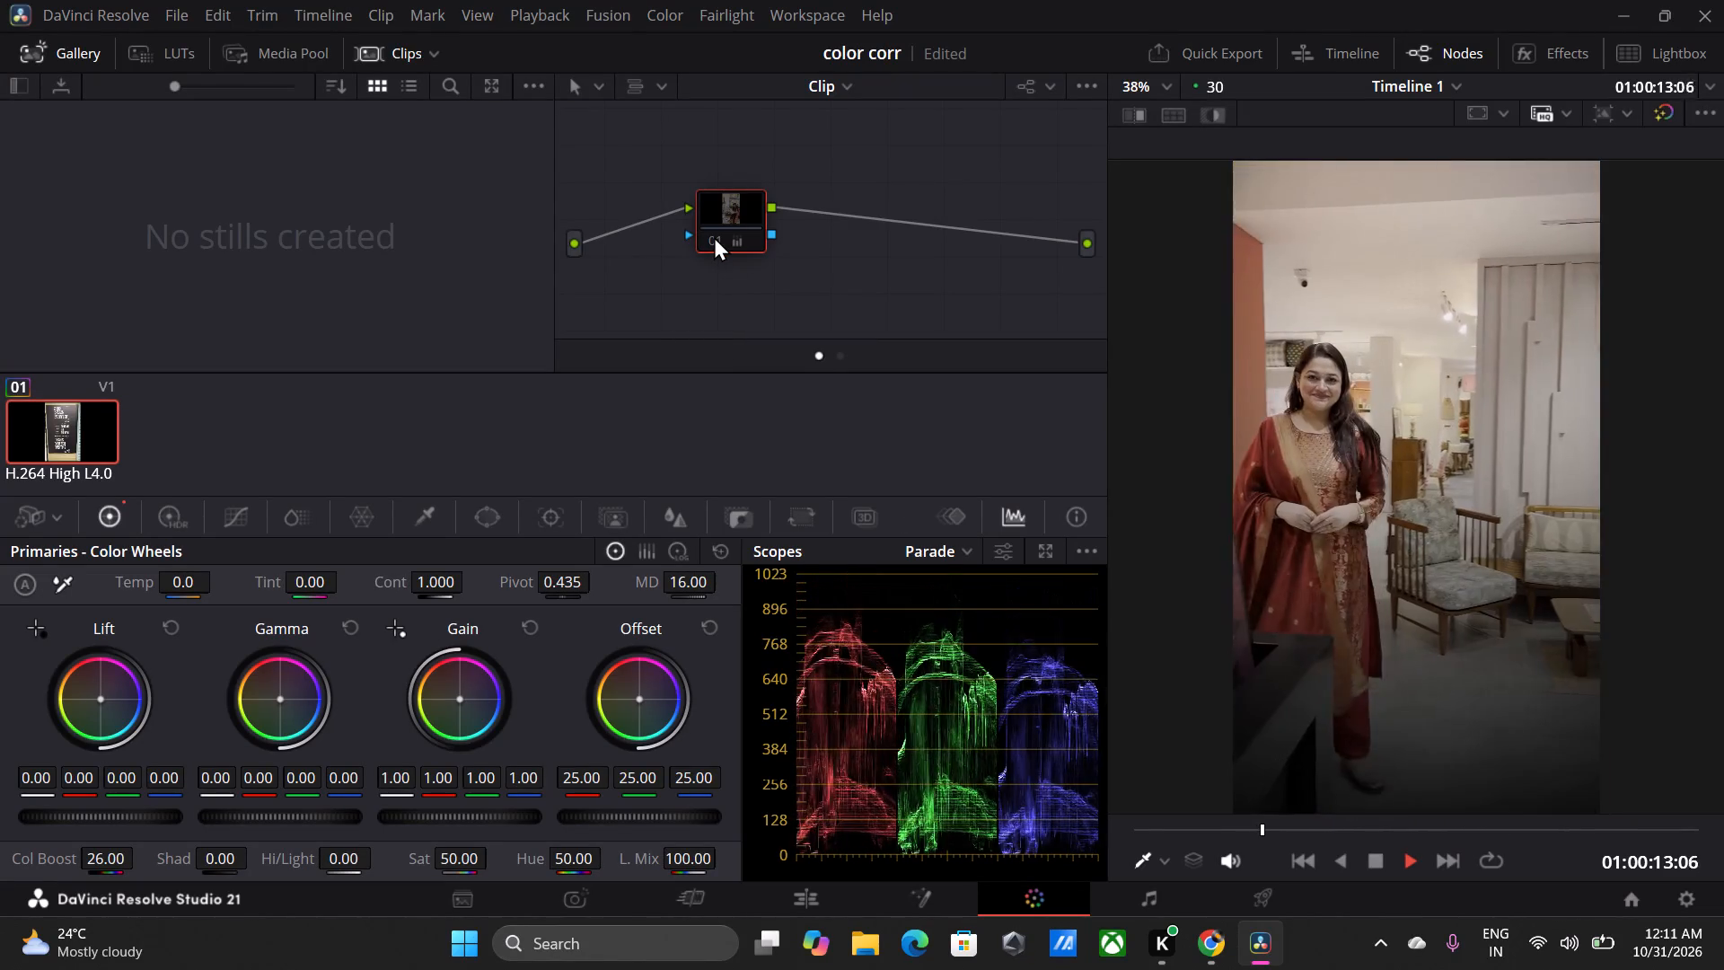
left_click(714, 236)
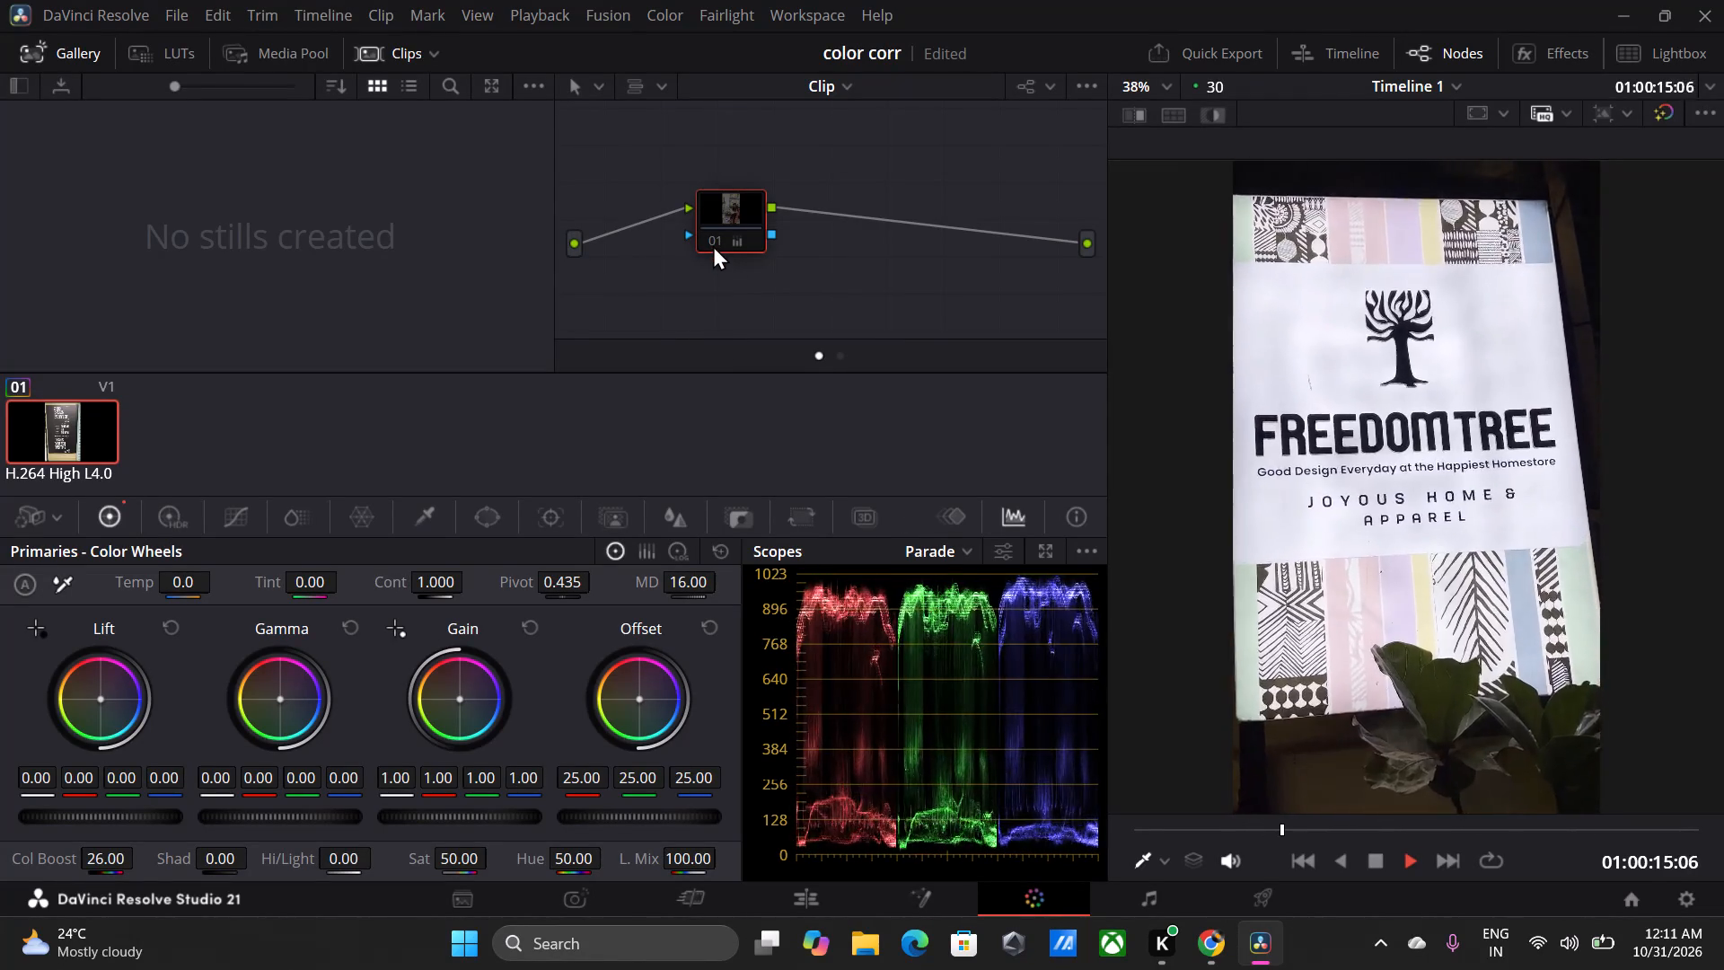
left_click(713, 240)
left_click(713, 240)
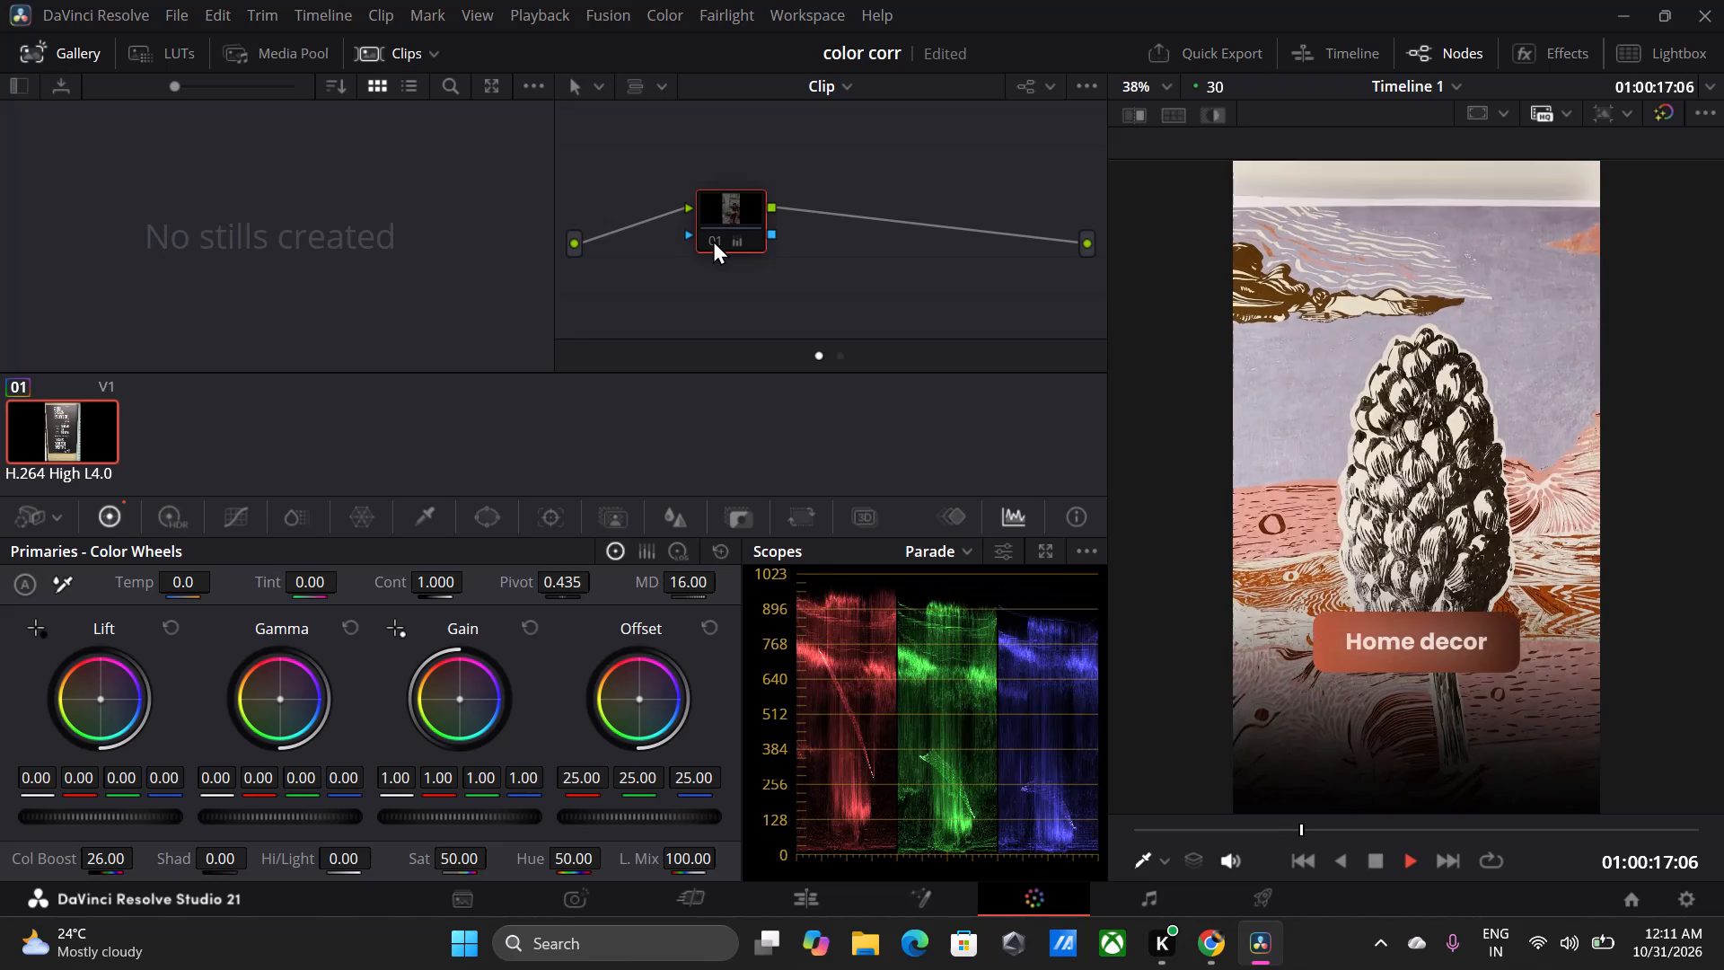
left_click(713, 240)
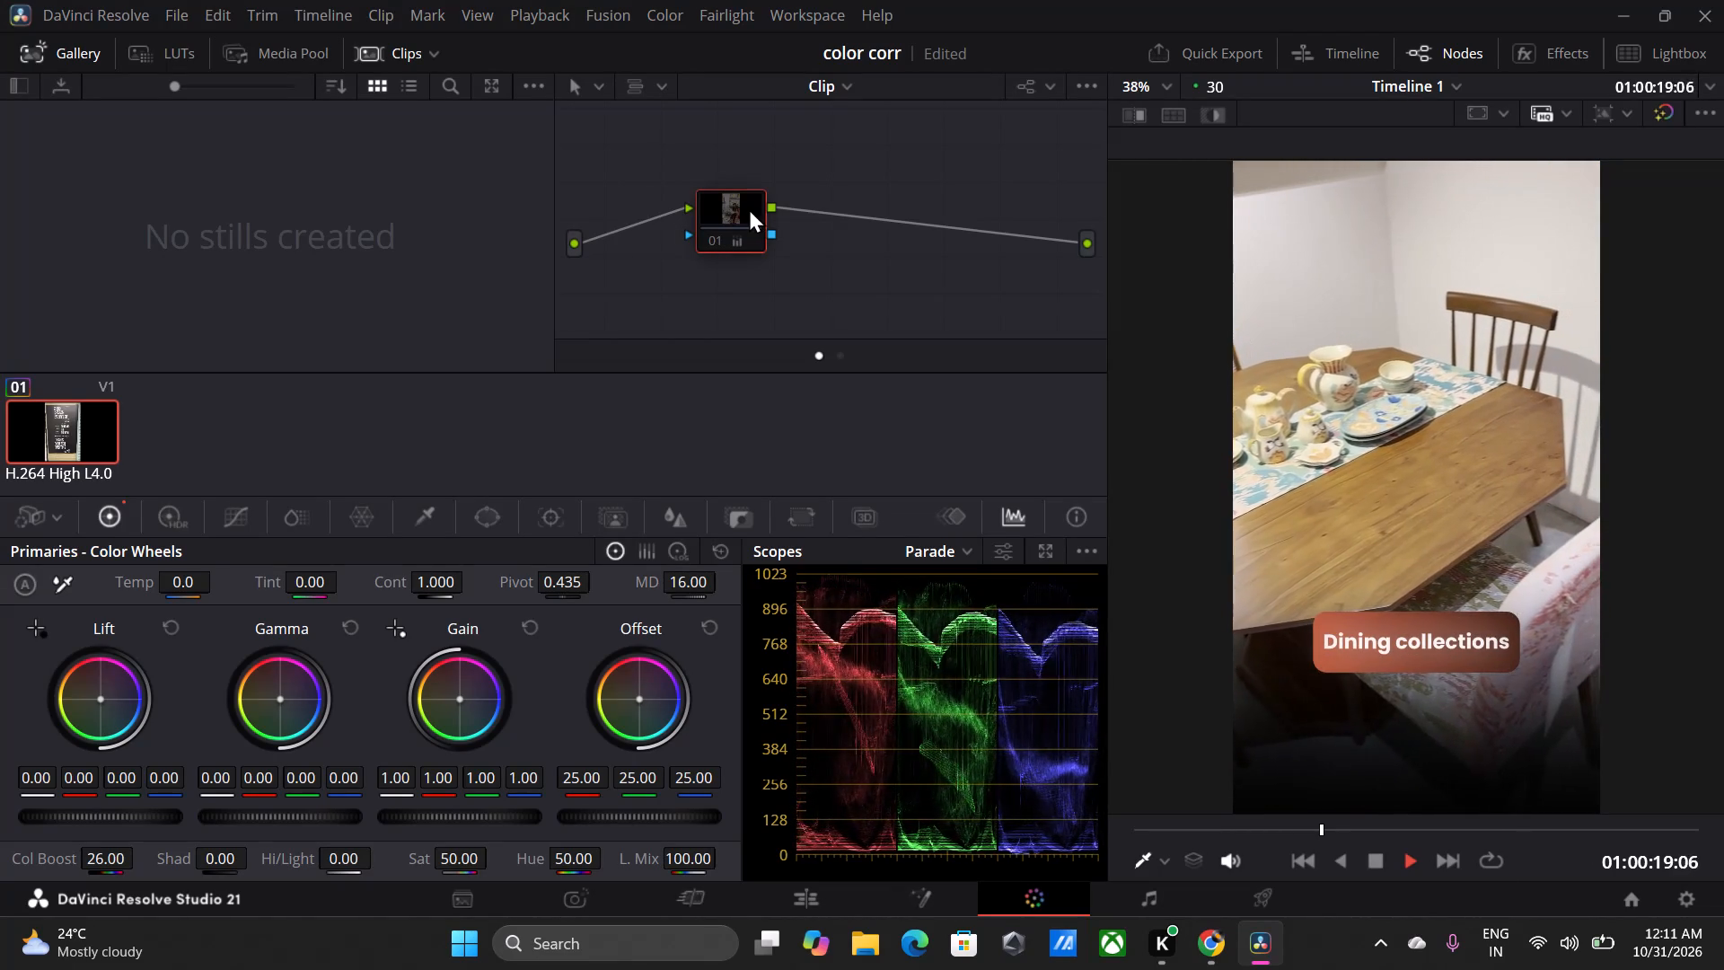
left_click(744, 213)
key("space")
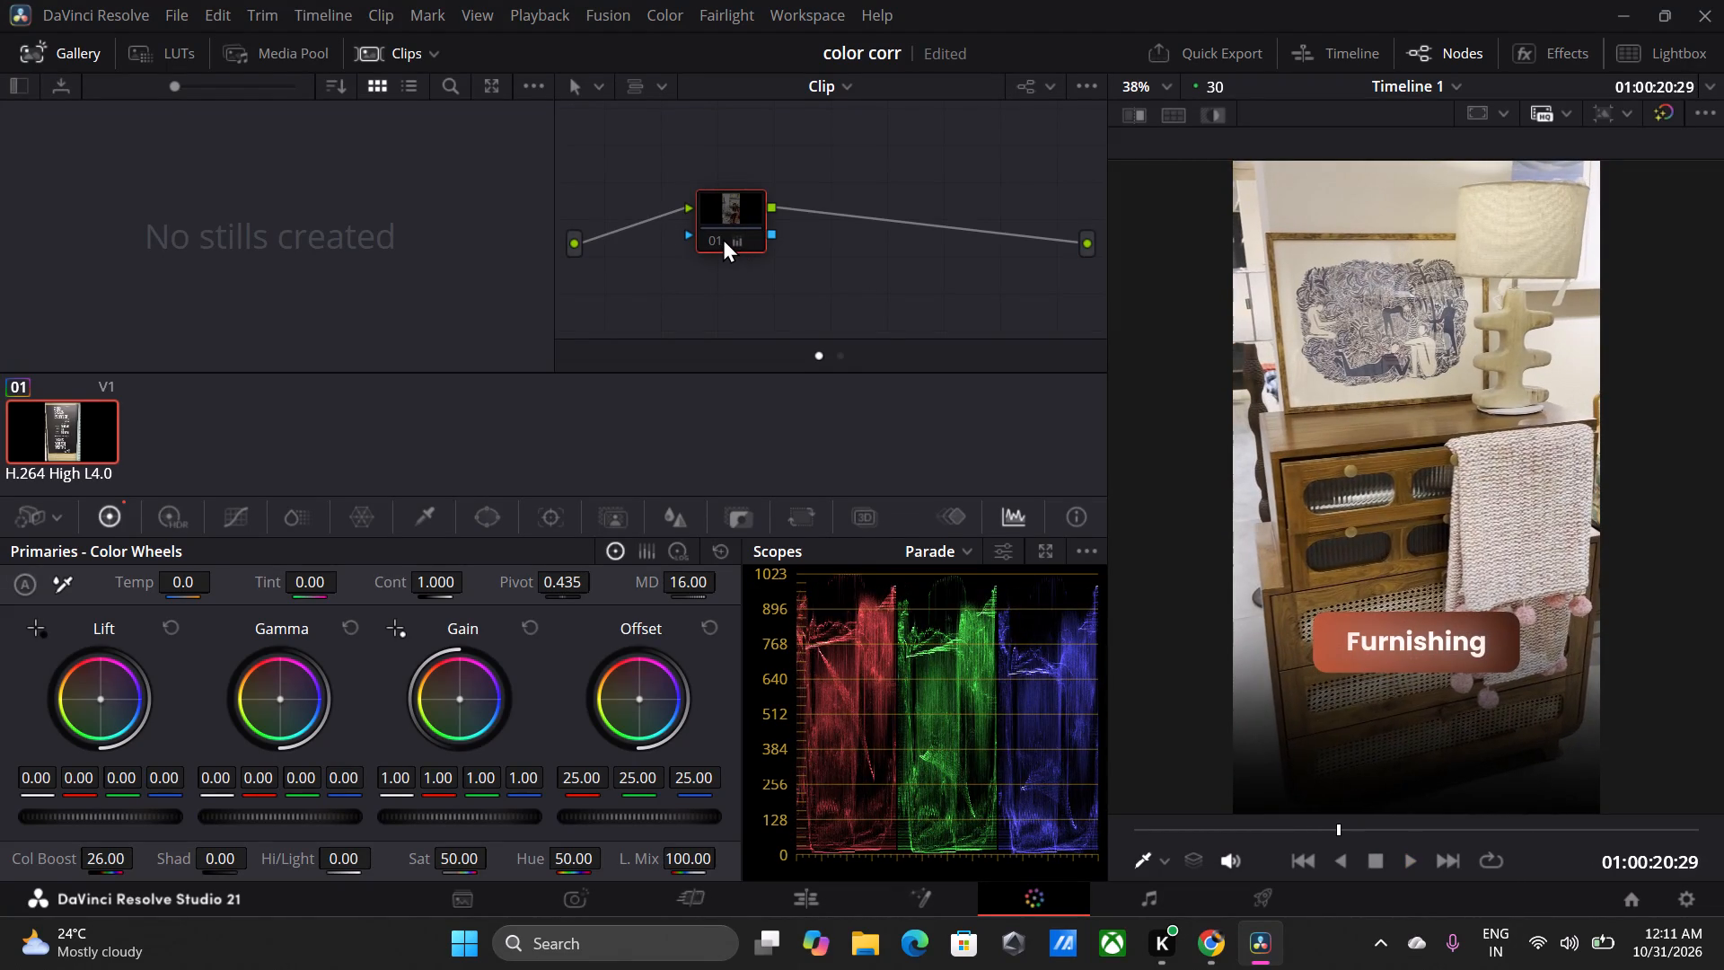
left_click(723, 238)
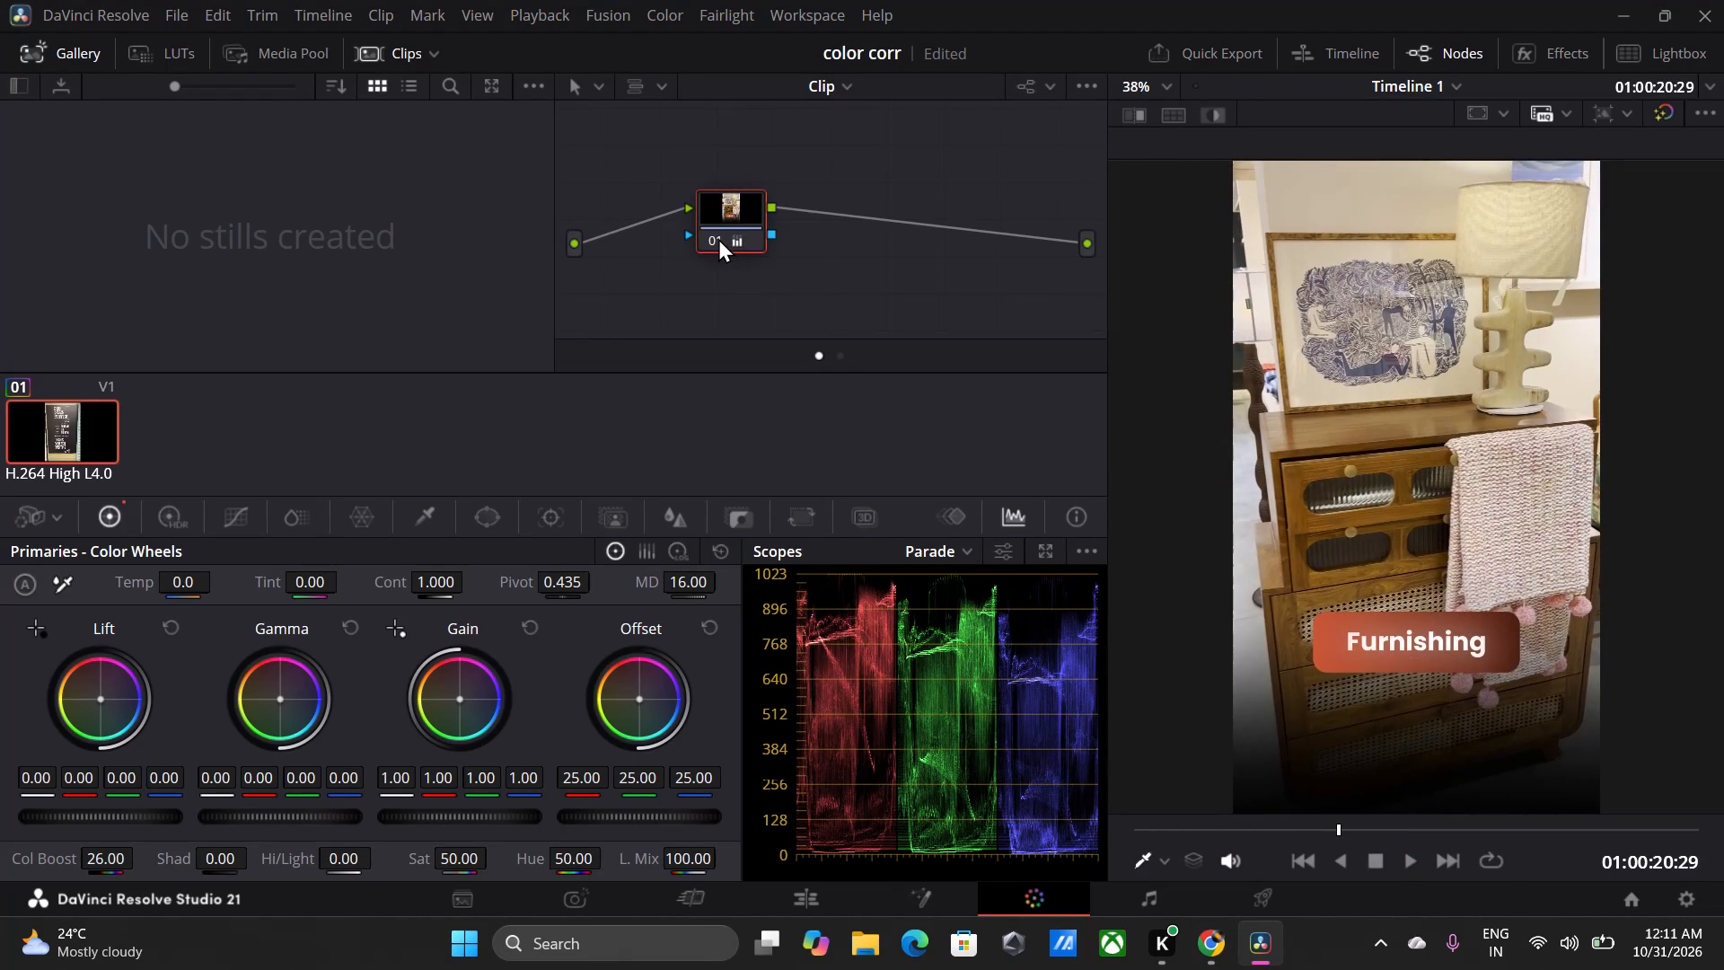
Continue playback from about 20 seconds to 01:00:27:09, comparing the footage with and without node 01's grade.
key("space")
left_click(718, 238)
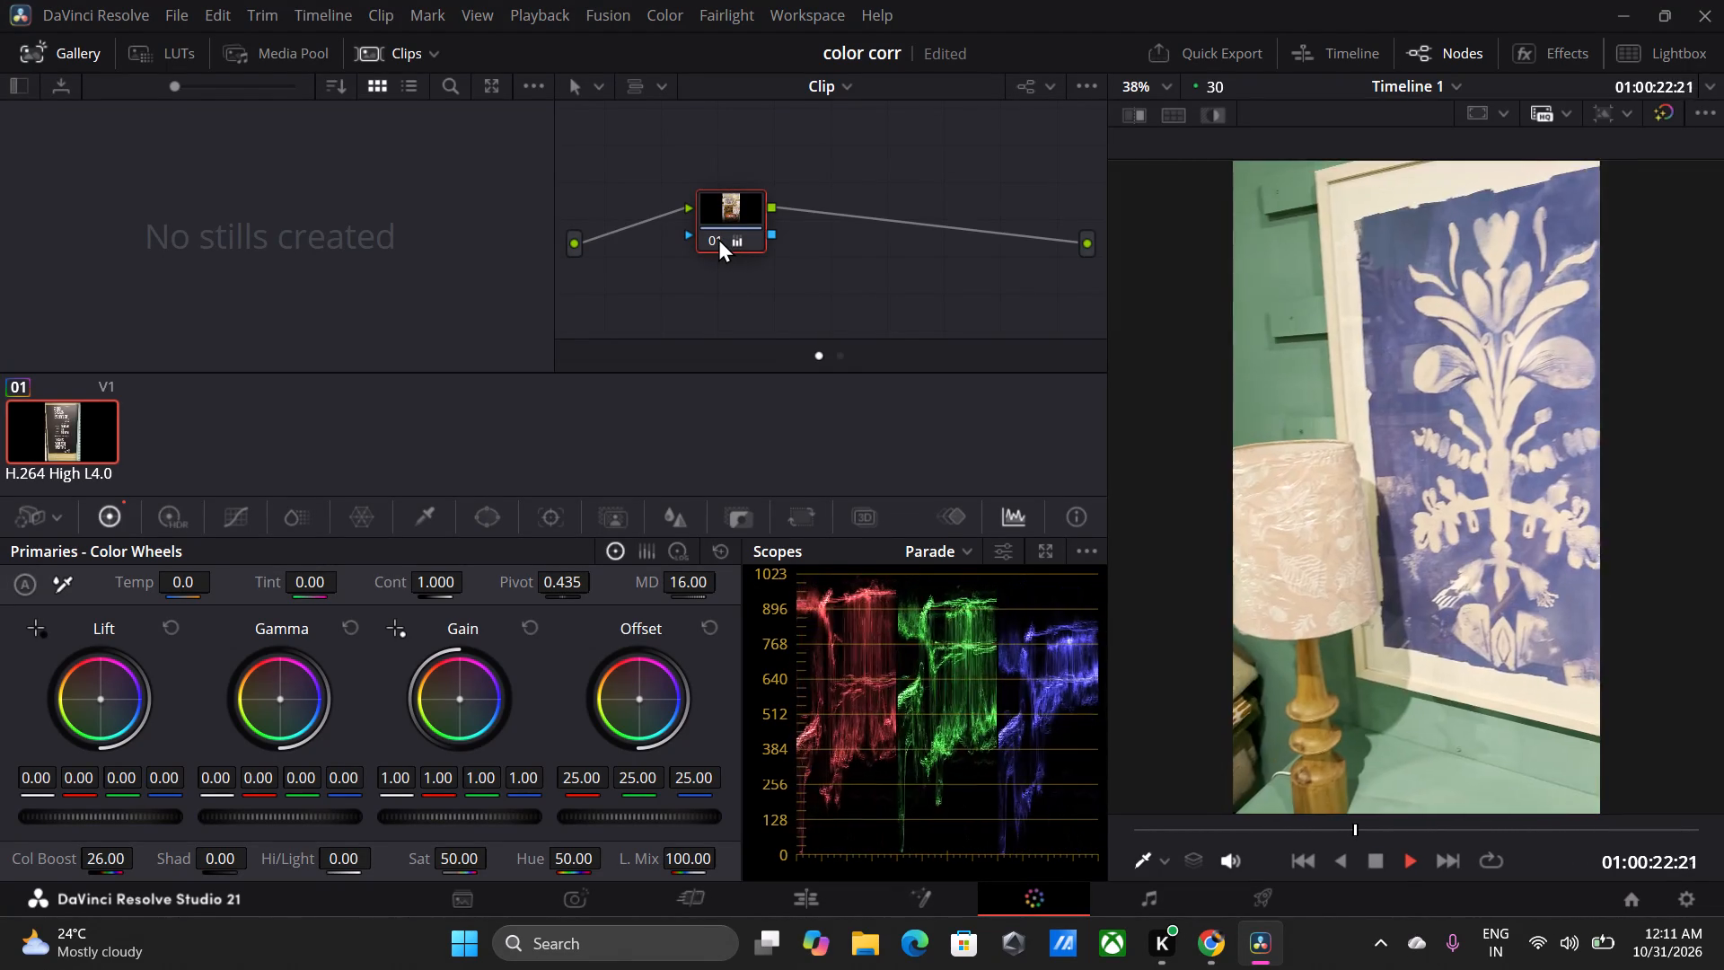
left_click(718, 238)
left_click(718, 238)
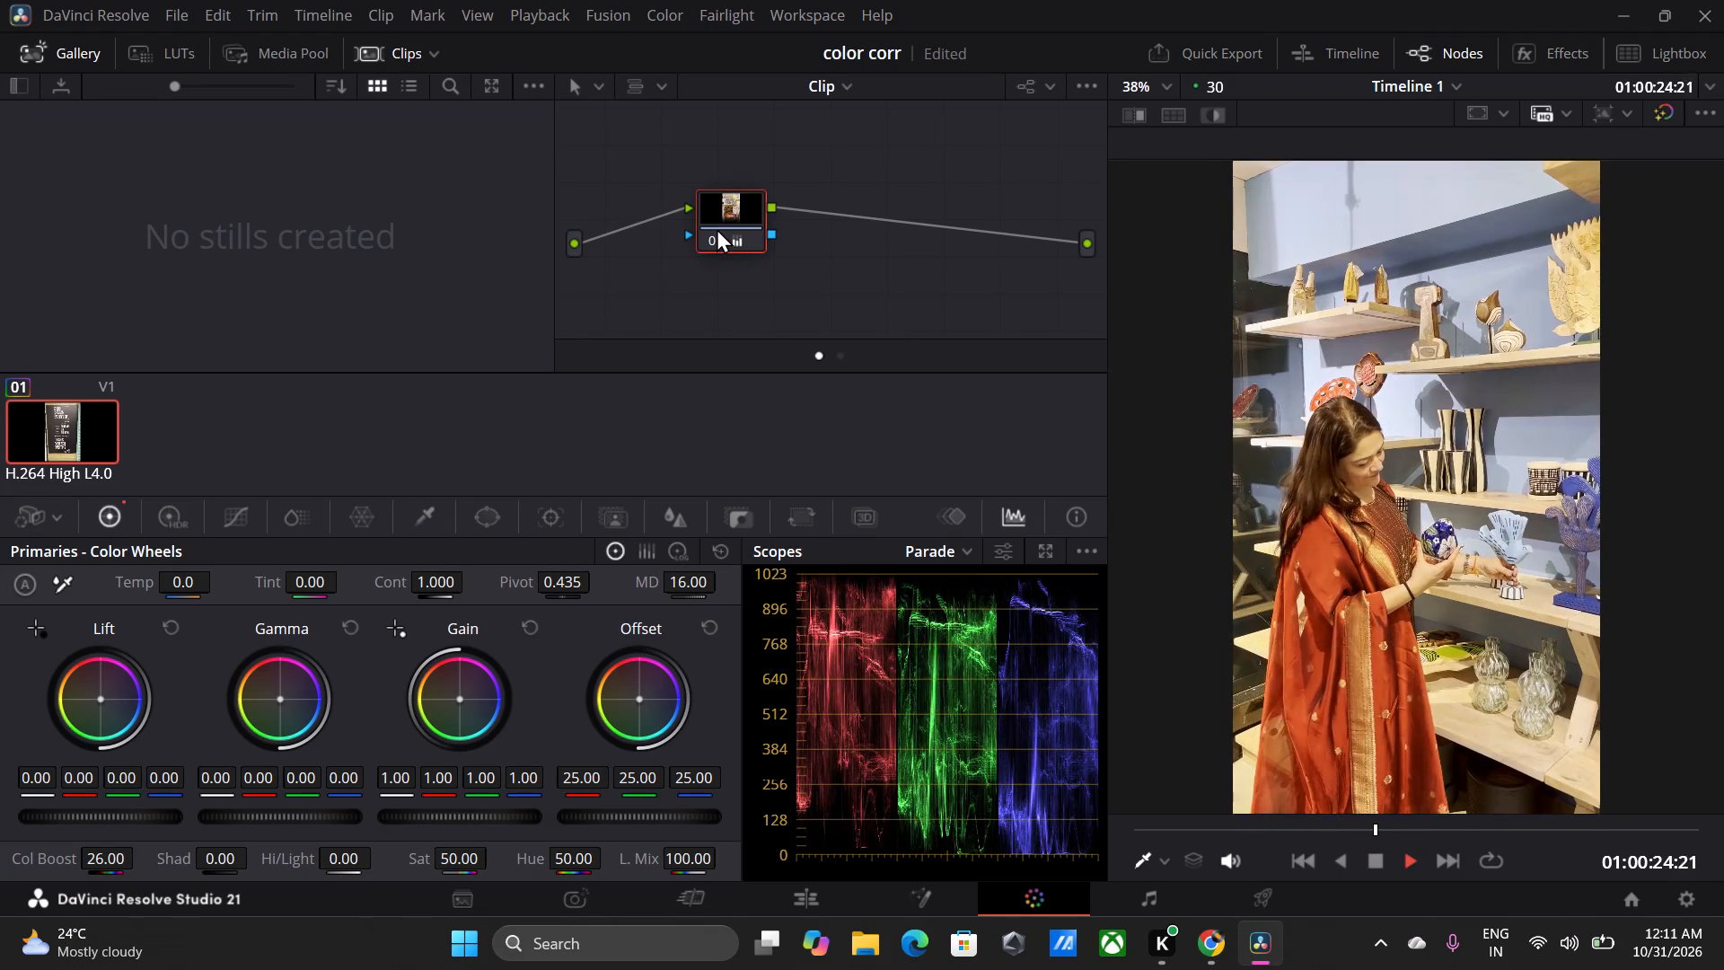
left_click(716, 229)
left_click(716, 236)
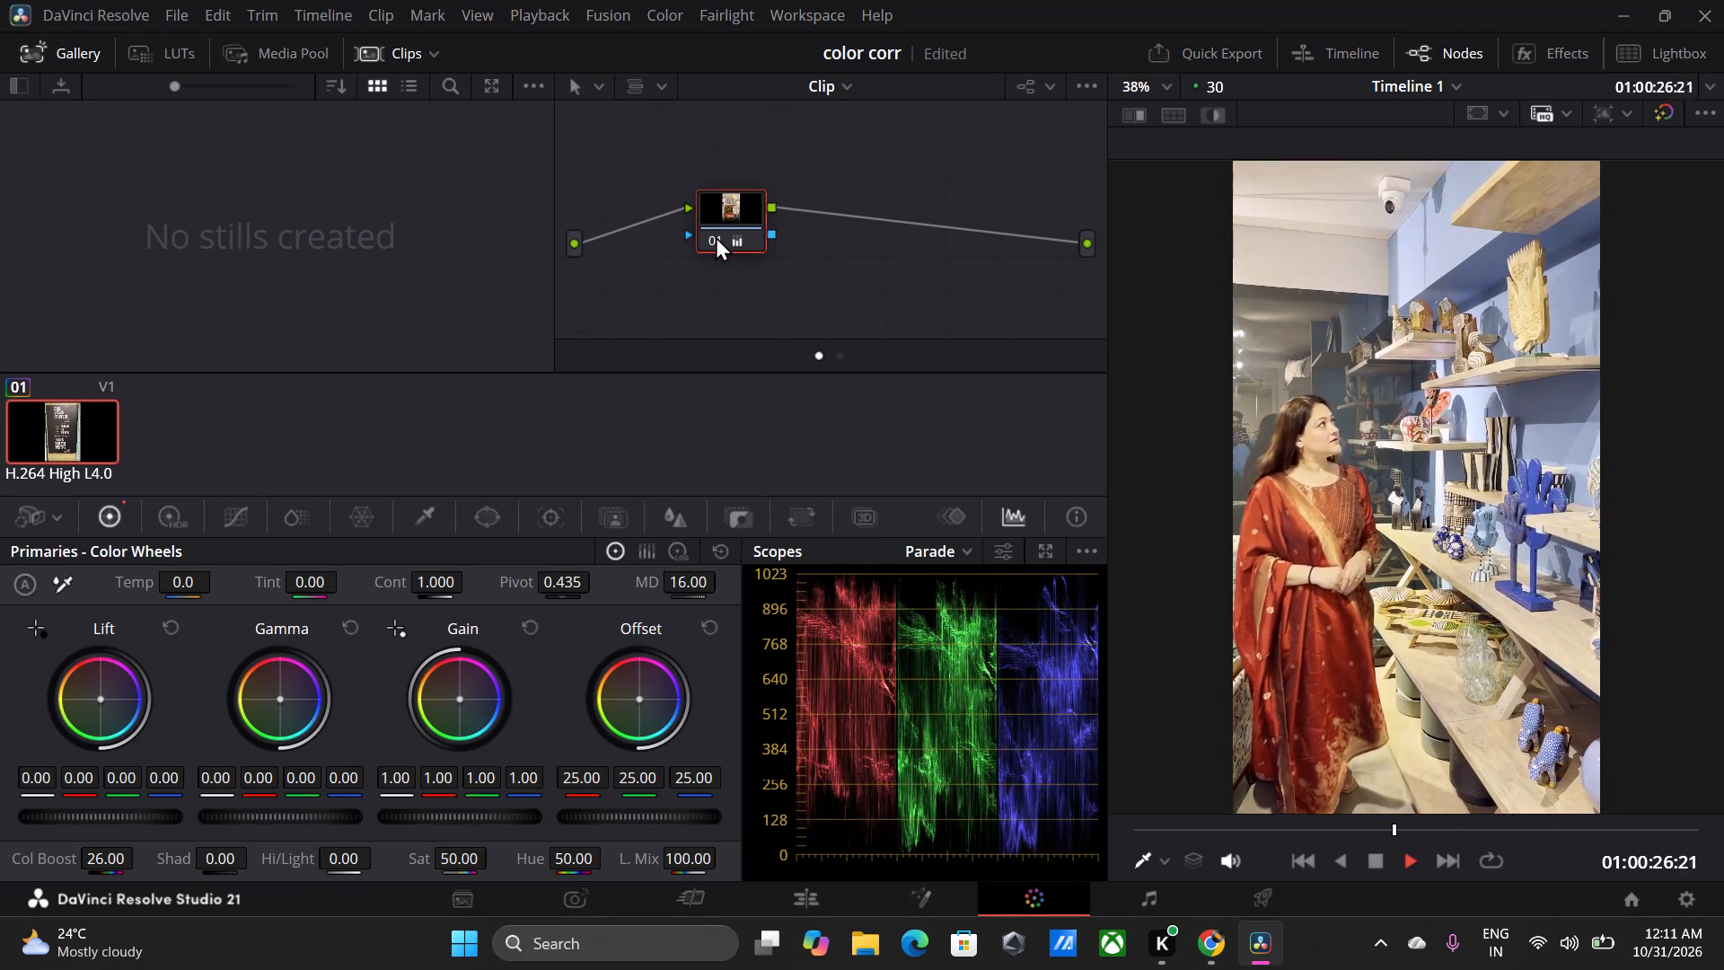
key("space")
left_click(716, 236)
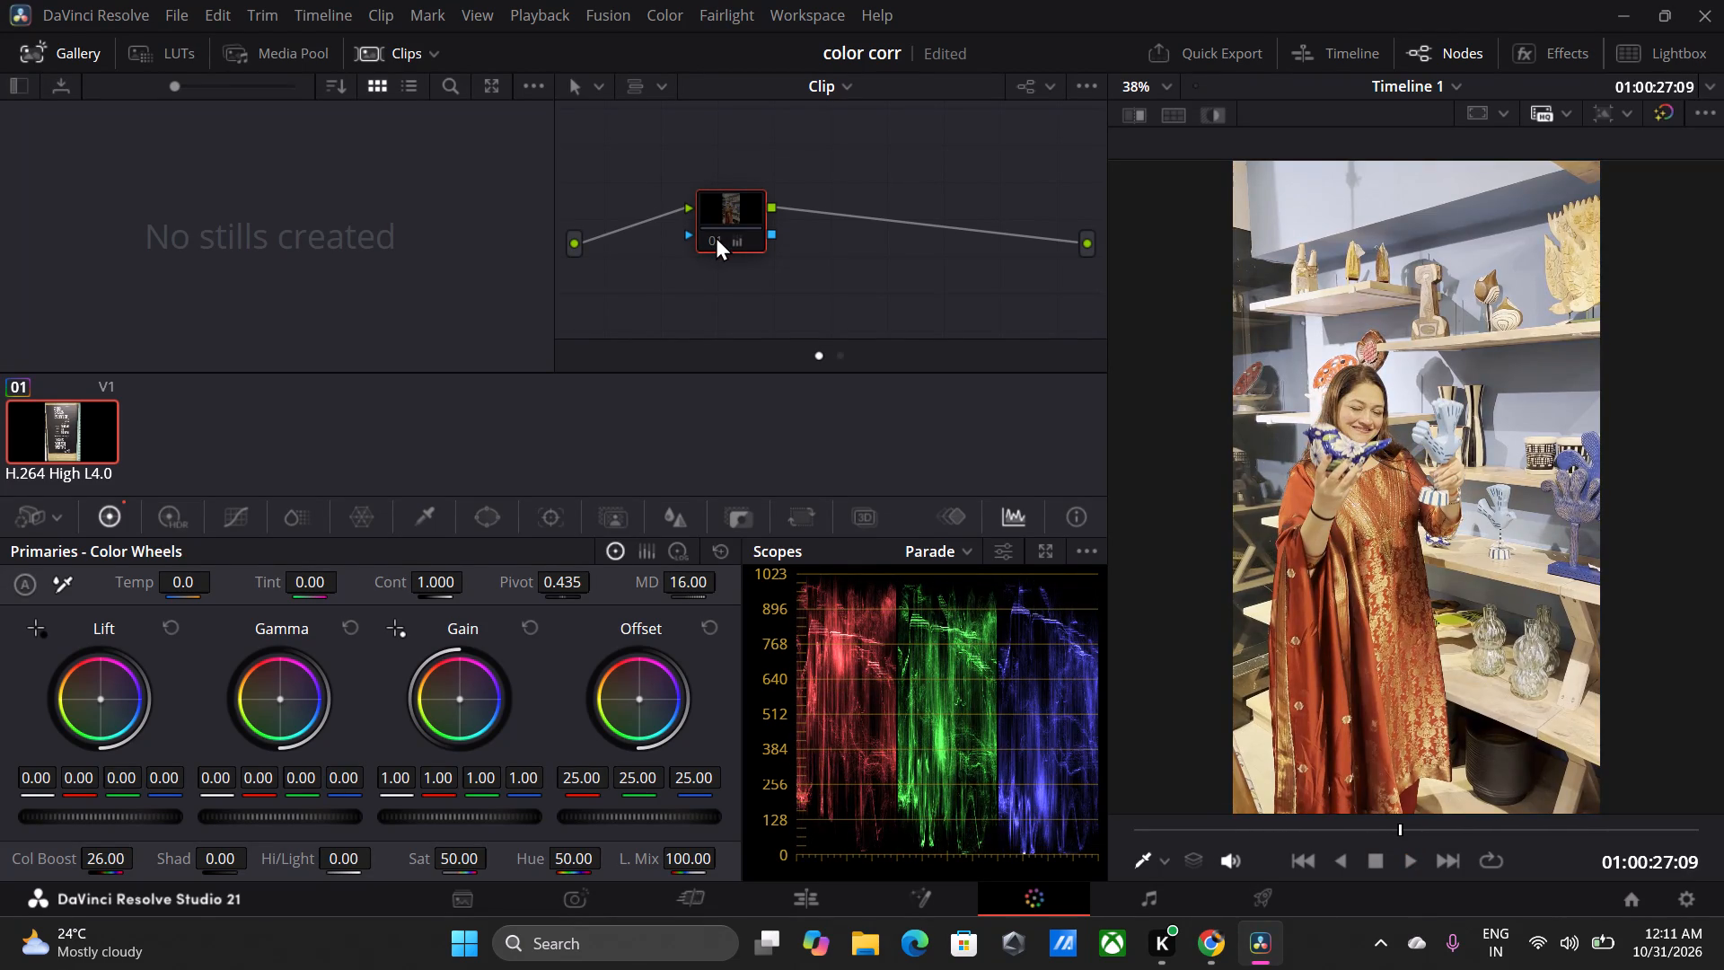
left_click(716, 236)
left_click(716, 236)
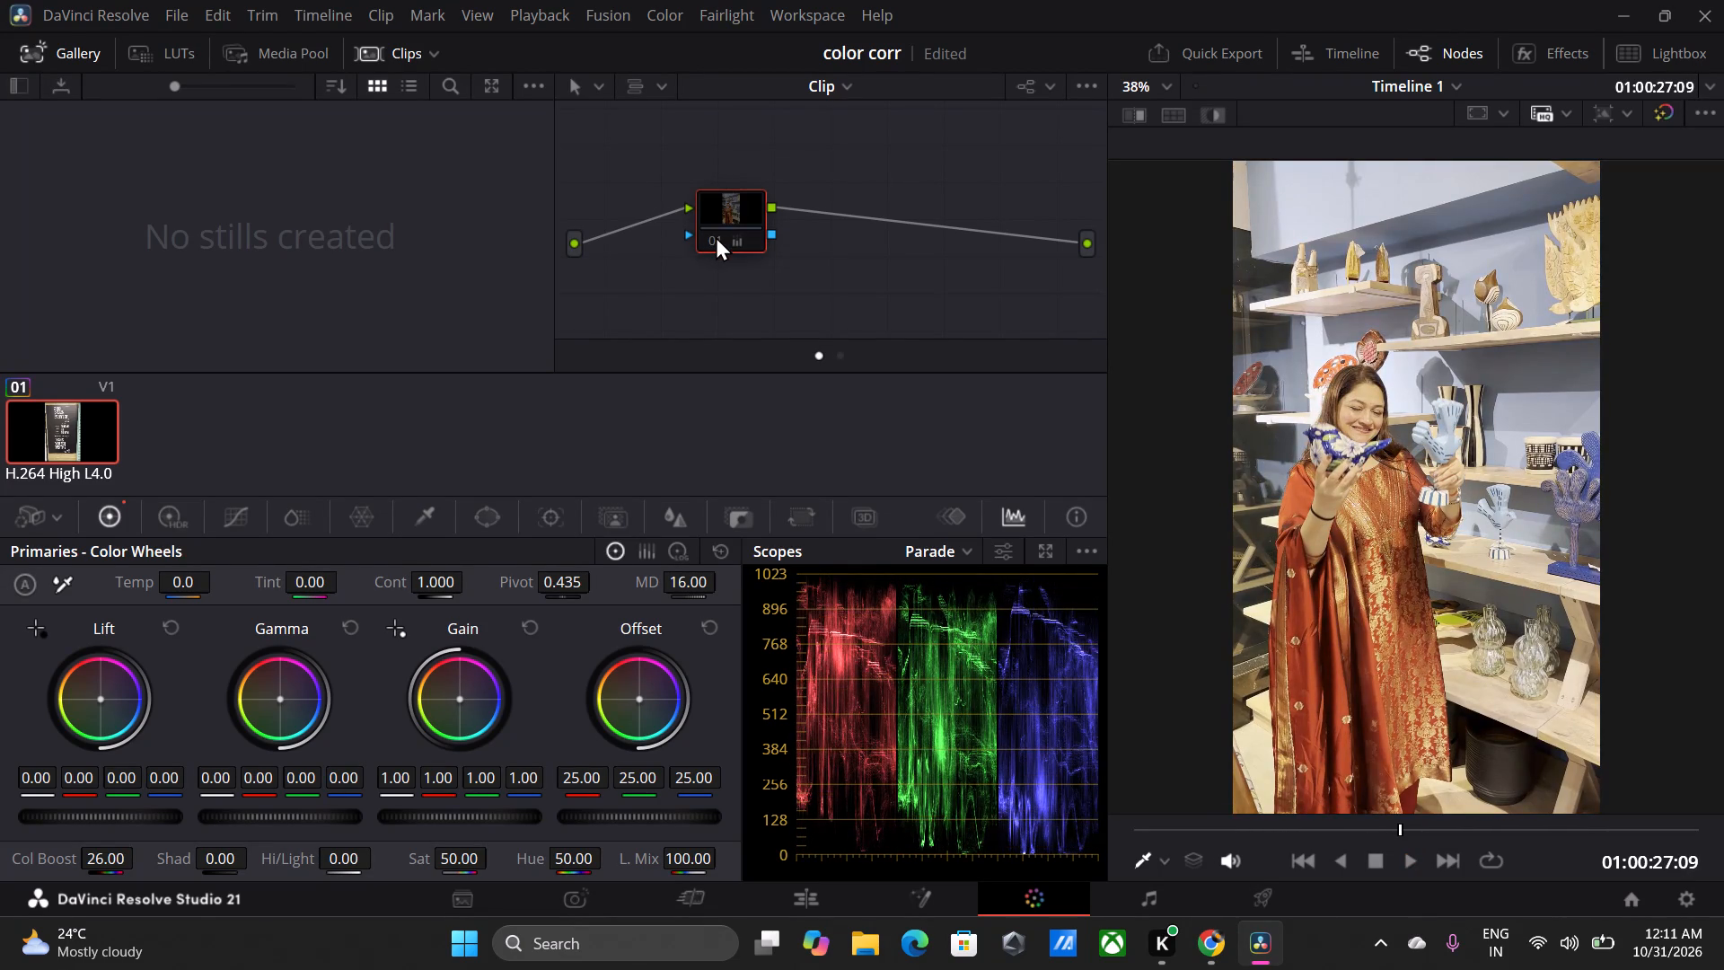
left_click(716, 236)
left_click(716, 236)
left_click(716, 236)
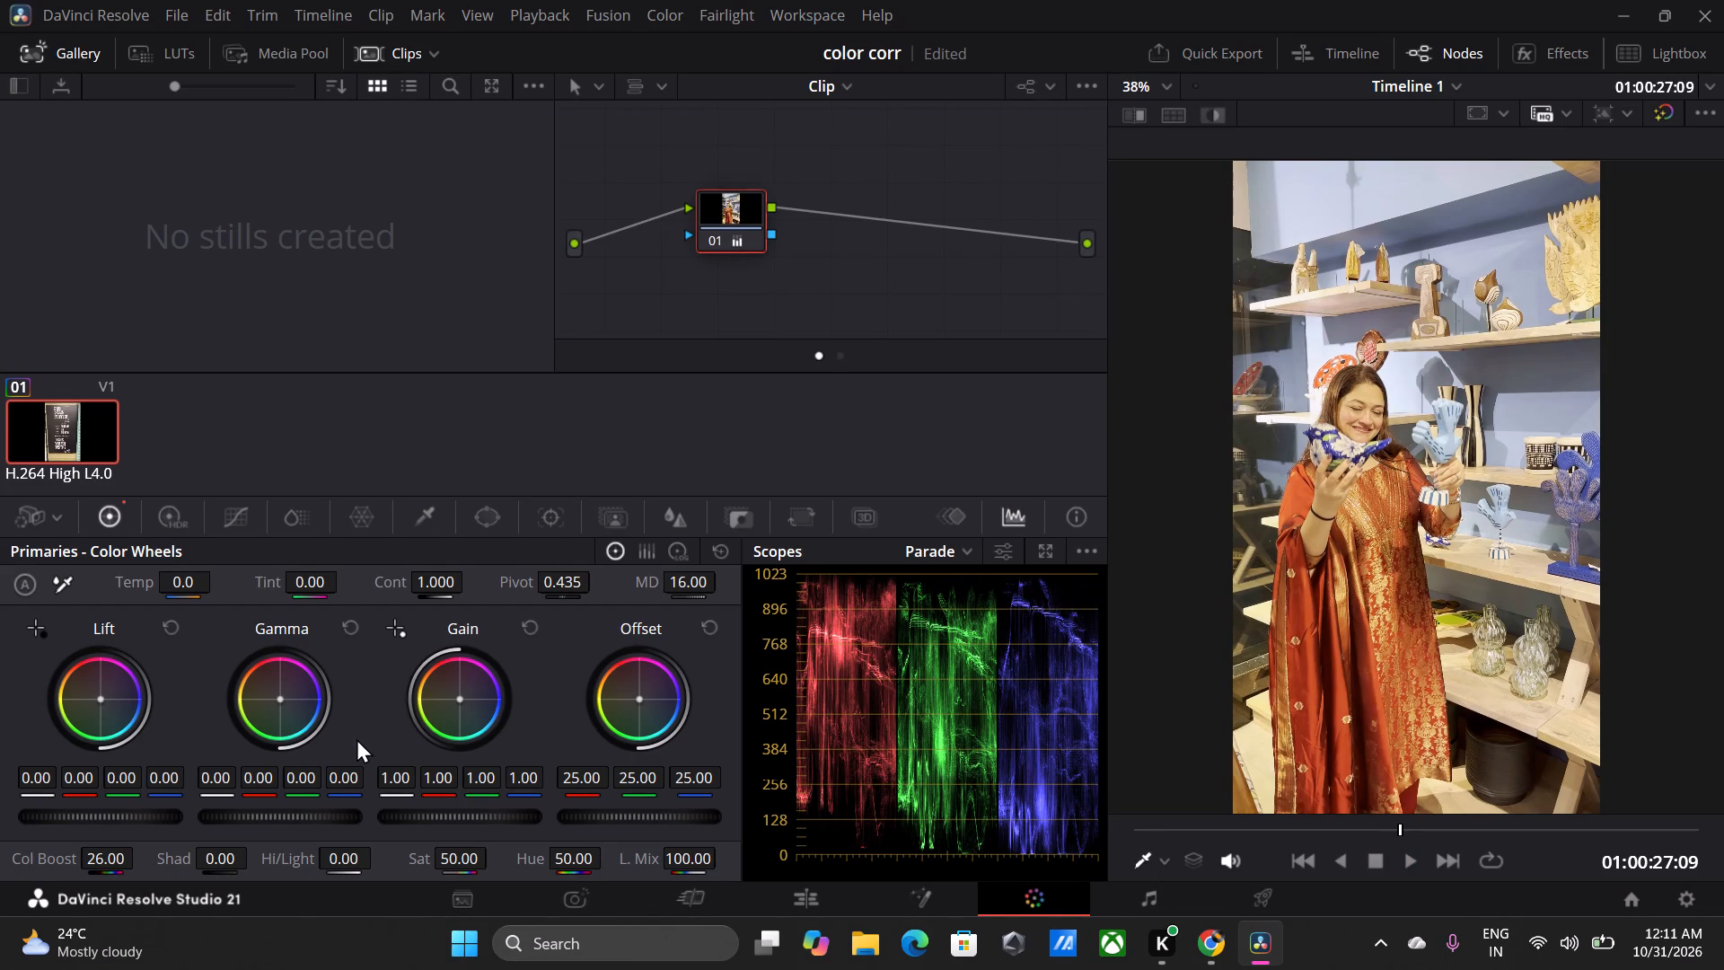
Add a highlight point and a shadow point to node 01's custom curve, pulling the shadow point down slightly for more contrast.
left_click(242, 513)
left_click(316, 673)
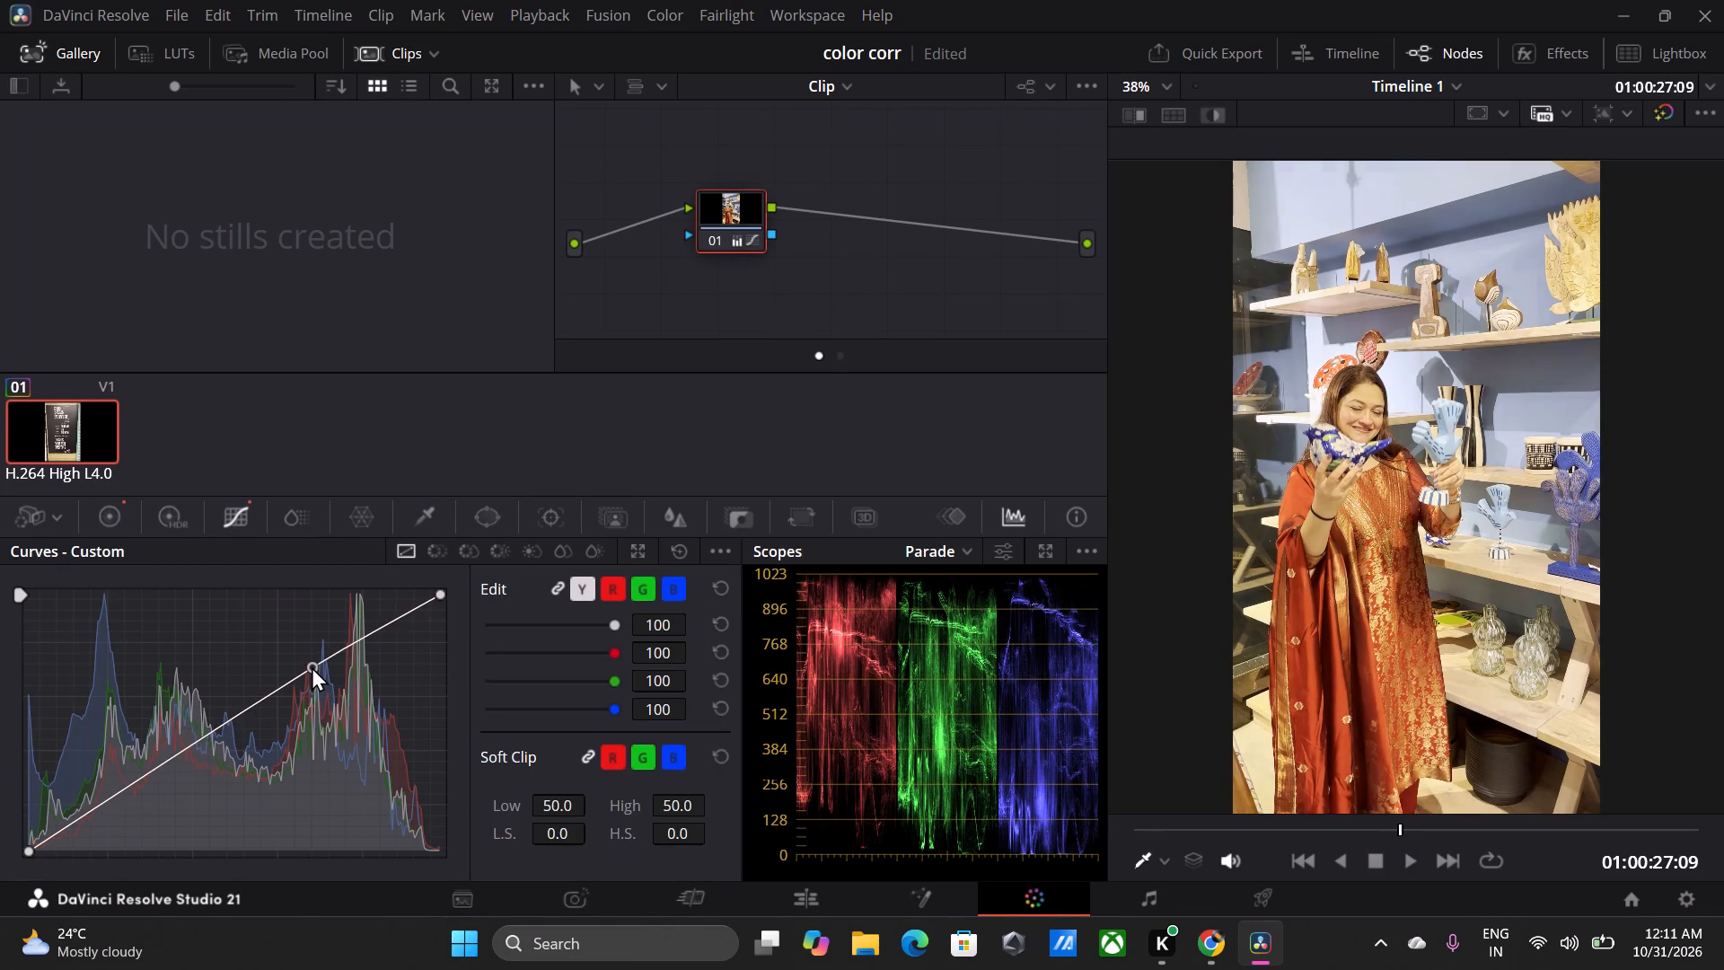
left_click_drag(143, 770, 147, 780)
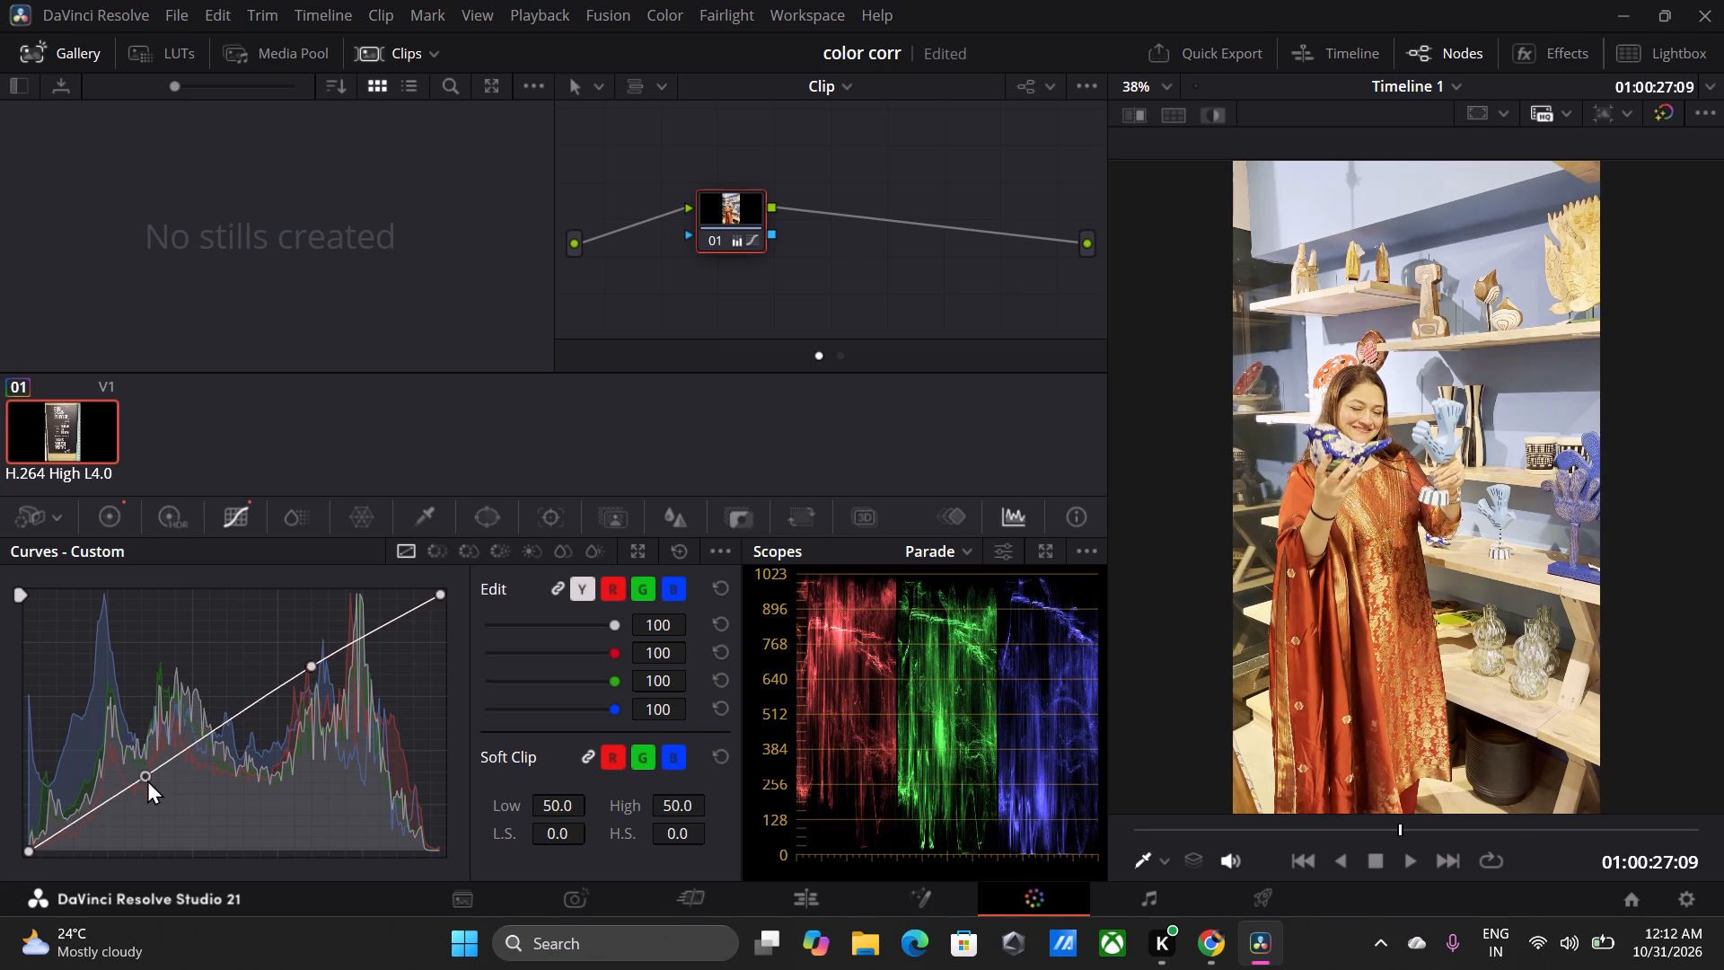
left_click_drag(147, 780, 159, 793)
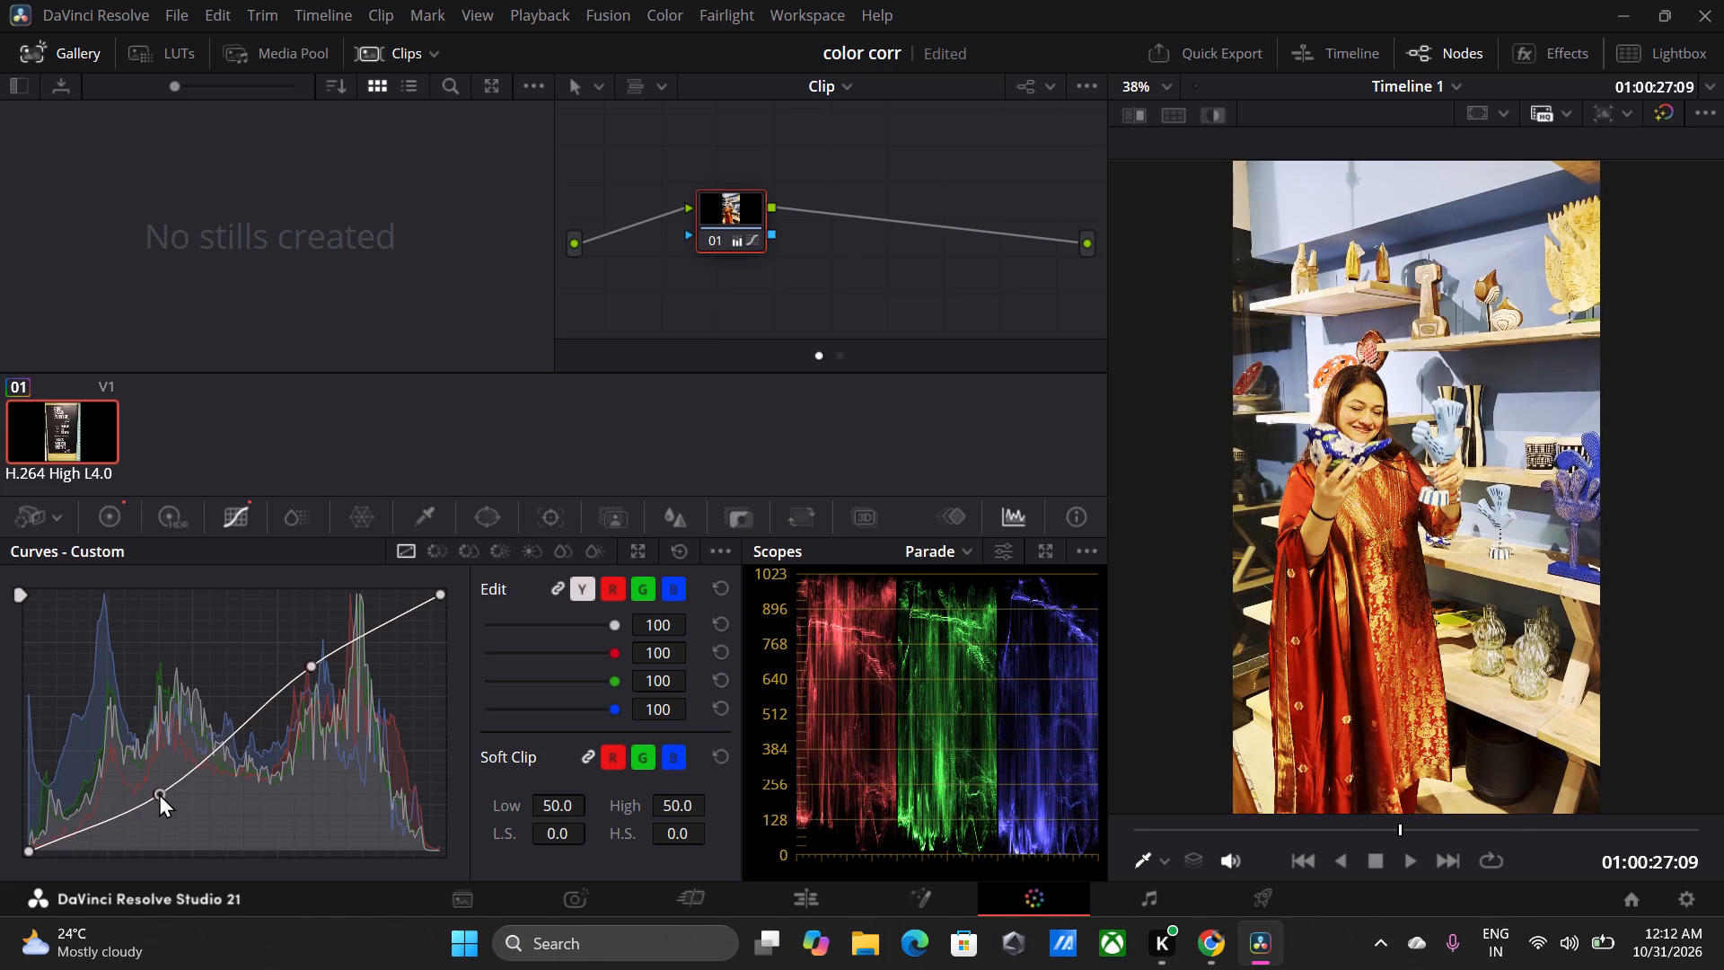
left_click_drag(159, 793, 158, 789)
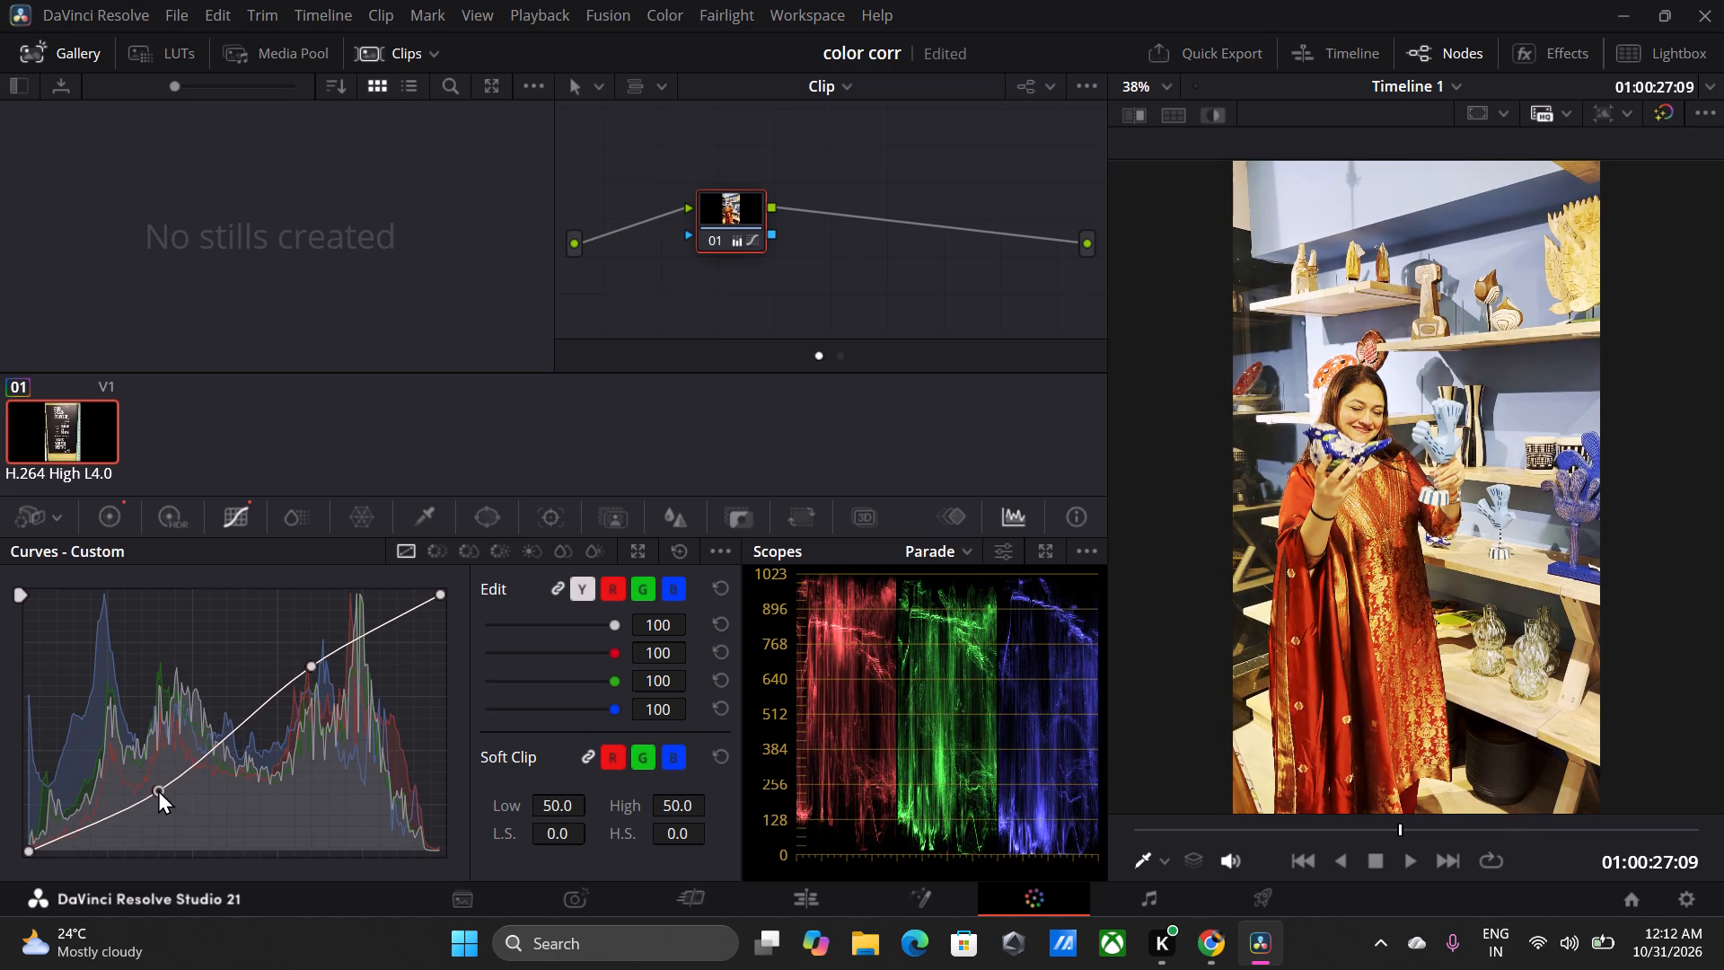
left_click_drag(158, 789, 157, 788)
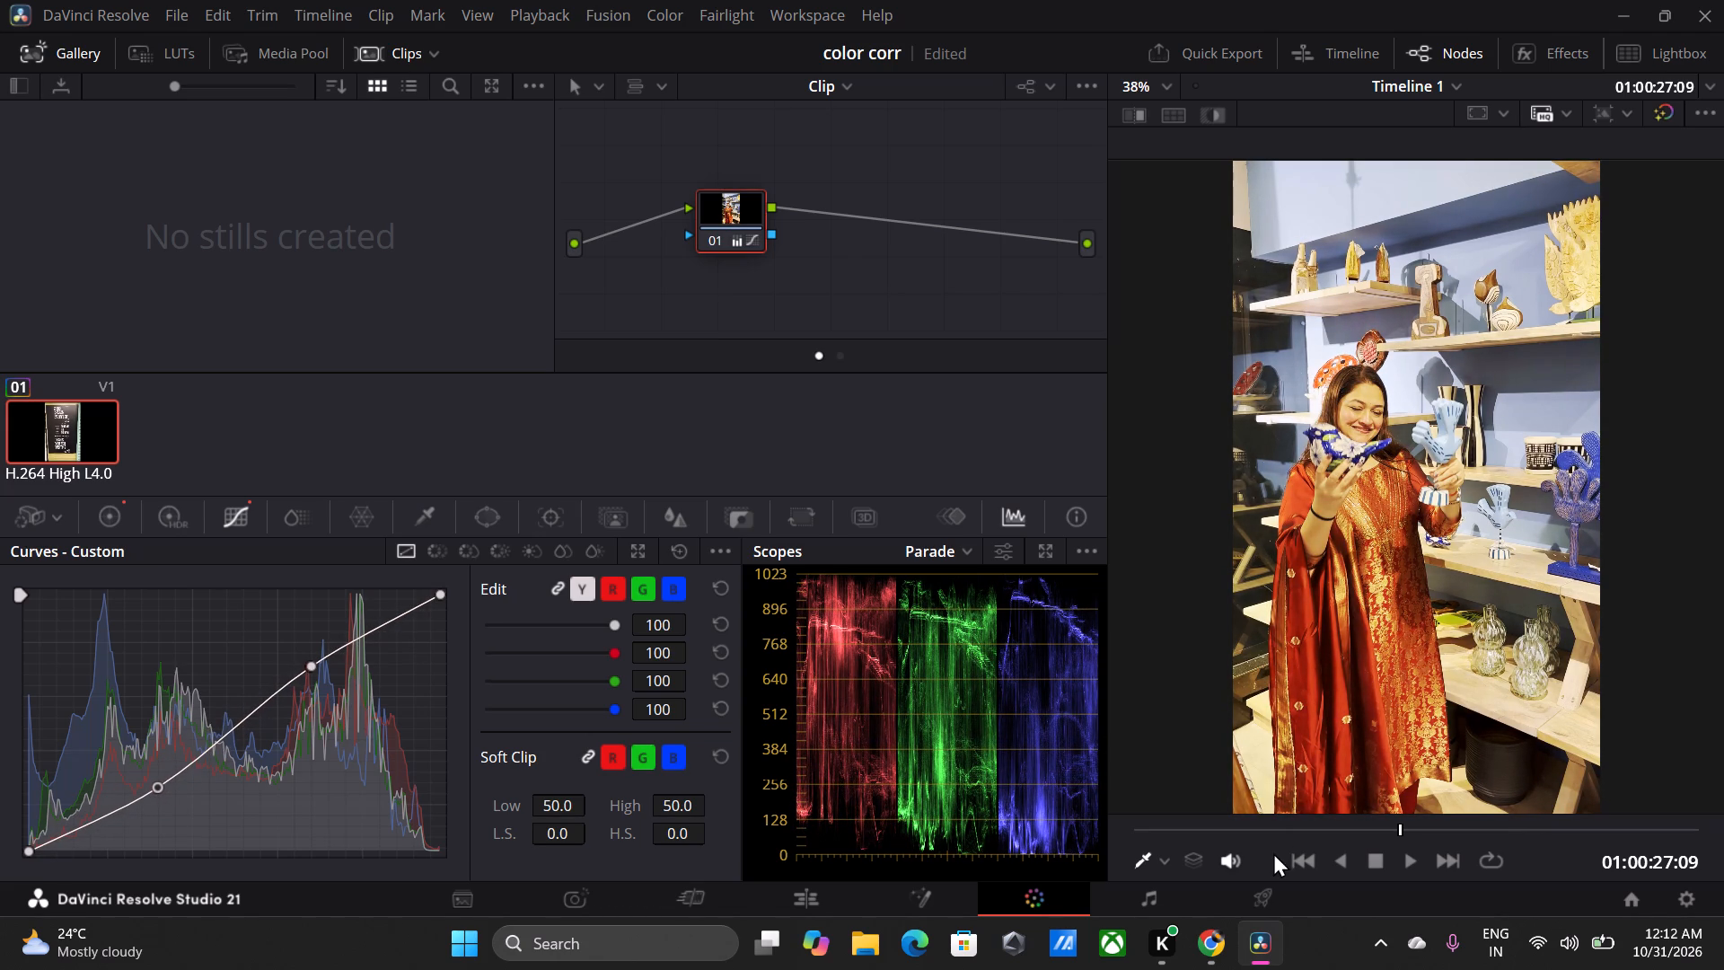
On the Edit page, split final tree.mov at 01:00:03:29, the first frame of the yellow cushion shelf shot.
left_click_drag(1265, 826, 1181, 816)
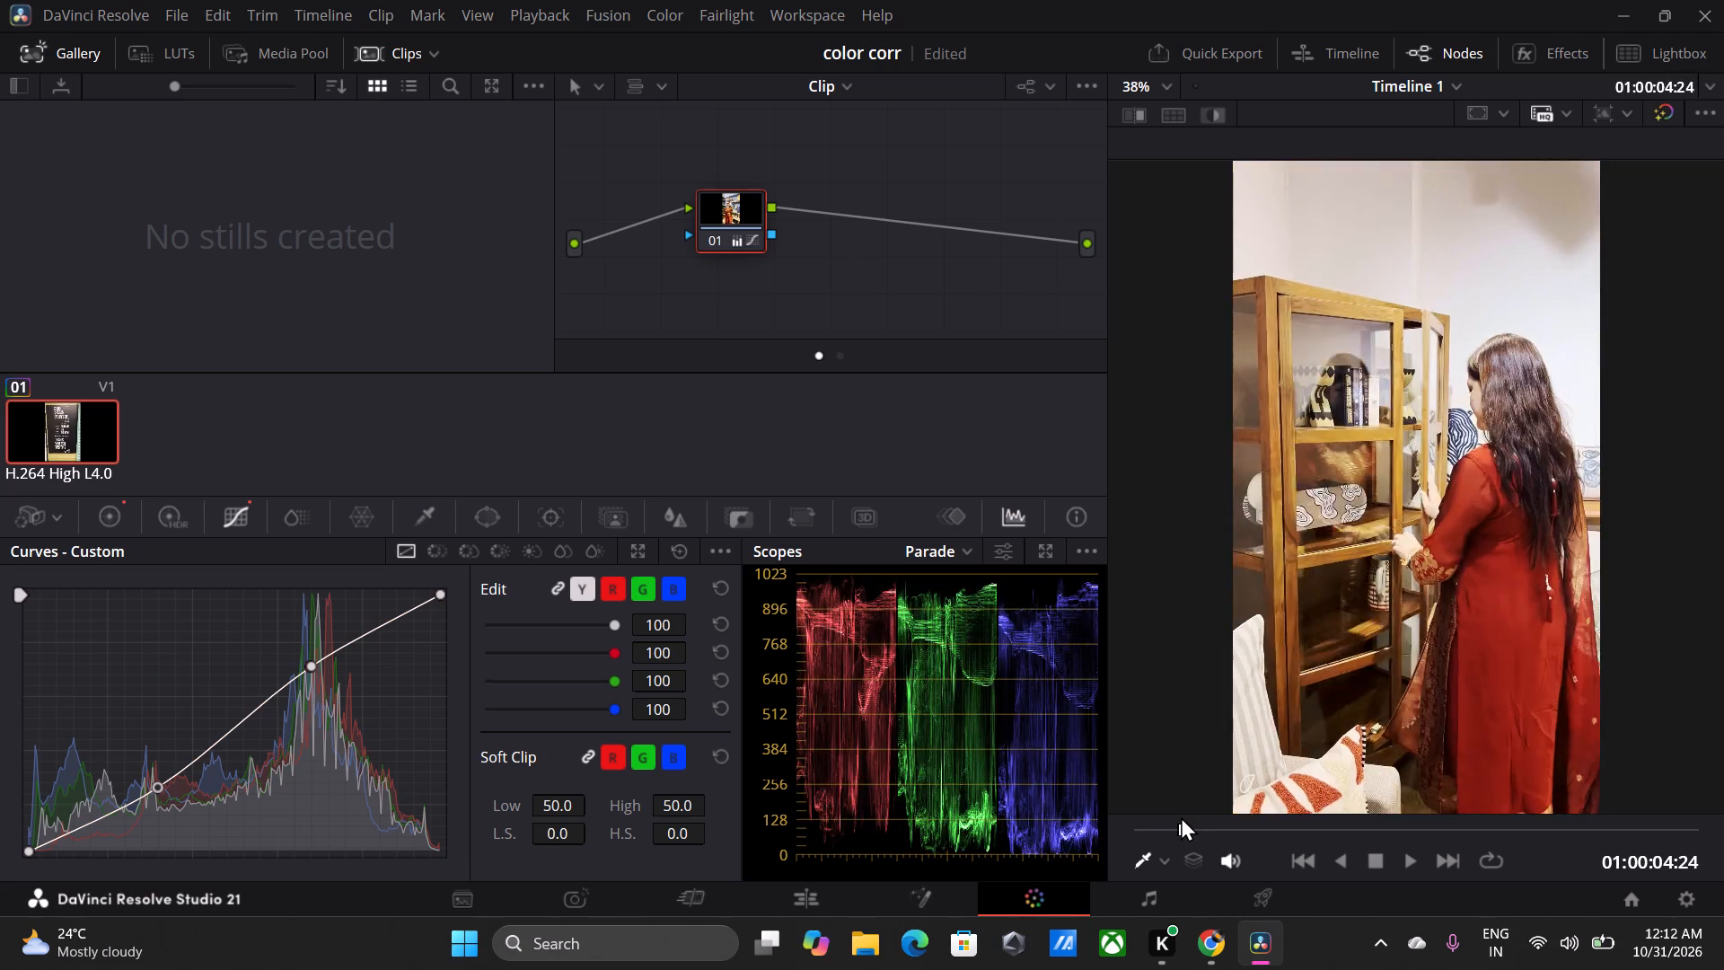
left_click_drag(1181, 816, 1178, 817)
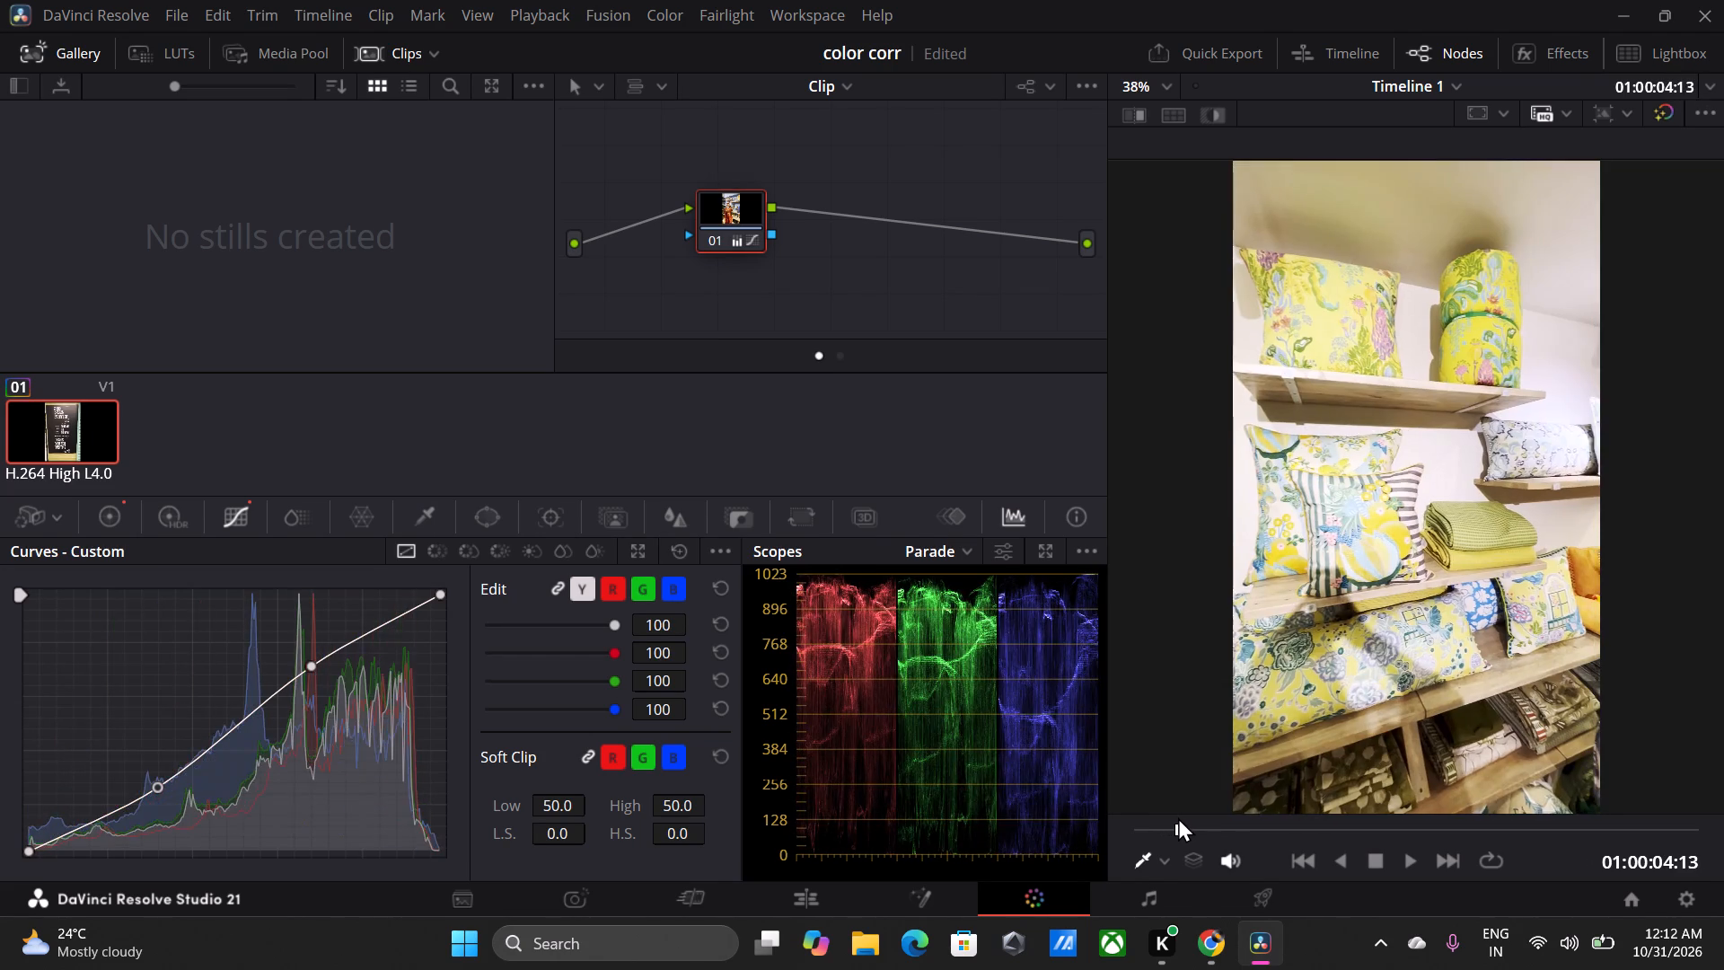
left_click_drag(1178, 817, 1173, 816)
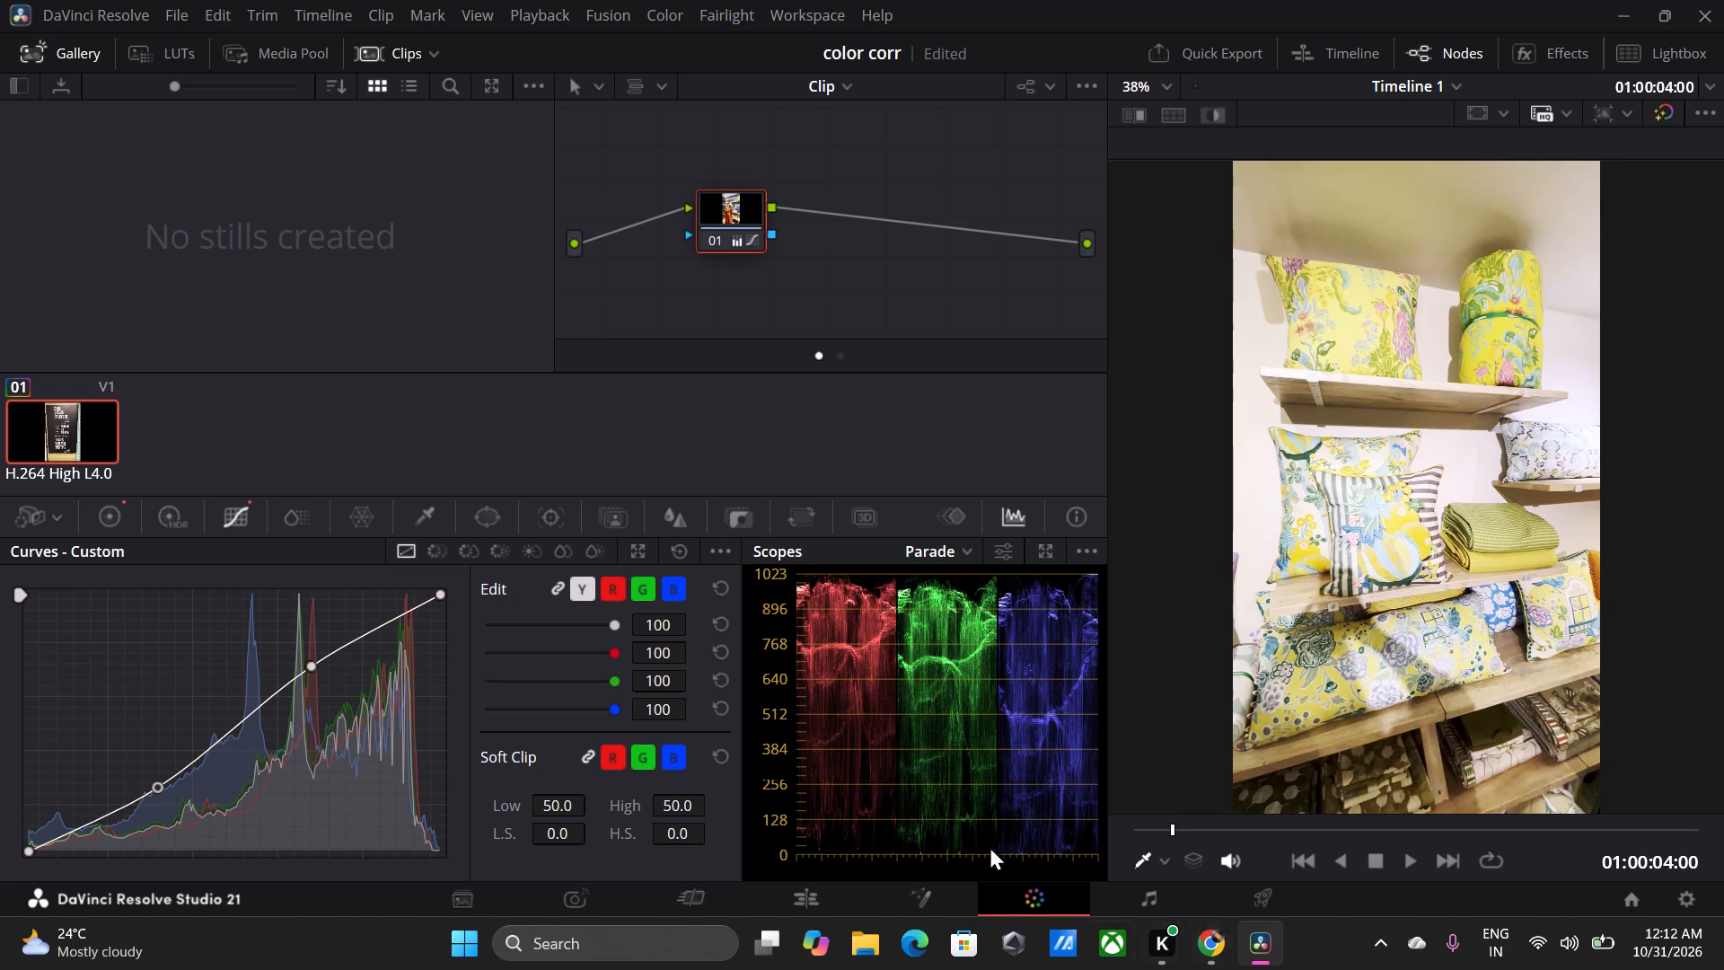
left_click(820, 903)
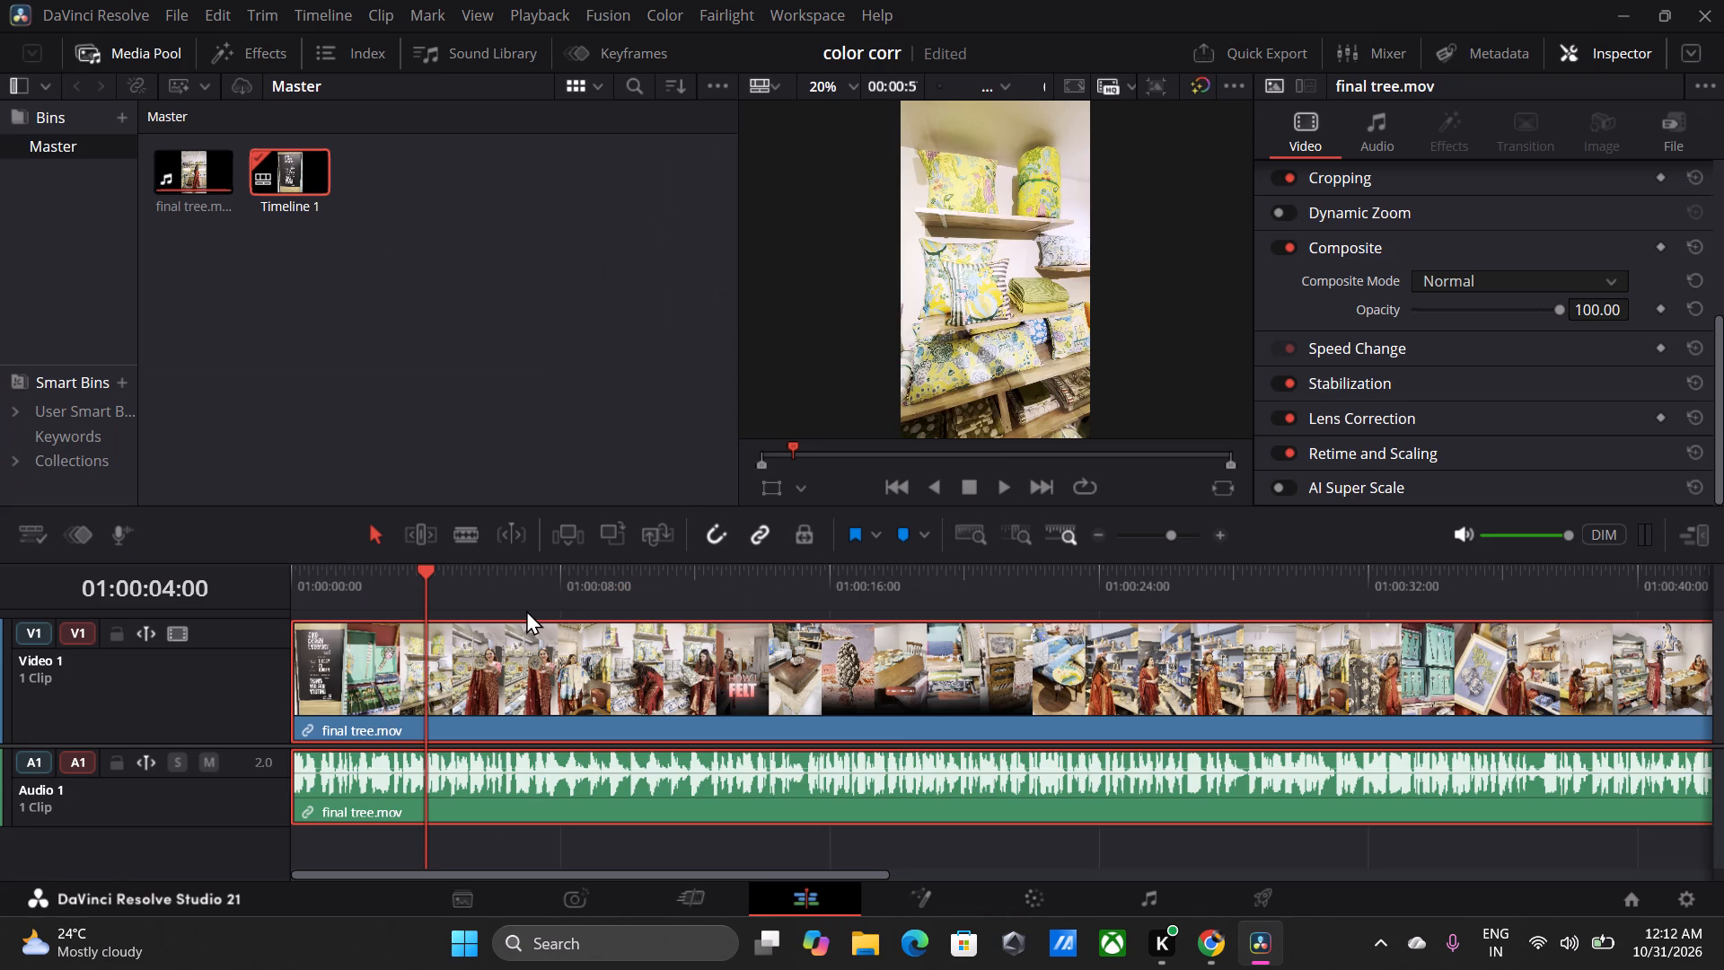
key("Left")
key("Left")
key("Left")
key("Left")
key("Left")
key("Left")
key("Left")
key("Left")
key("Left")
key("Left")
key("Left")
key("Left")
key("Left")
key("Left")
key("Left")
key("Left")
key("Right")
key("Right")
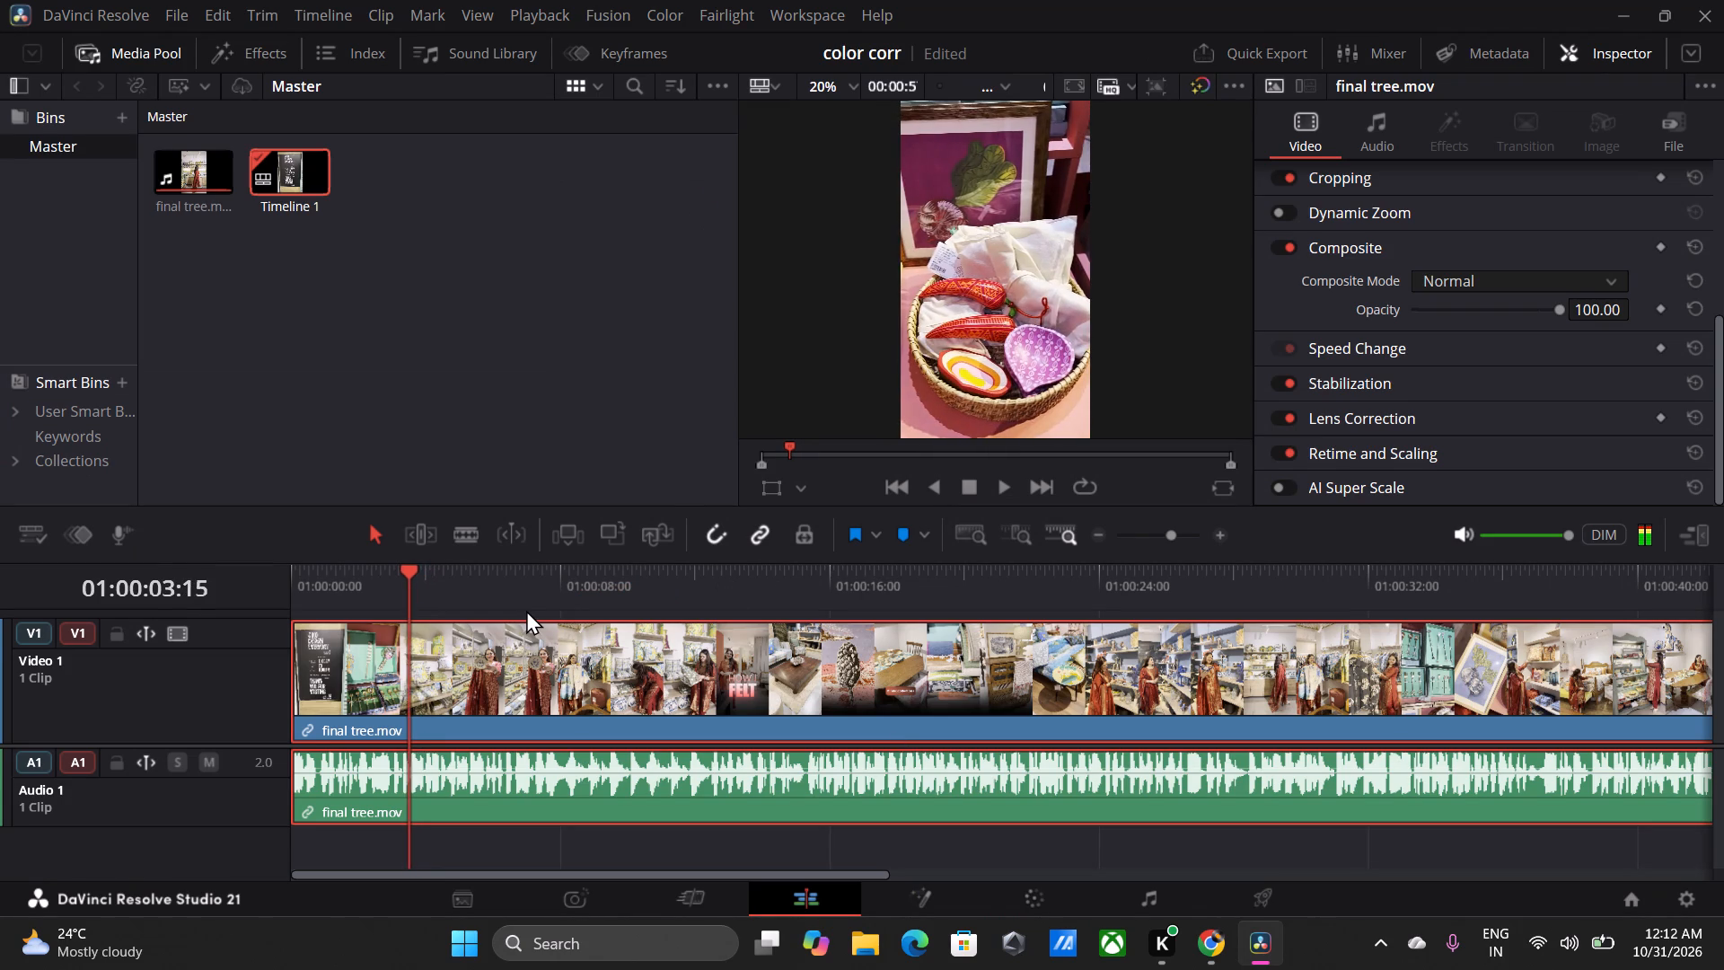
key("Right")
key("Right")
key("Right")
key("Right")
key("Right")
key("Right")
key("Right")
key("Right")
key("Right")
key("Right")
key("Right")
key("Right")
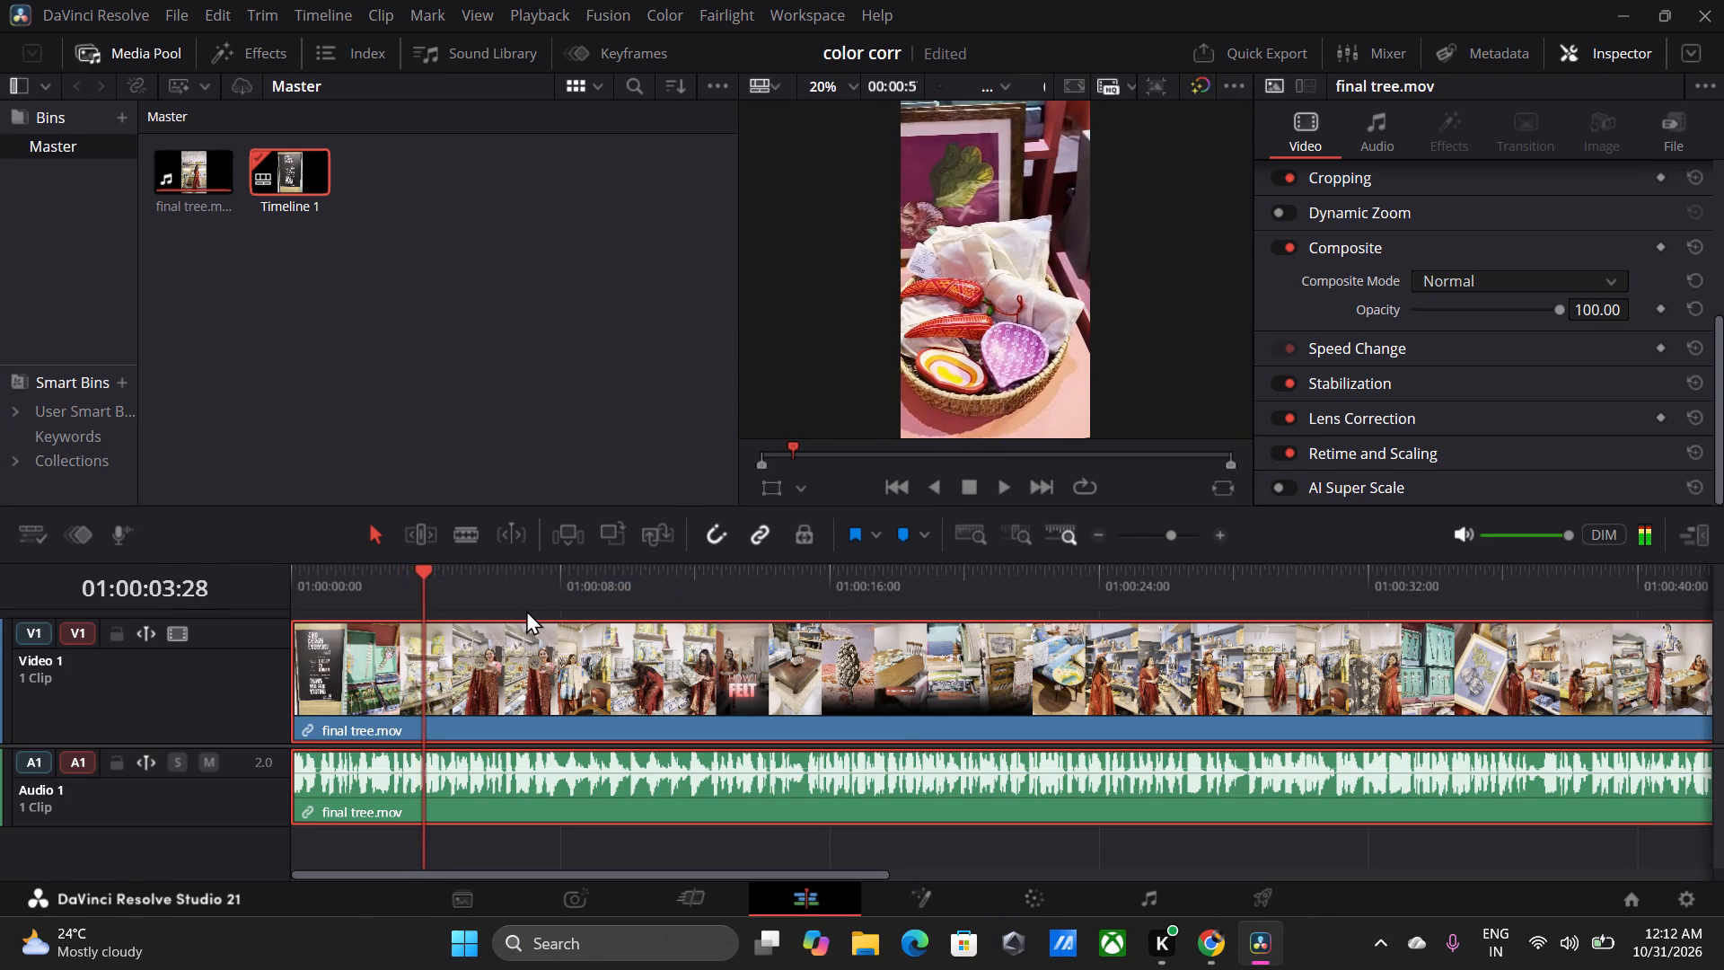
key("Right")
key("Right")
key("Left")
key("Left")
key("Right")
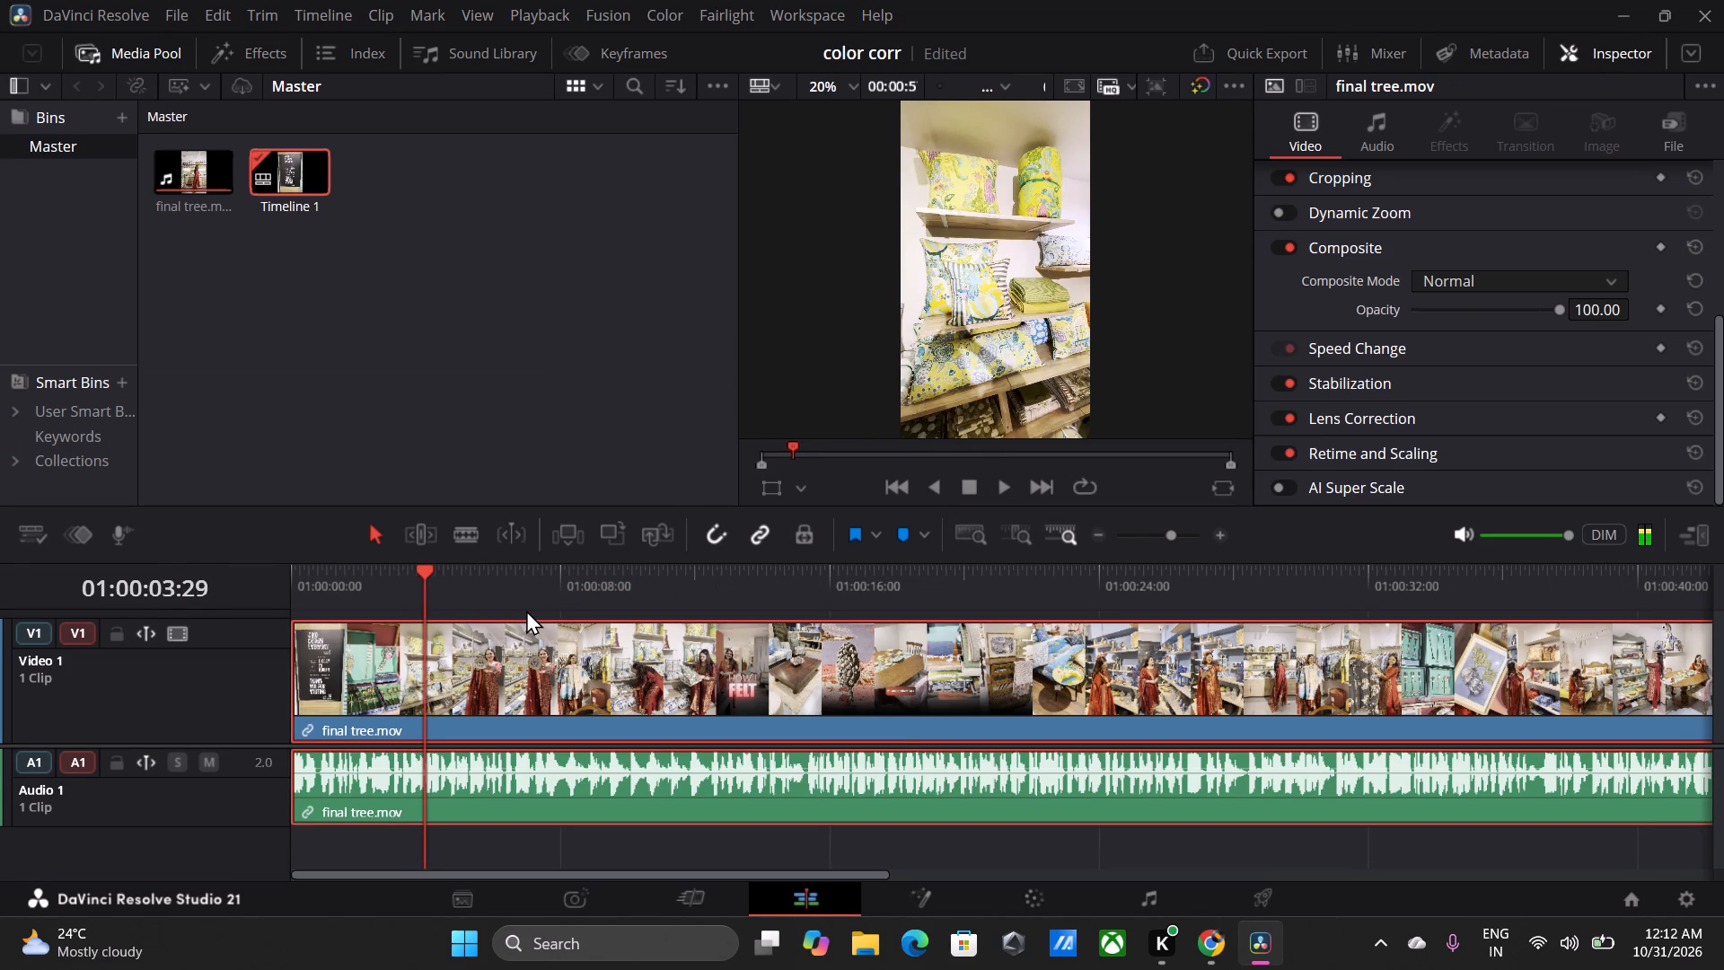
key("Left")
key("Right")
key("ctrl+b")
Split final tree.mov at 01:00:04:22, where the cushion shelf shot changes to the woman at the cabinet.
key("Right")
key("Right")
key("Right")
key("Right")
key("Right")
key("Right")
key("Right")
key("Right")
key("Right")
key("Right")
key("Right")
key("Right")
key("Right")
key("Right")
key("Right")
key("Right")
key("Right")
key("Right")
key("Right")
key("Right")
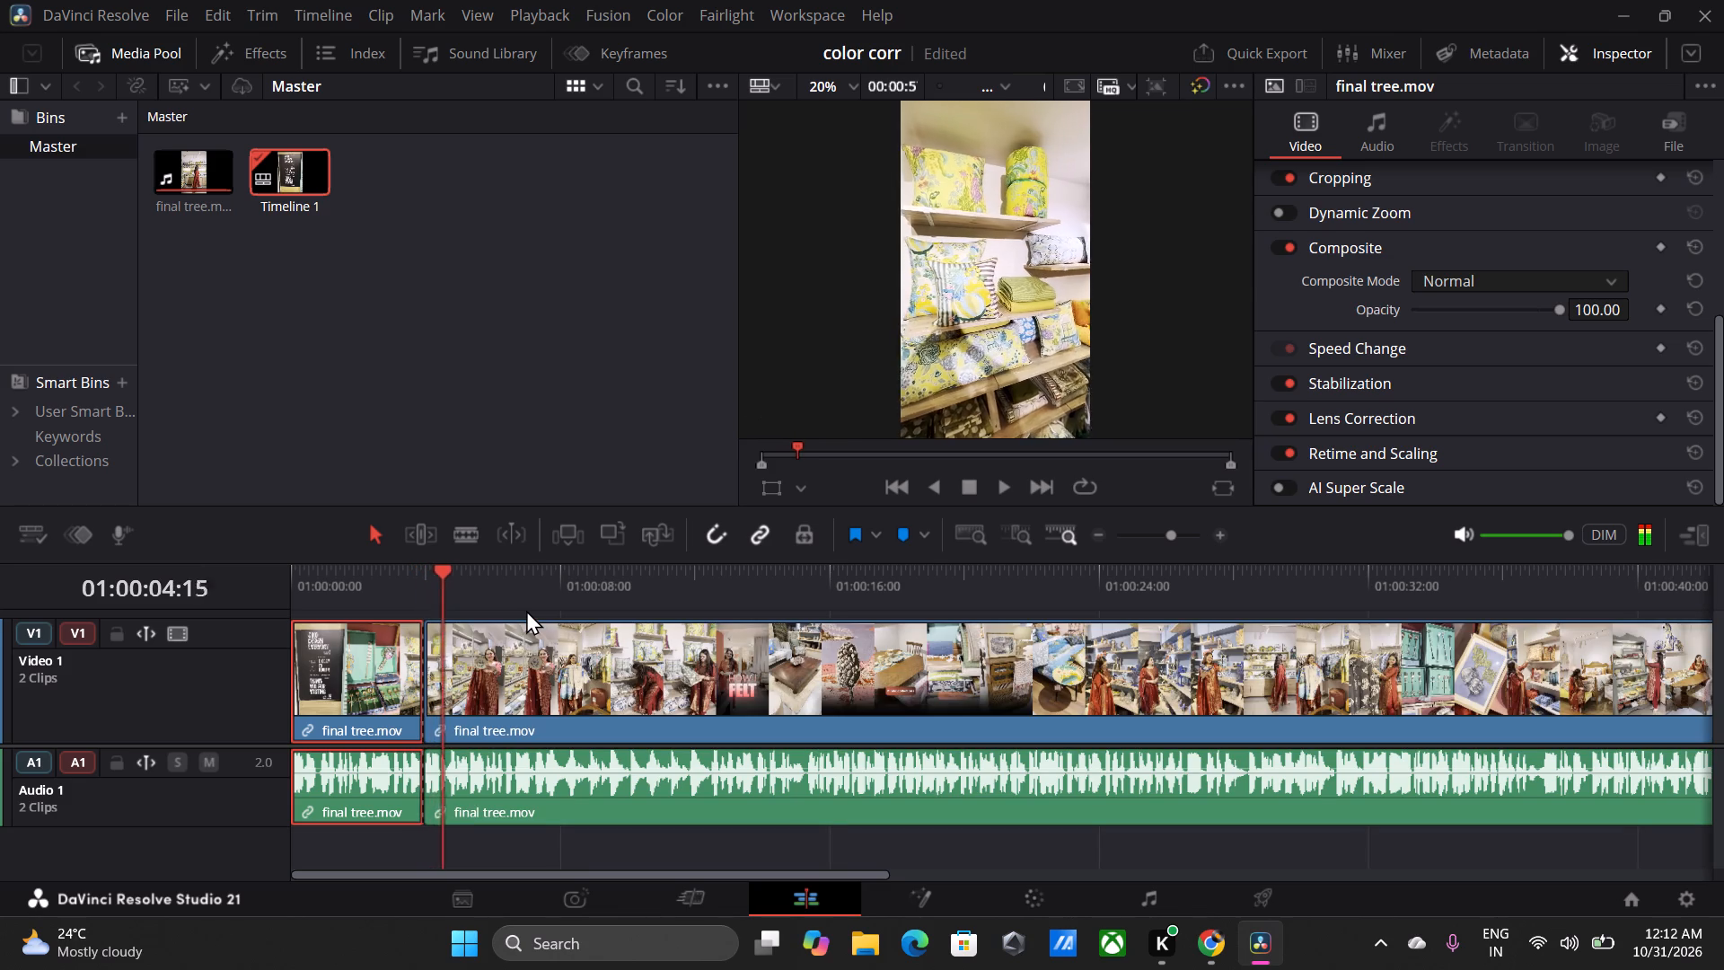
key("Left")
key("Left")
key("Left")
key("Left")
key("Left")
key("Left")
key("Left")
key("Left")
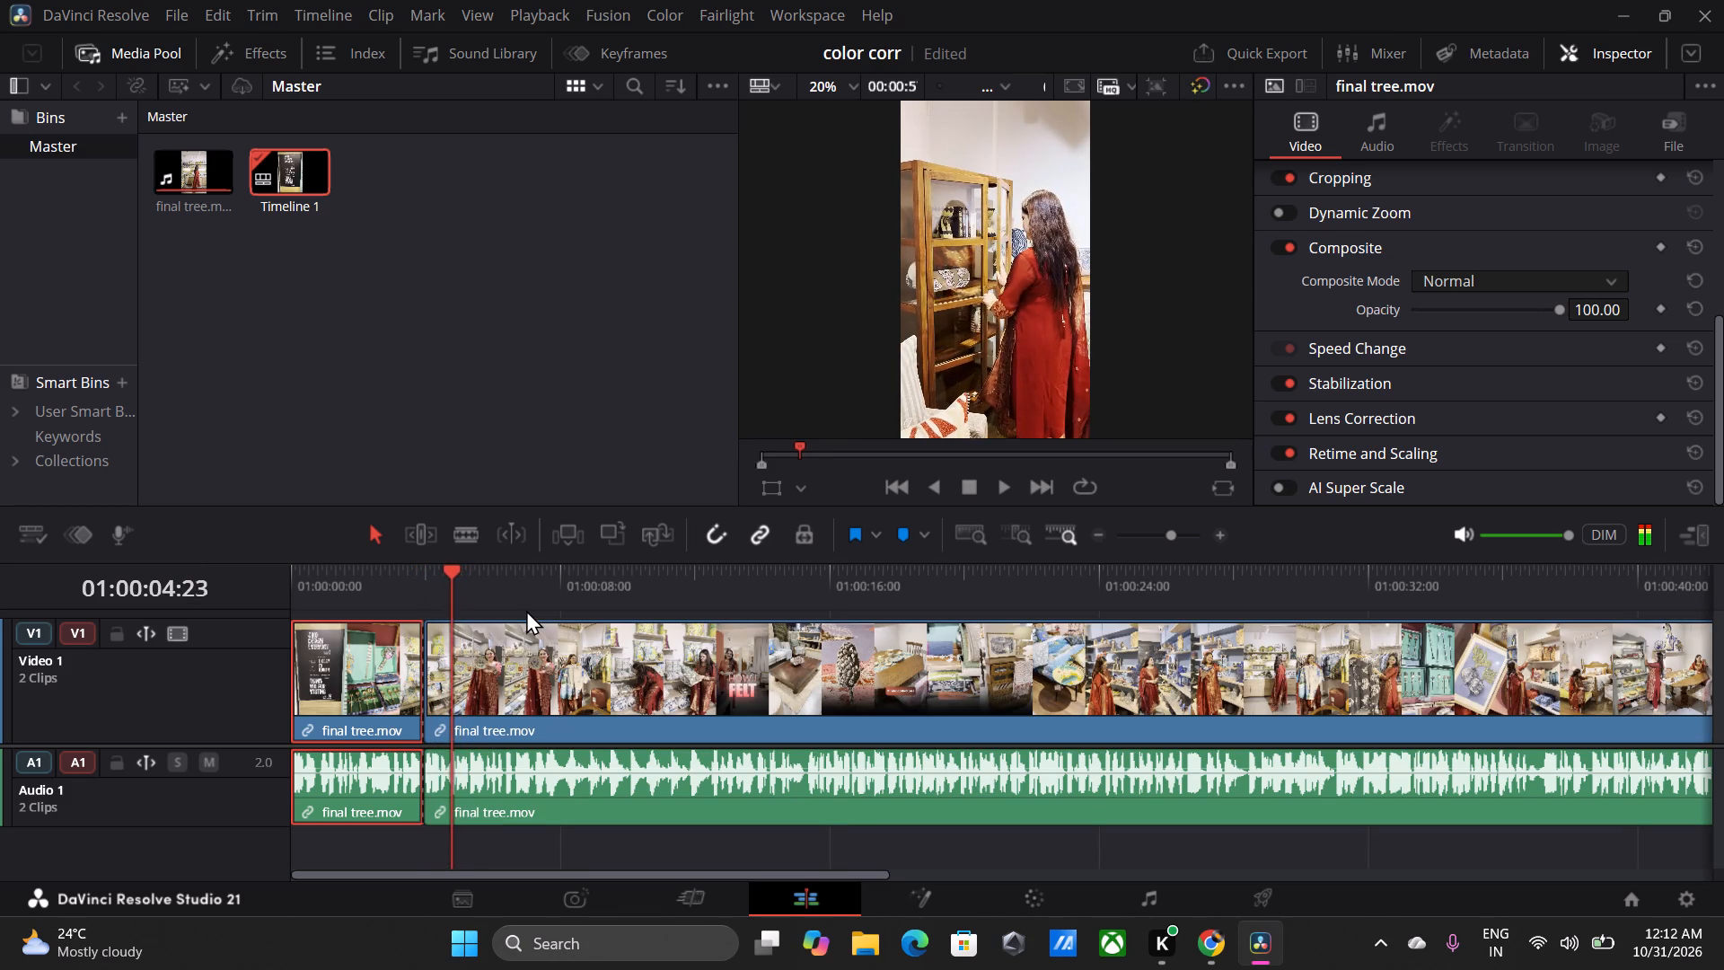
key("Left")
key("Left")
key("Right")
key("Left")
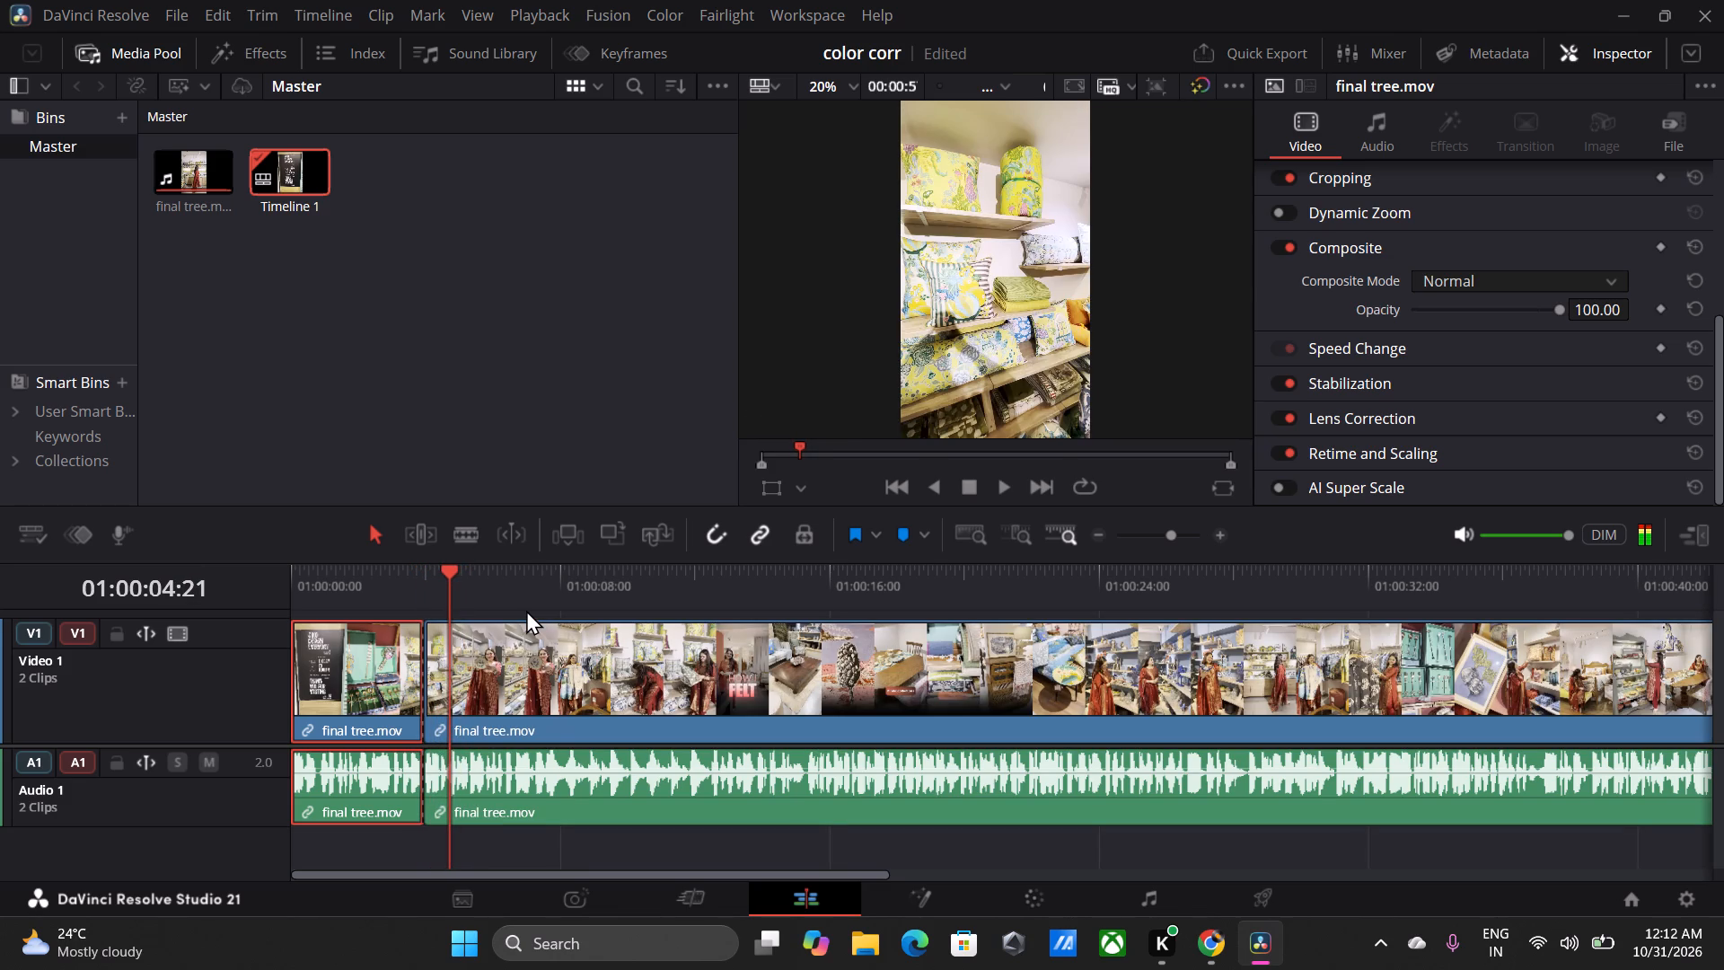
key("Right")
key("ctrl+b")
Step frame by frame through the isolated cushion shelf segment to check the cuts at both ends.
key("Left")
key("Left")
key("Left")
key("Left")
key("Left")
key("Left")
key("Left")
key("Left")
key("Left")
key("Left")
key("Left")
key("Left")
key("Left")
key("Left")
key("Left")
key("Left")
key("Left")
key("Left")
key("Left")
key("Left")
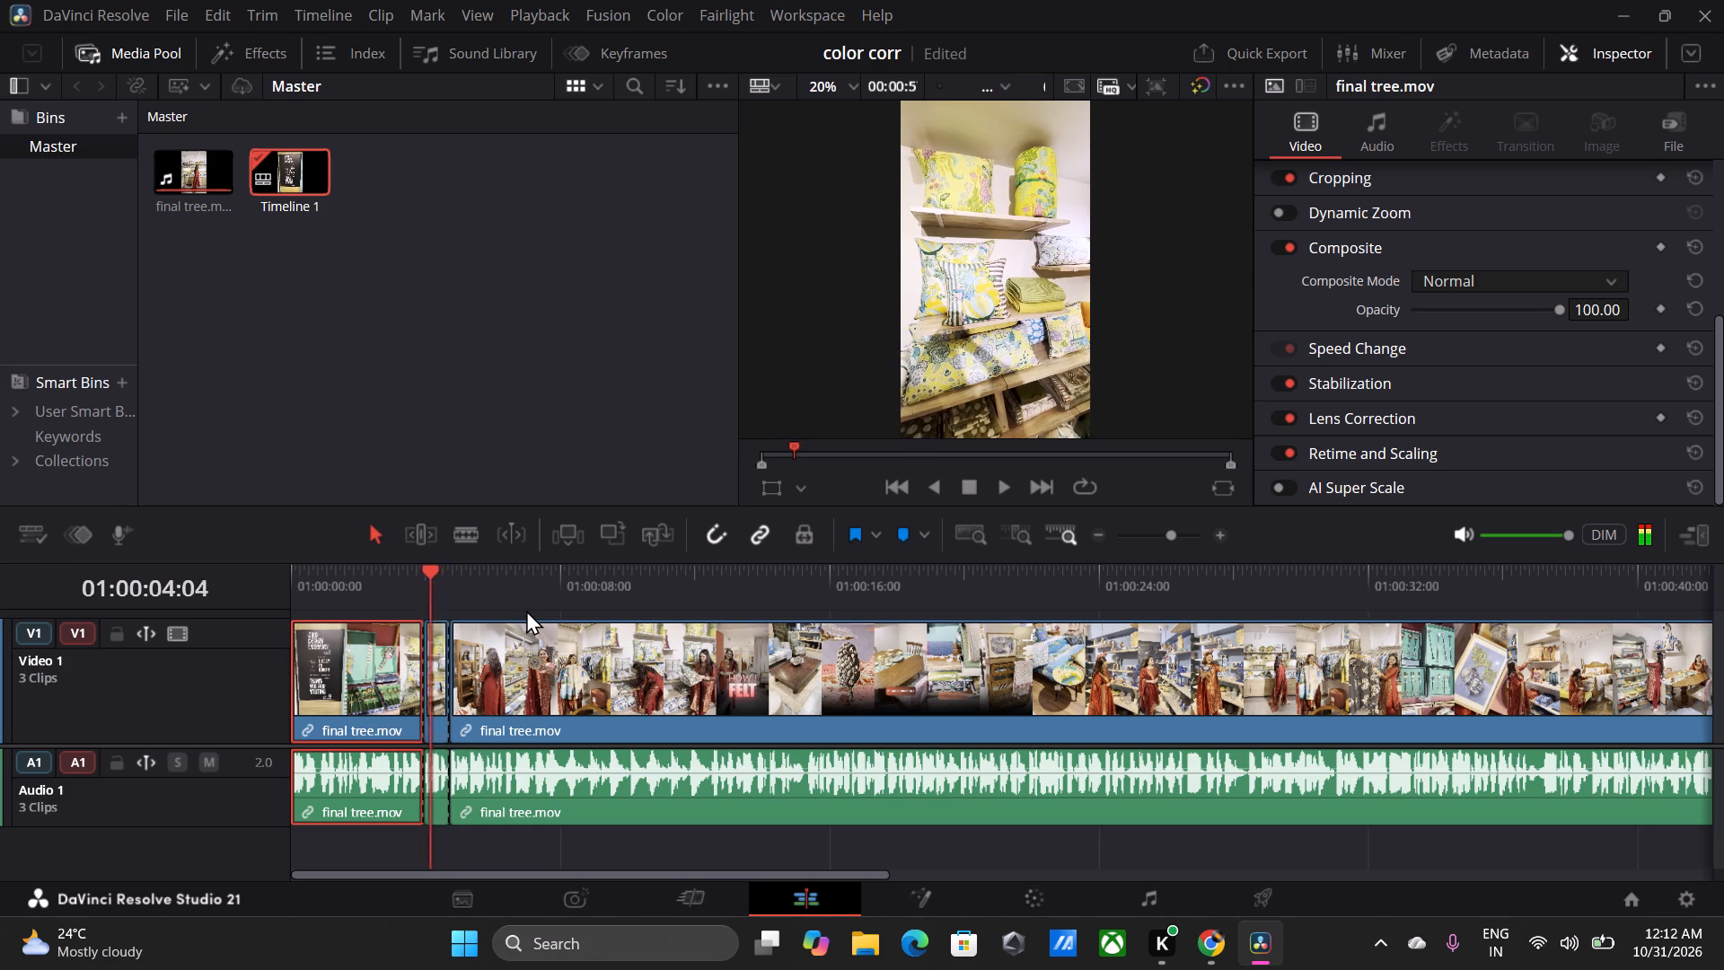
key("Left")
key("Right")
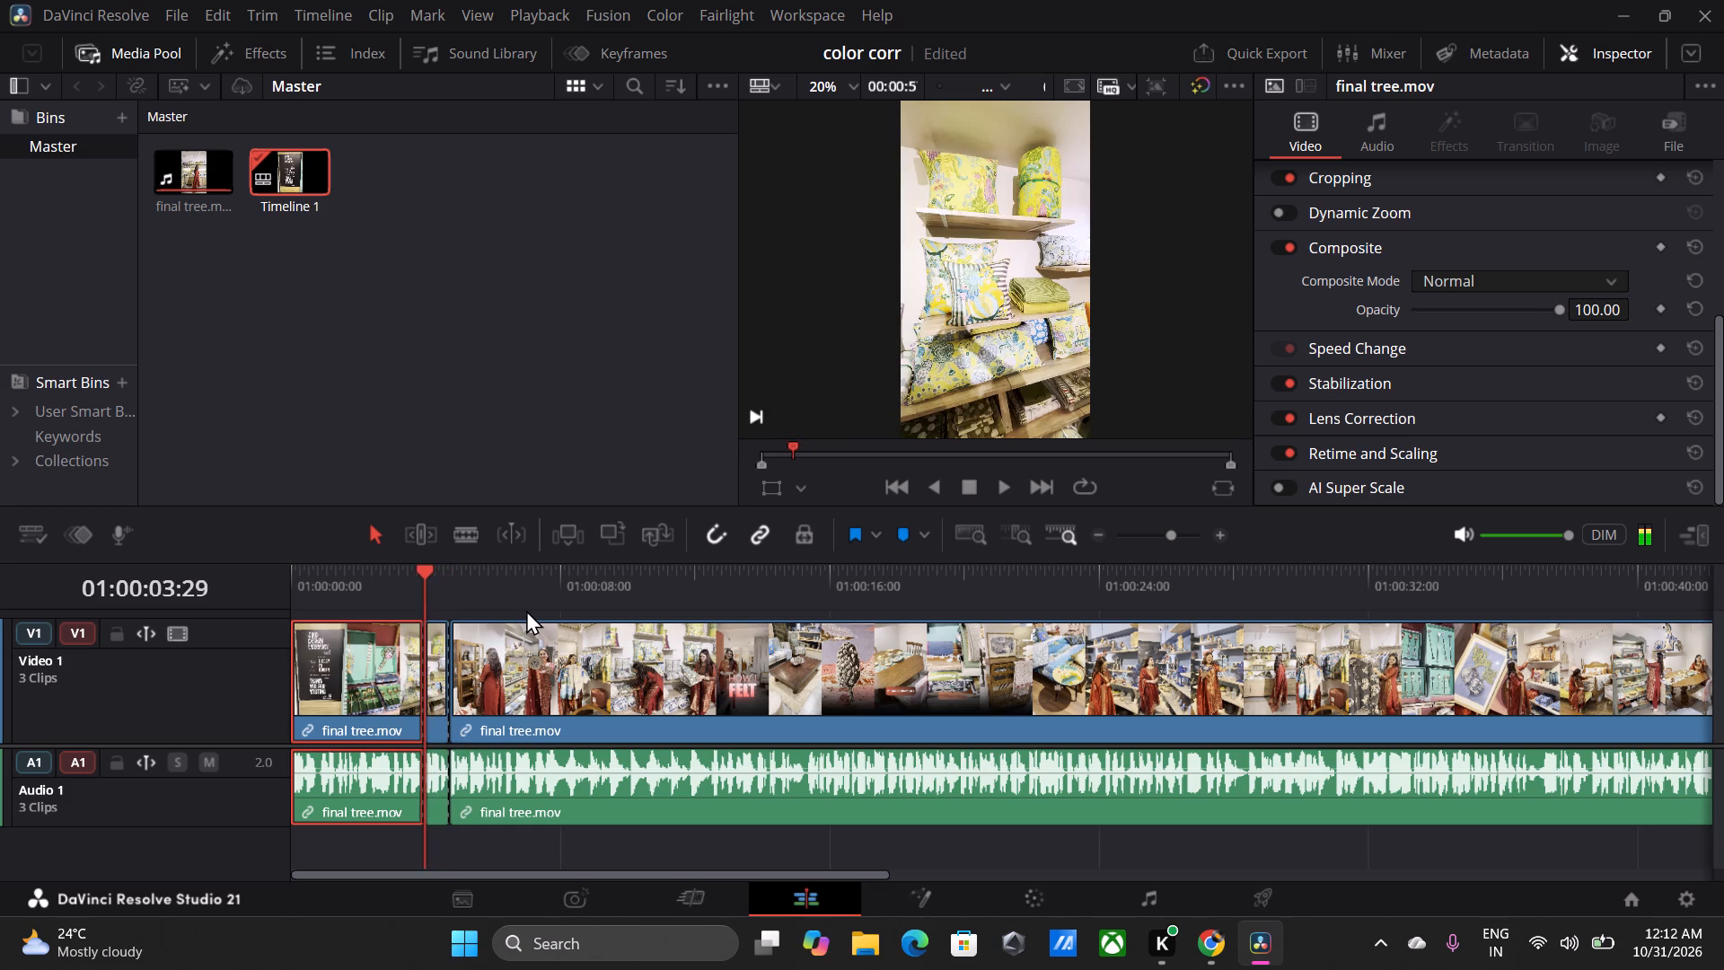
key("Right")
key("Right")
key("Right")
key("Right")
key("Right")
key("Right")
key("Right")
key("Right")
key("Right")
key("Right")
key("Right")
key("Right")
key("Right")
key("Right")
key("Right")
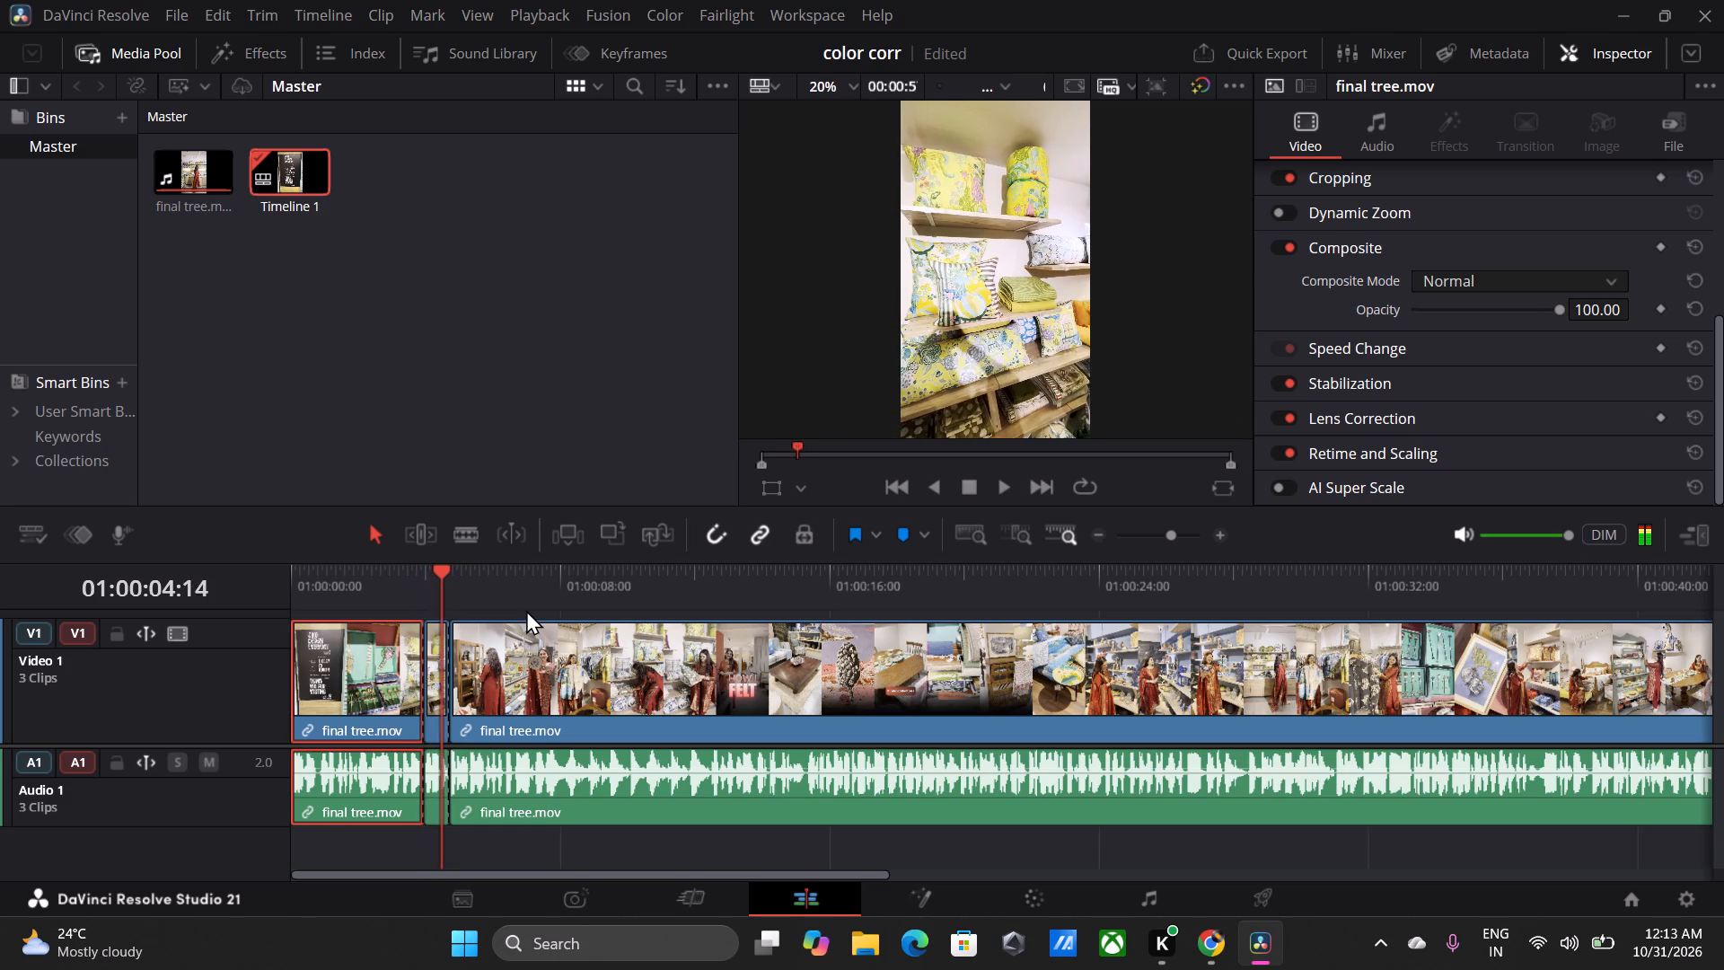
key("Right")
key("Right")
key("Right")
key("Right")
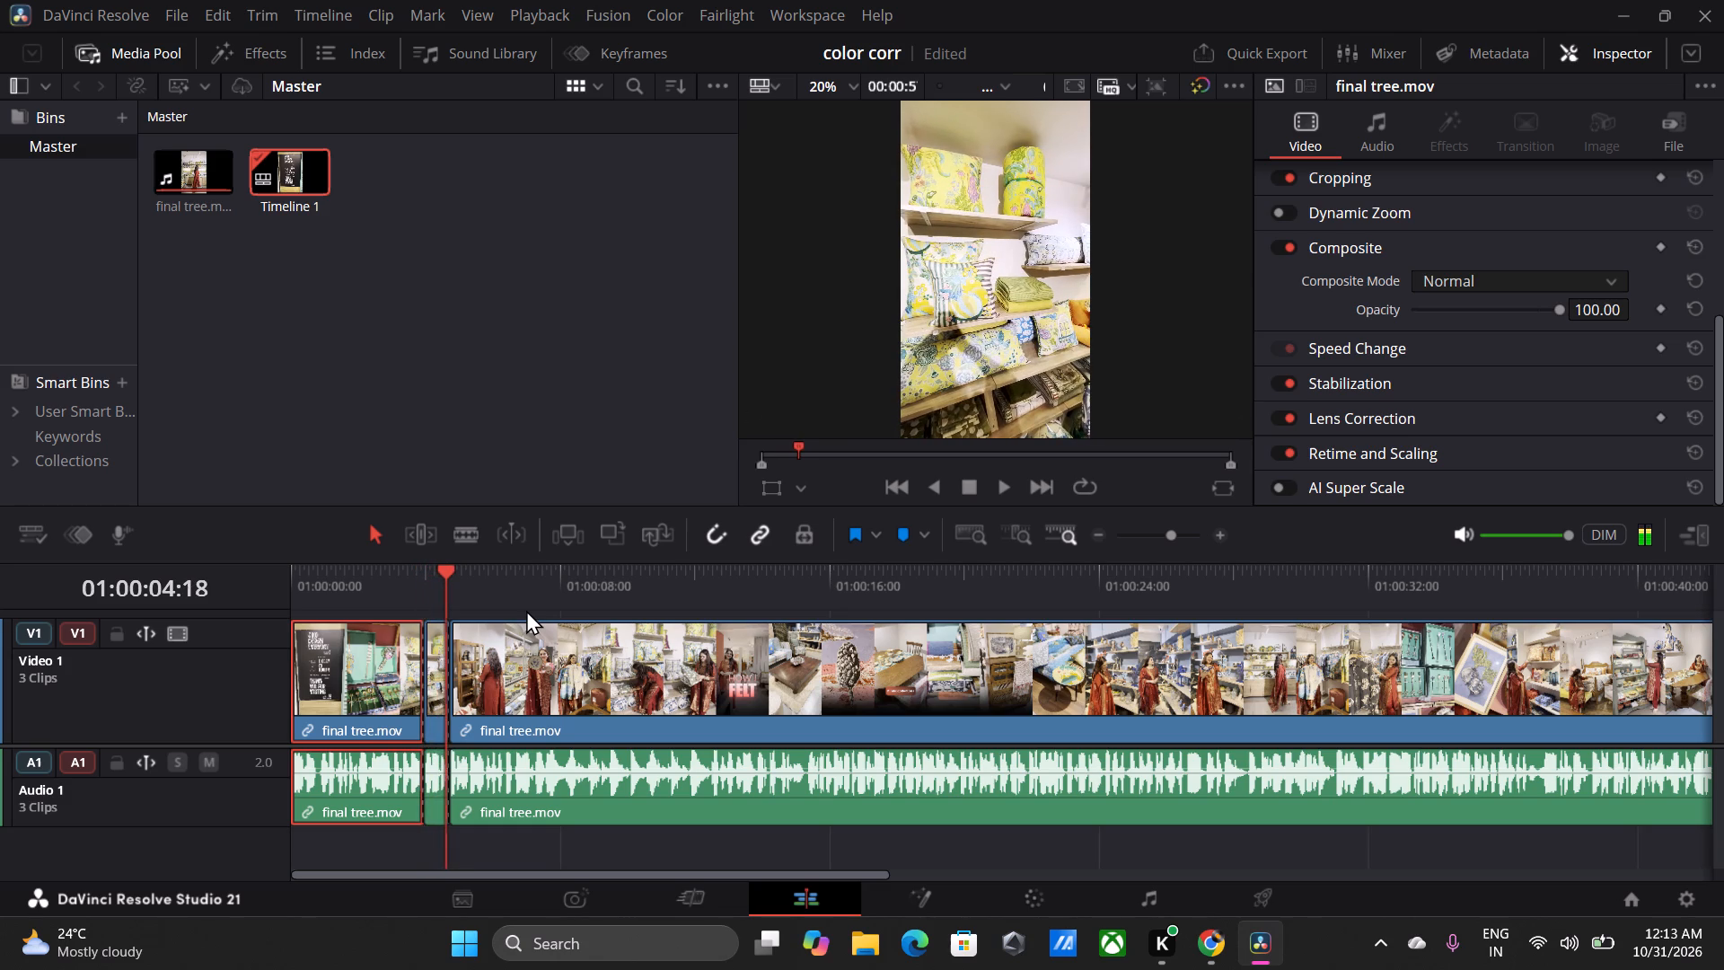
key("Right")
key("Right")
key("Right")
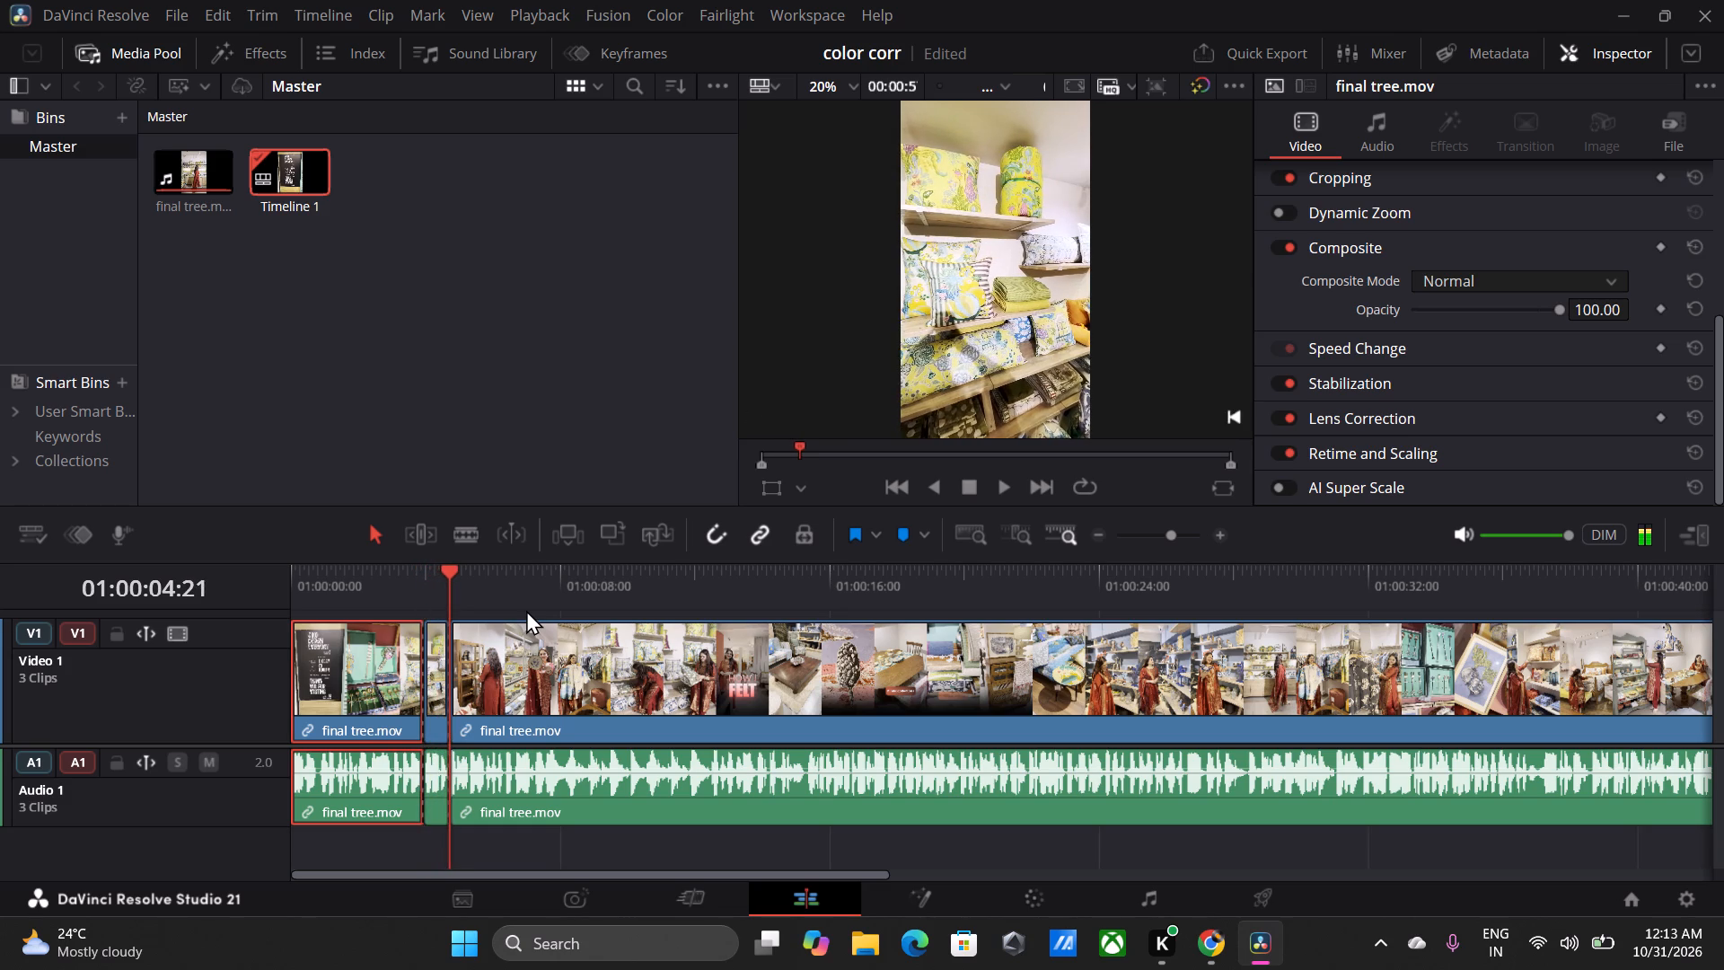
key("Right")
key("Left")
key("Right")
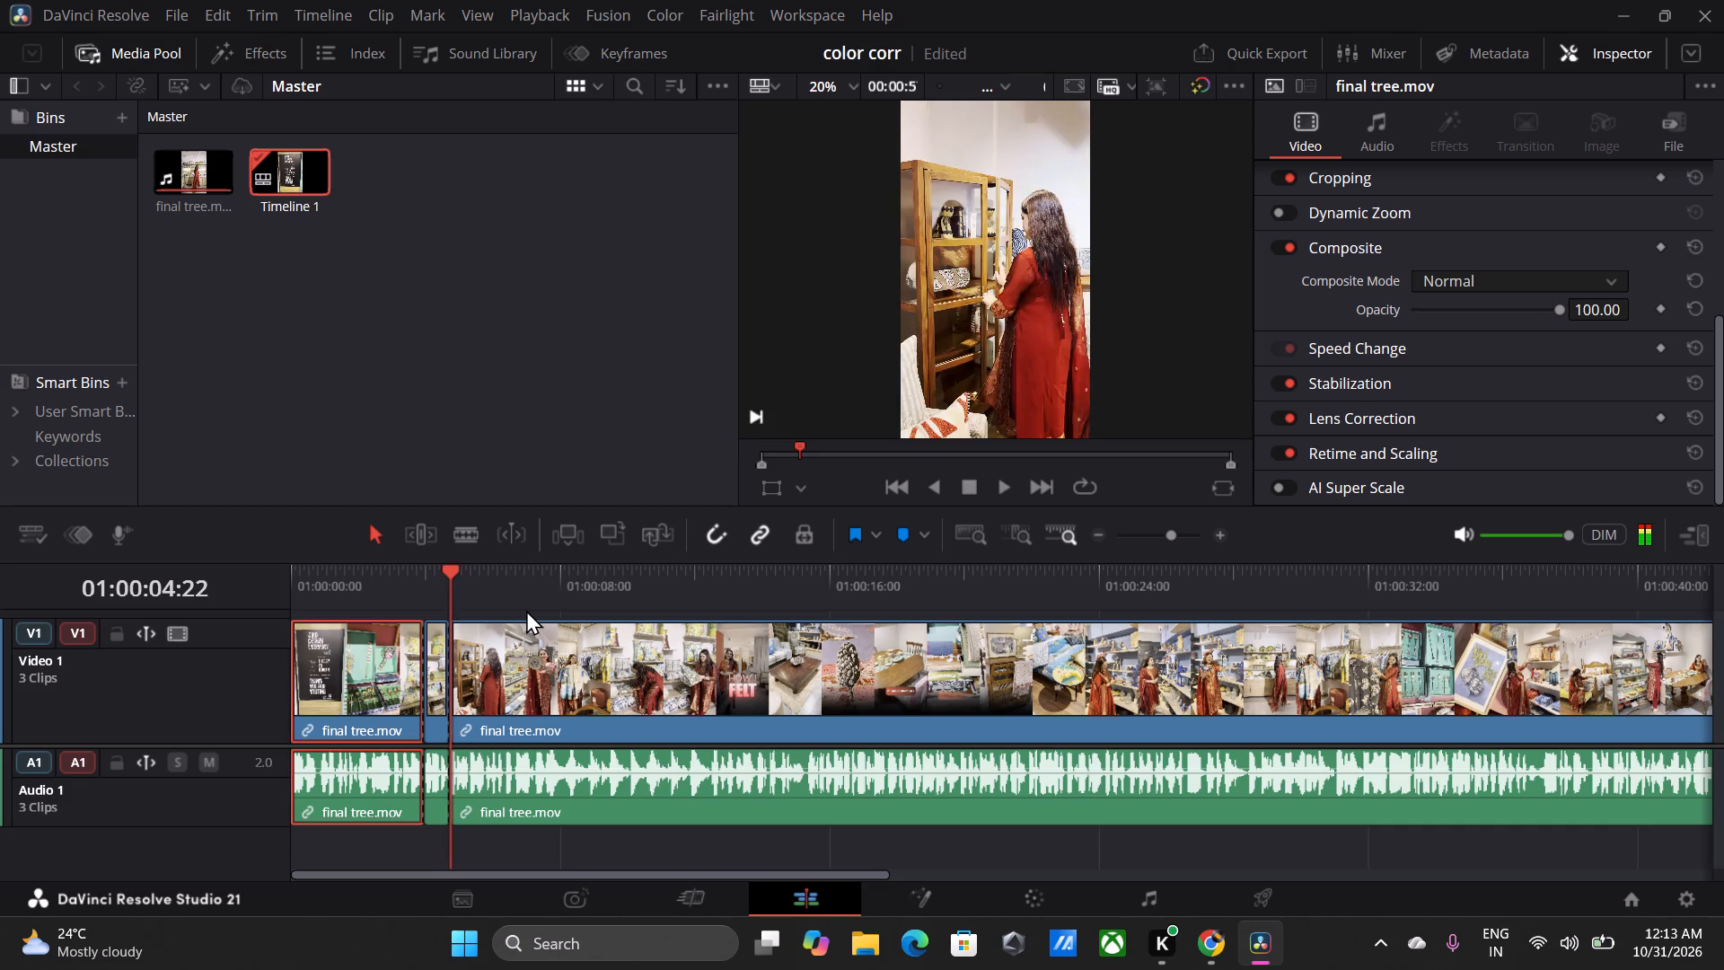
key("Left")
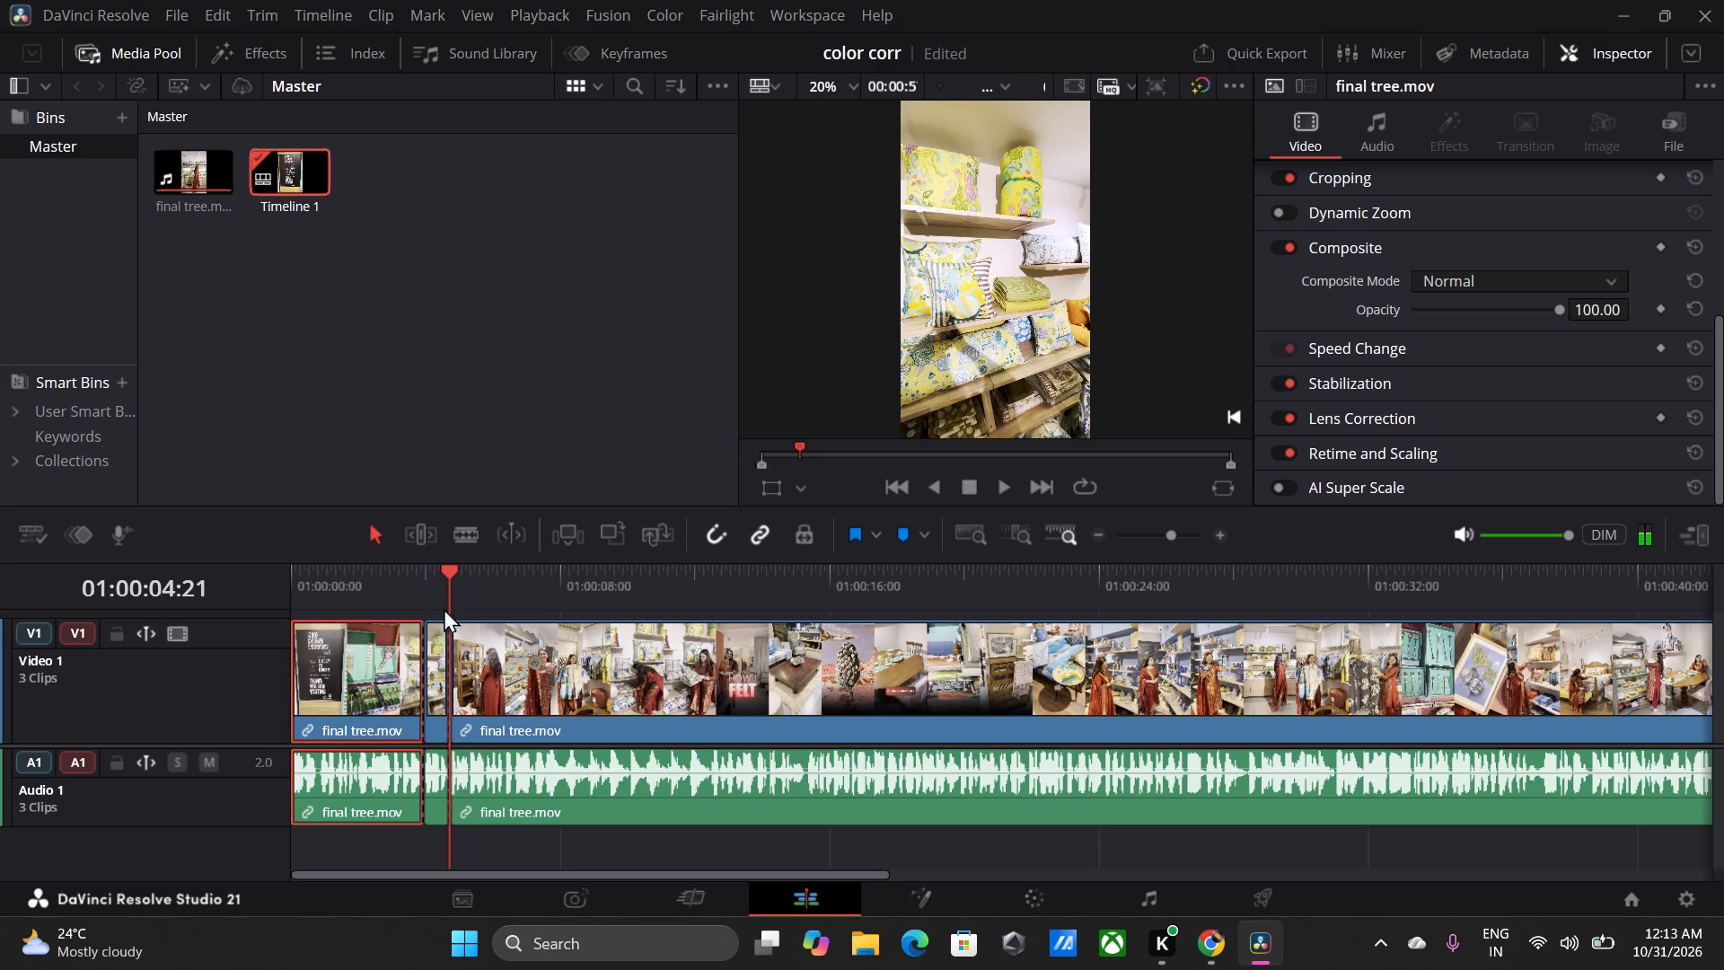
On the Color page, darken the cushion shelf segment, clip 02, by lowering its custom curve's shadow, white and highlight points.
scroll(435, 589, "up", 4)
scroll(433, 712, "up", 6, "ctrl")
left_click(435, 595)
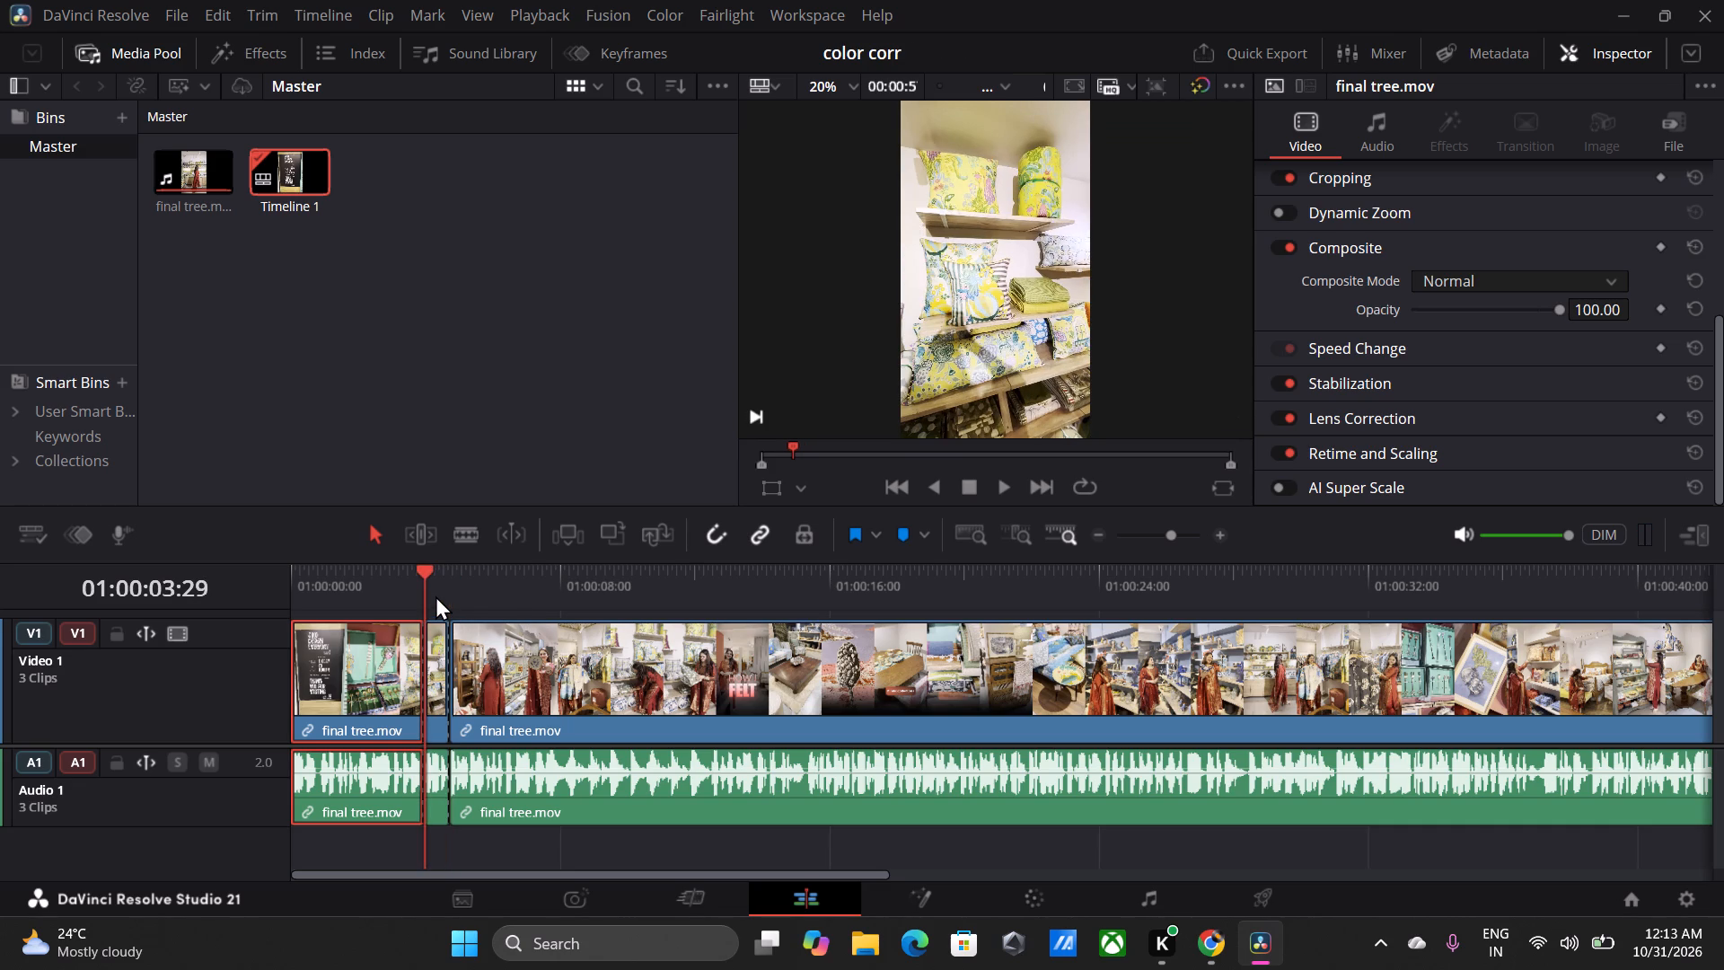
left_click(1018, 899)
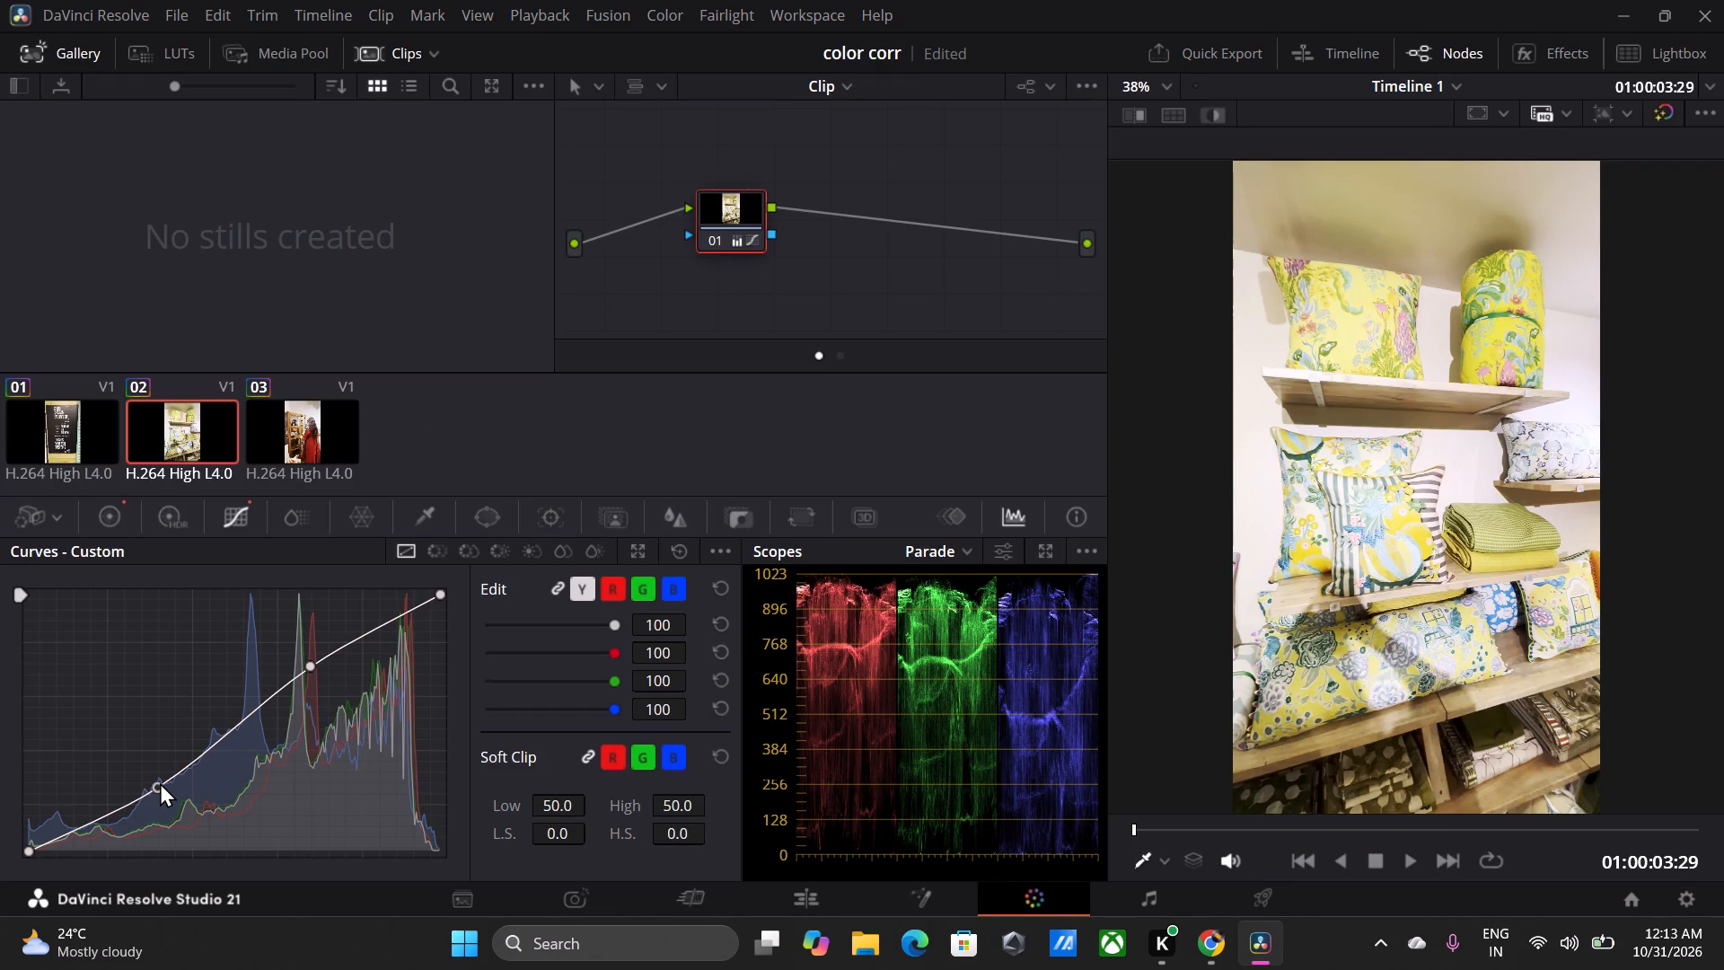
left_click_drag(159, 782, 175, 819)
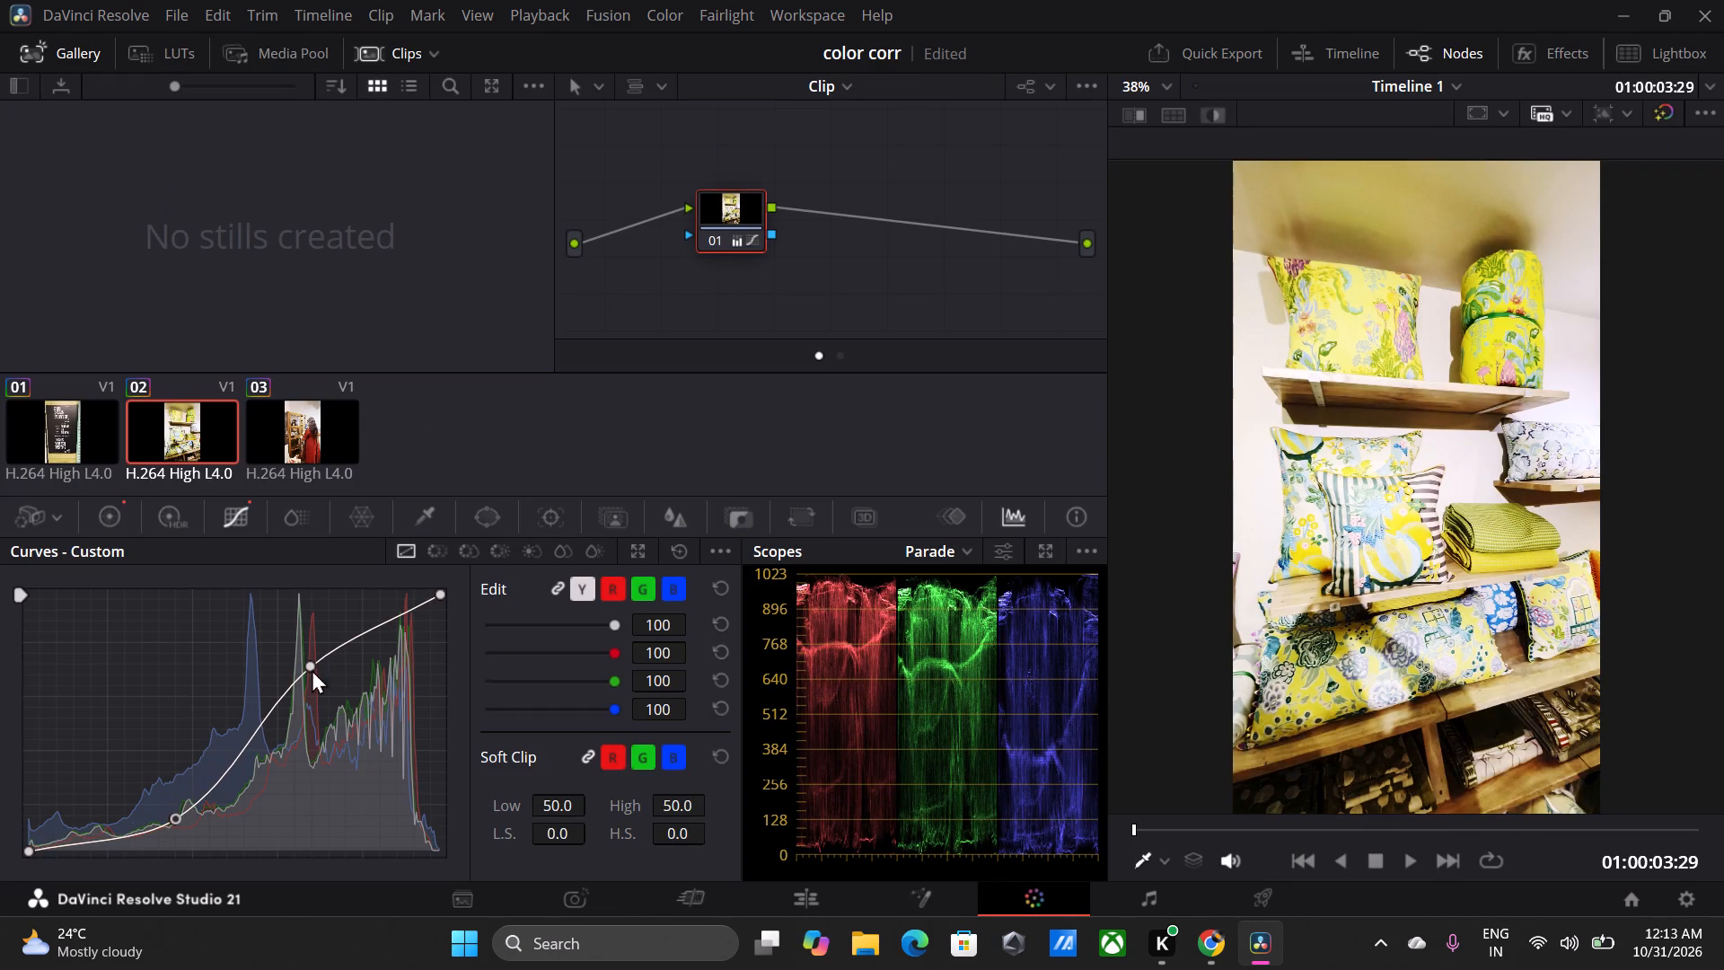
left_click_drag(441, 592, 444, 622)
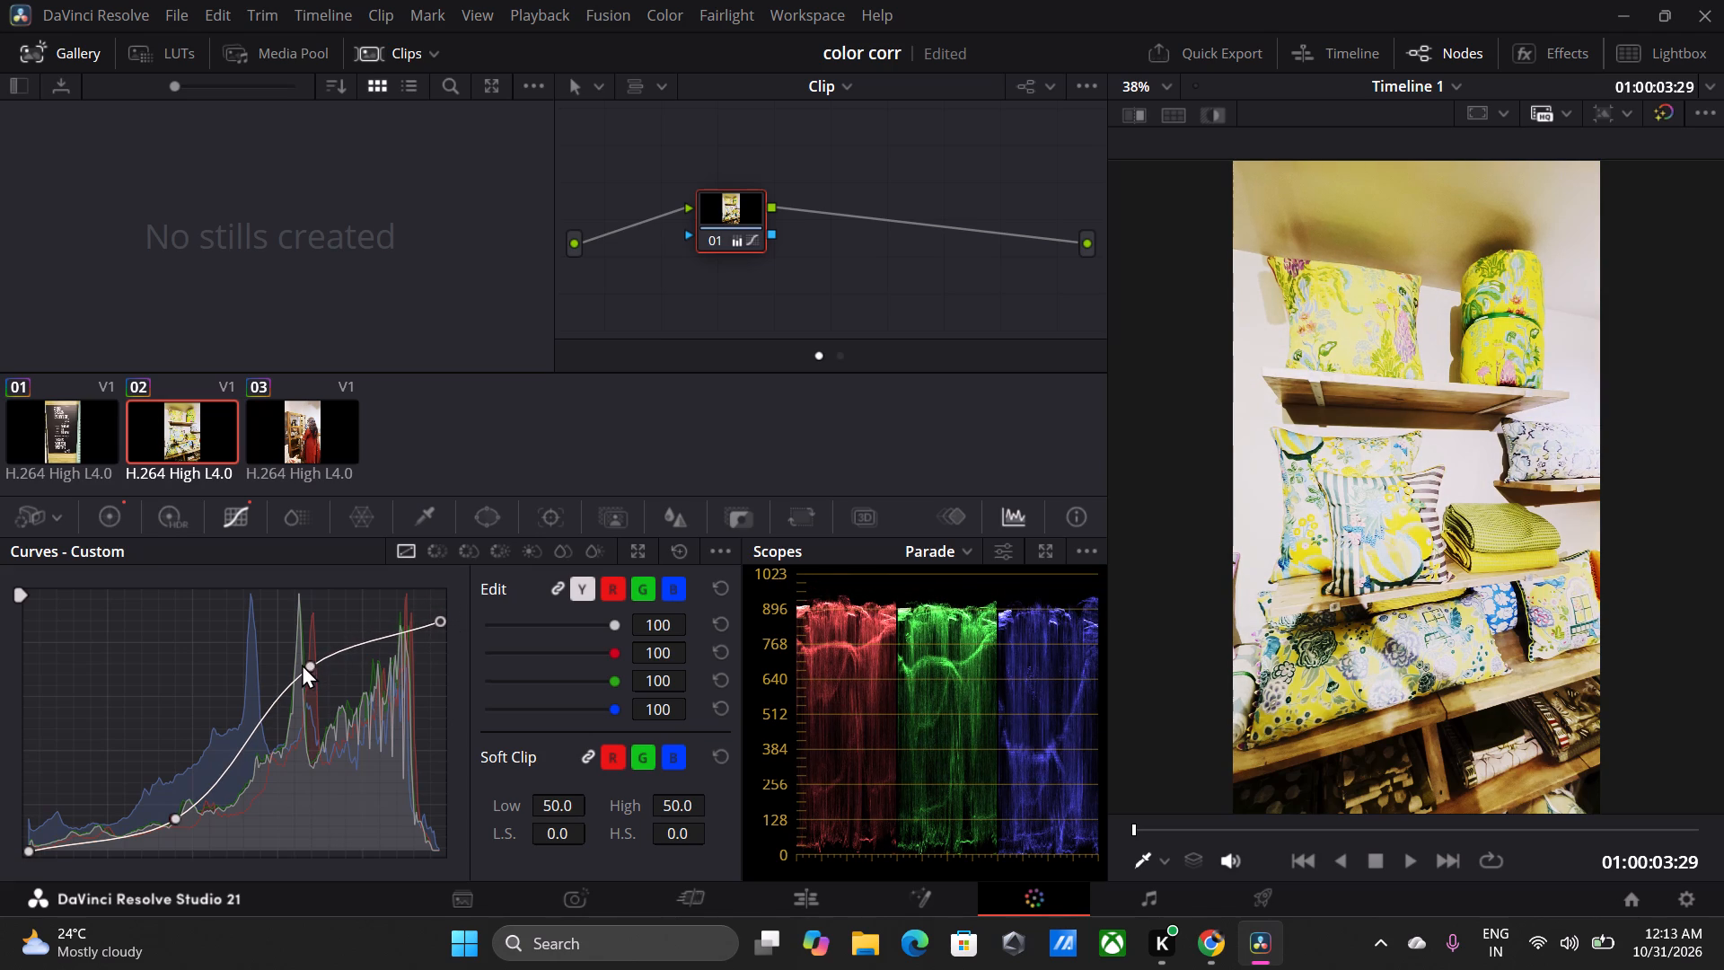
left_click_drag(311, 662, 349, 707)
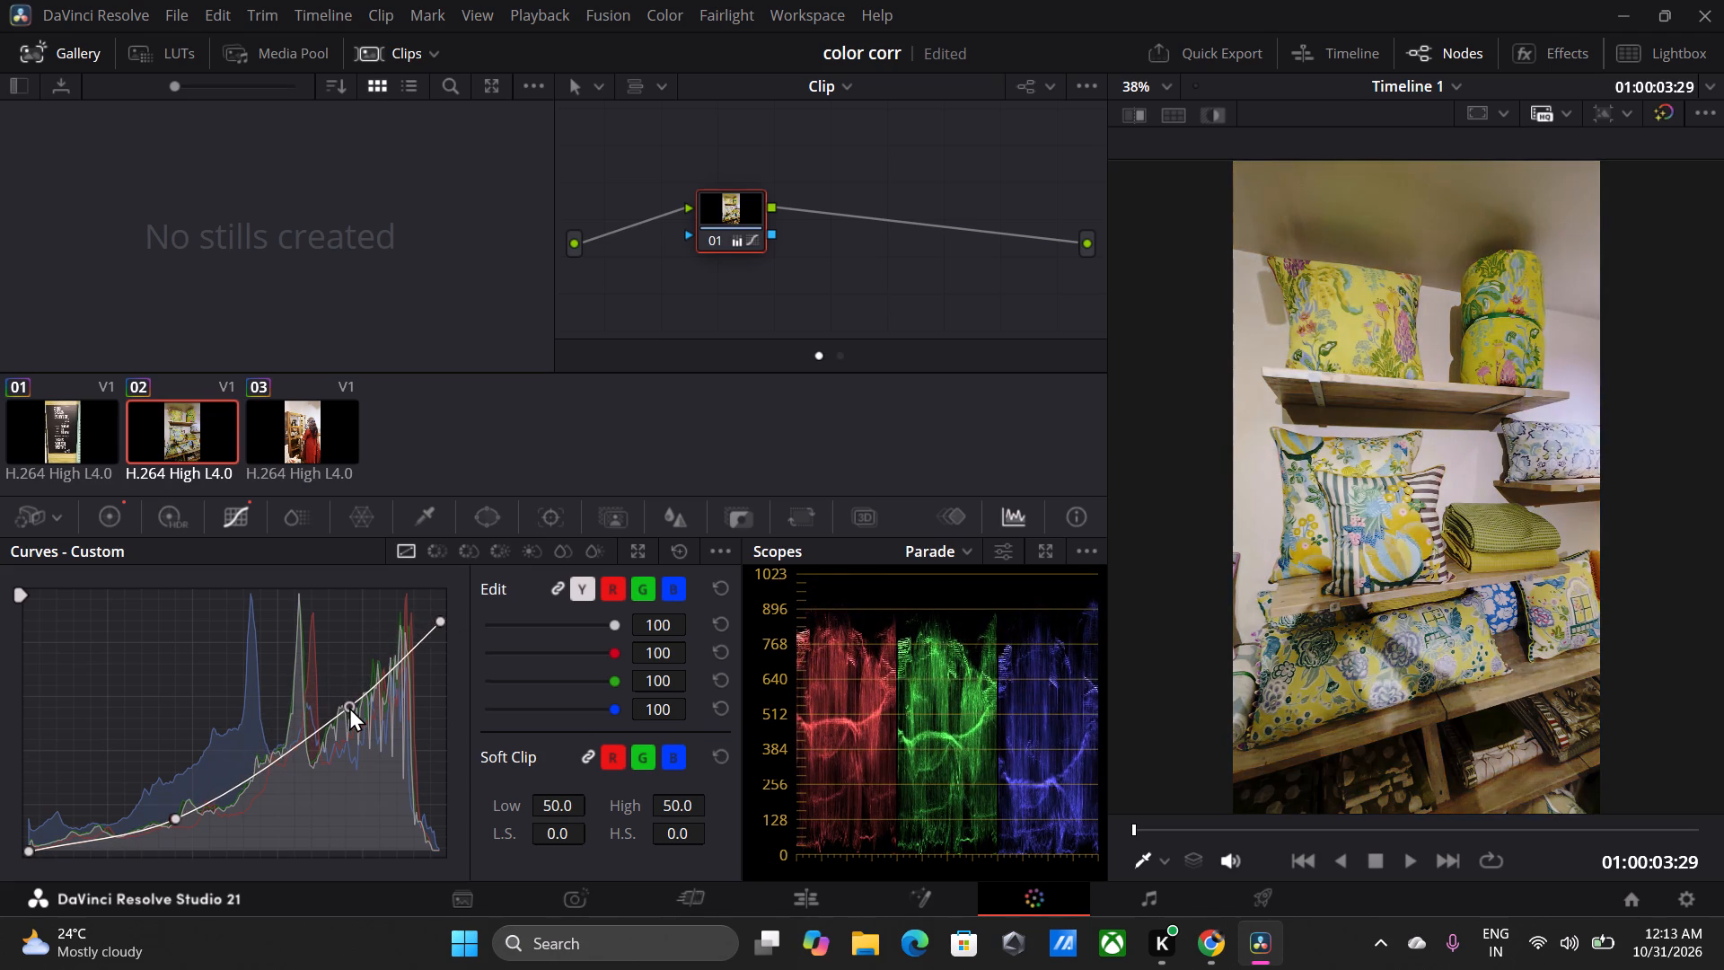
Fine-tune clip 02's custom curve by nudging its highlight point slightly toward the whites to darken the image a little more.
left_click_drag(349, 707, 356, 710)
In the primaries for clip 02, set Color Boost to 70.50 and contrast to 1.160.
left_click(119, 519)
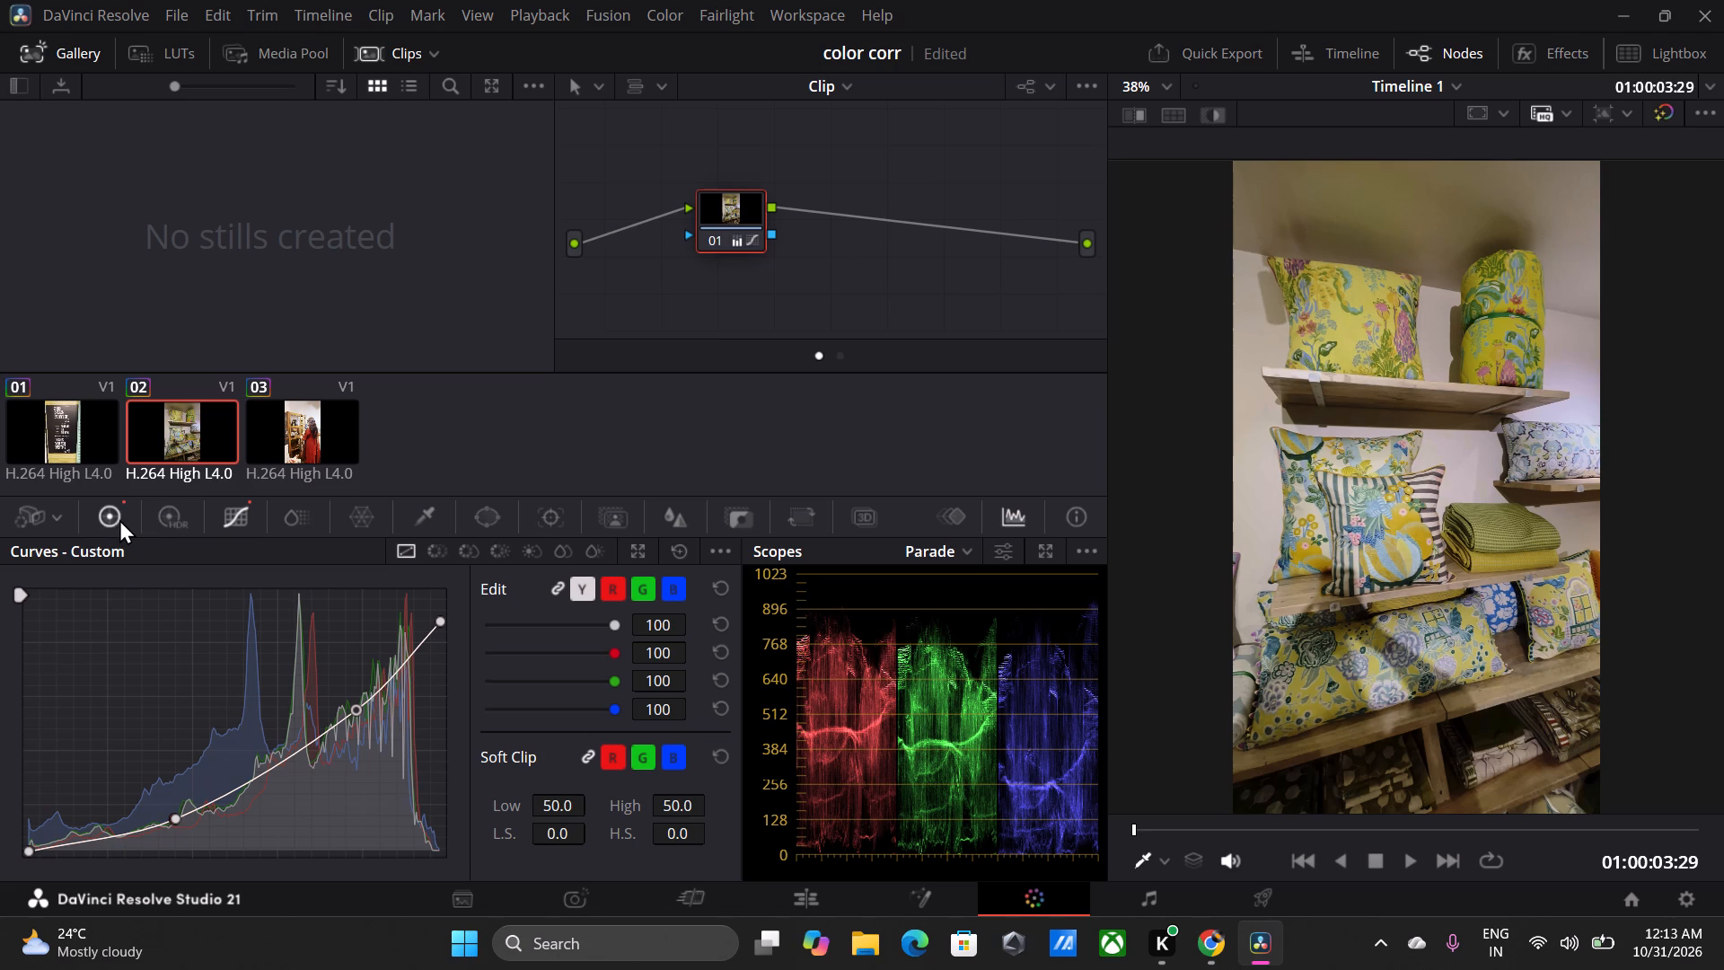
left_click_drag(103, 862, 193, 857)
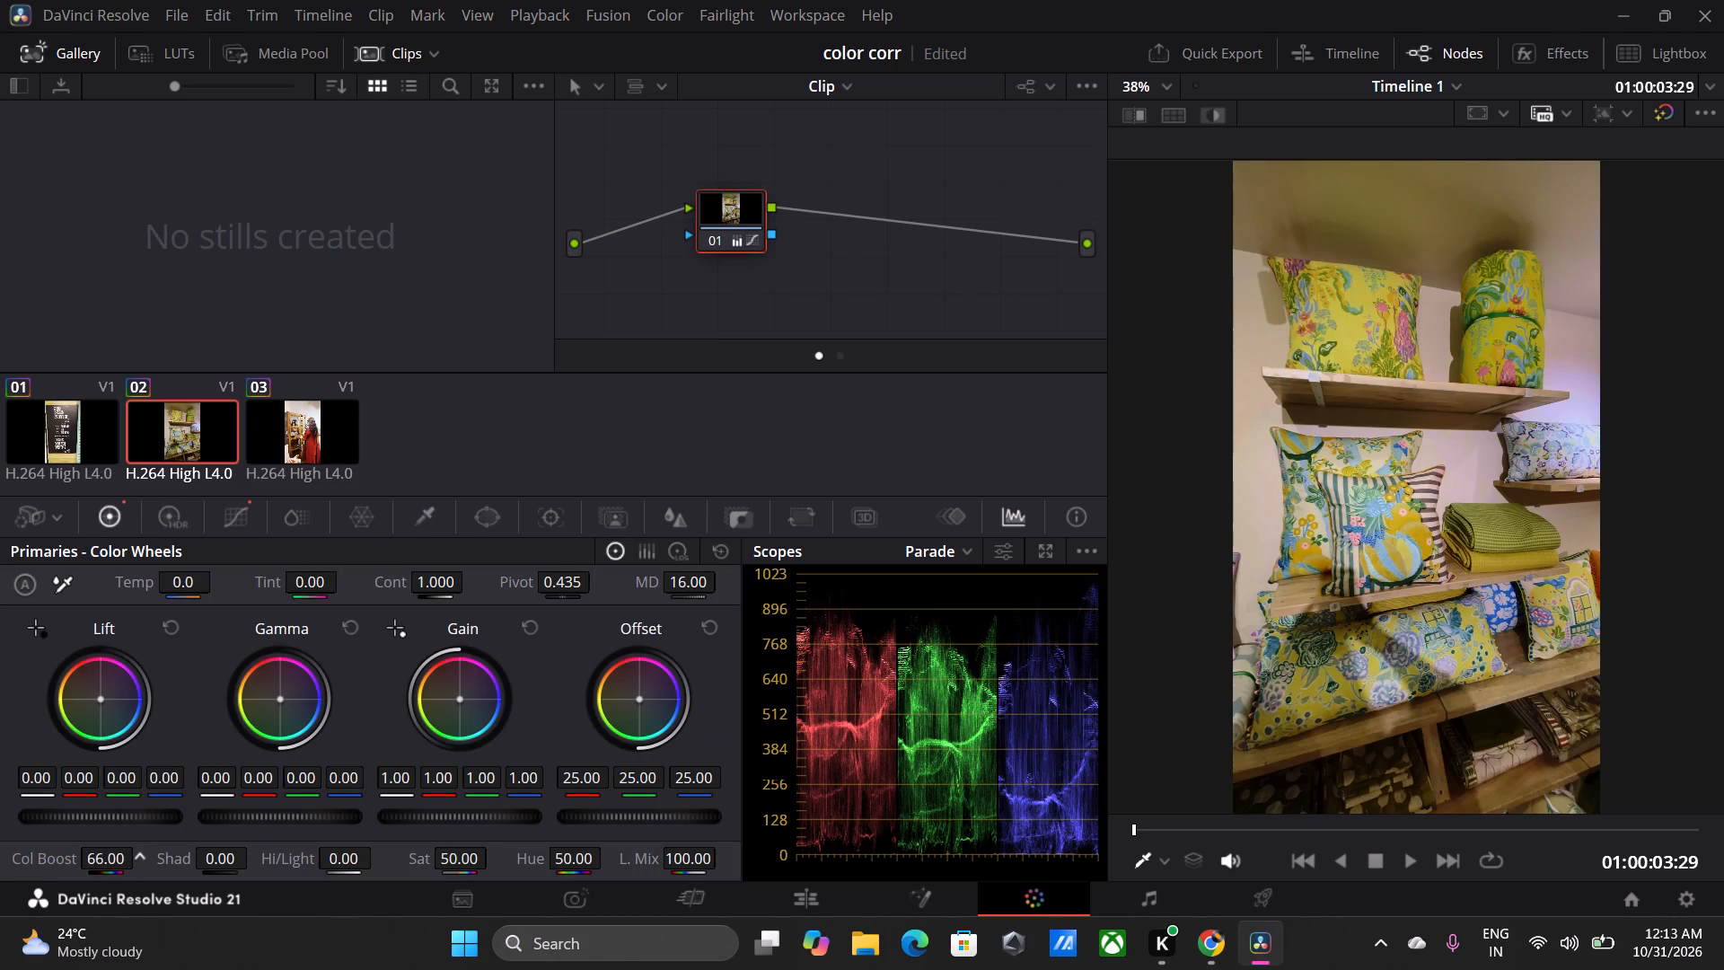
left_click_drag(193, 857, 203, 907)
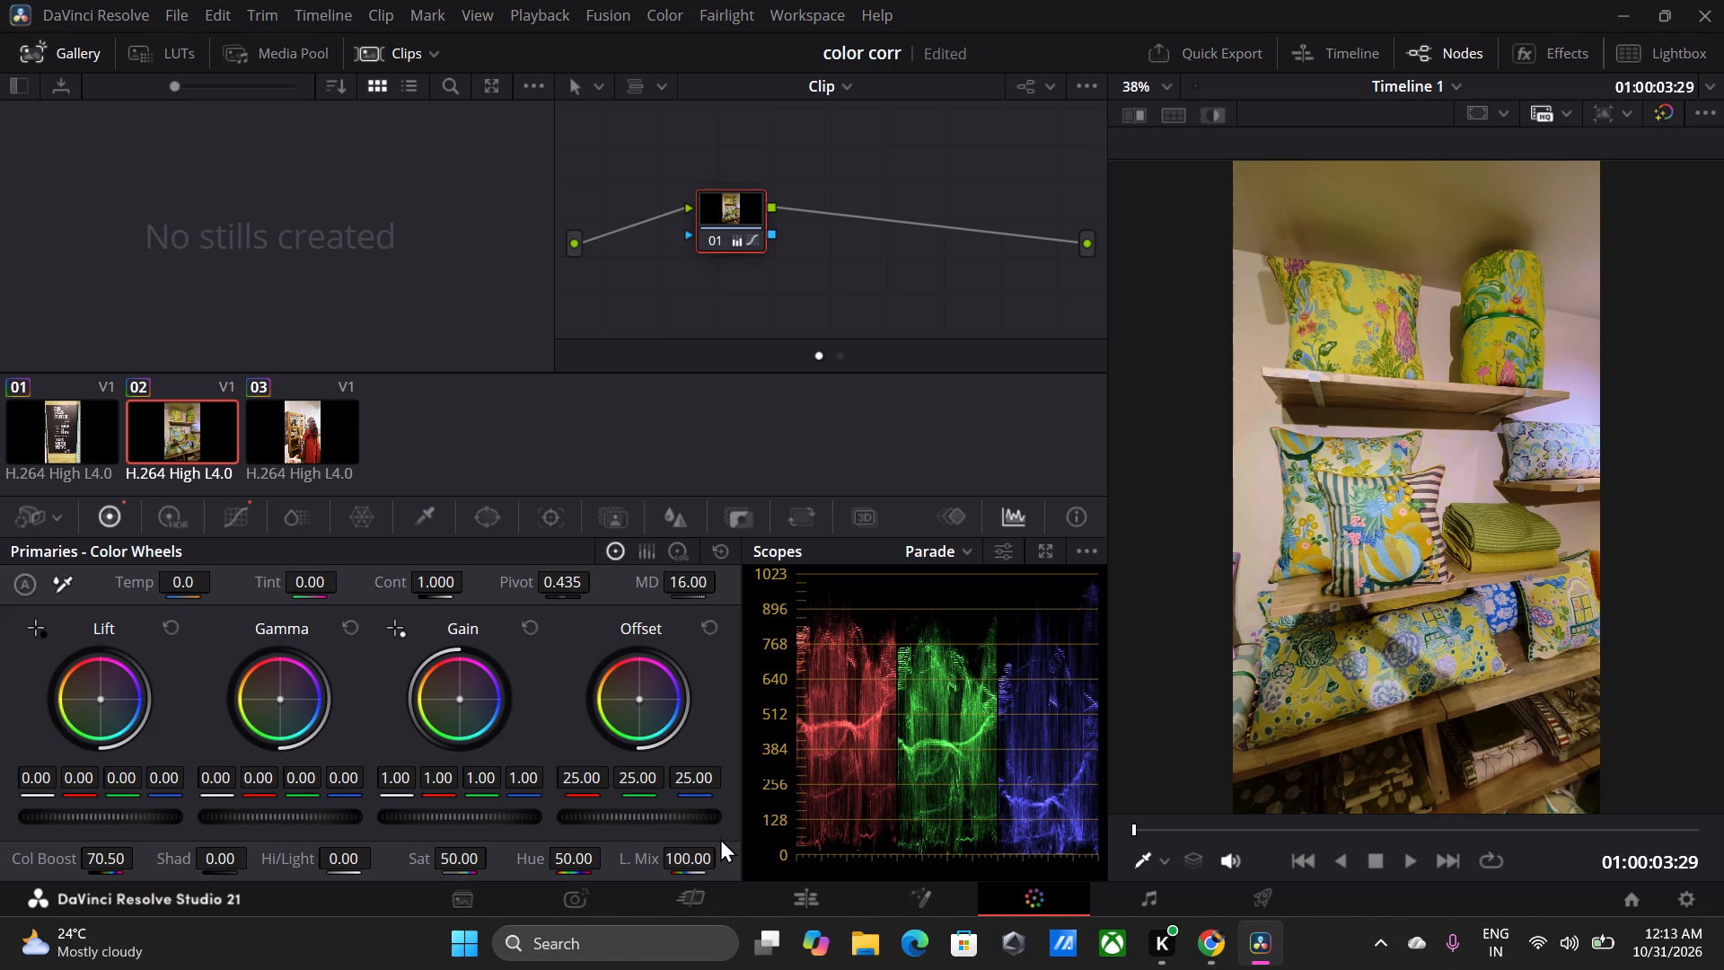
left_click_drag(426, 577, 534, 579)
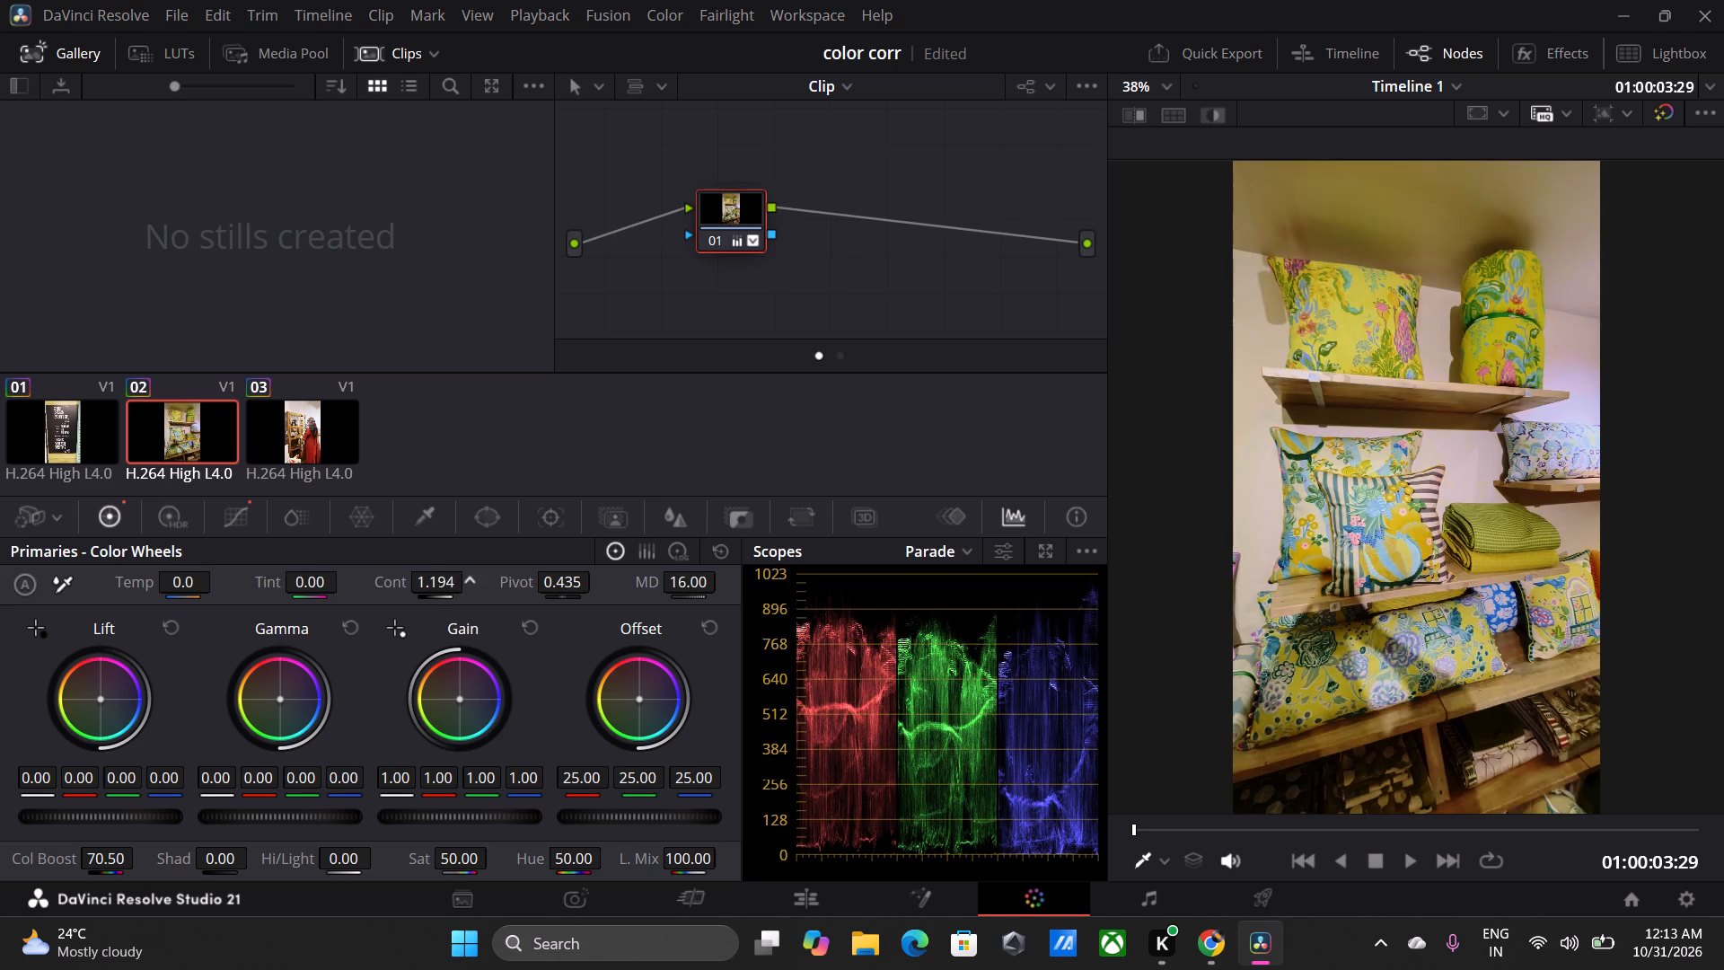
left_click_drag(534, 579, 515, 600)
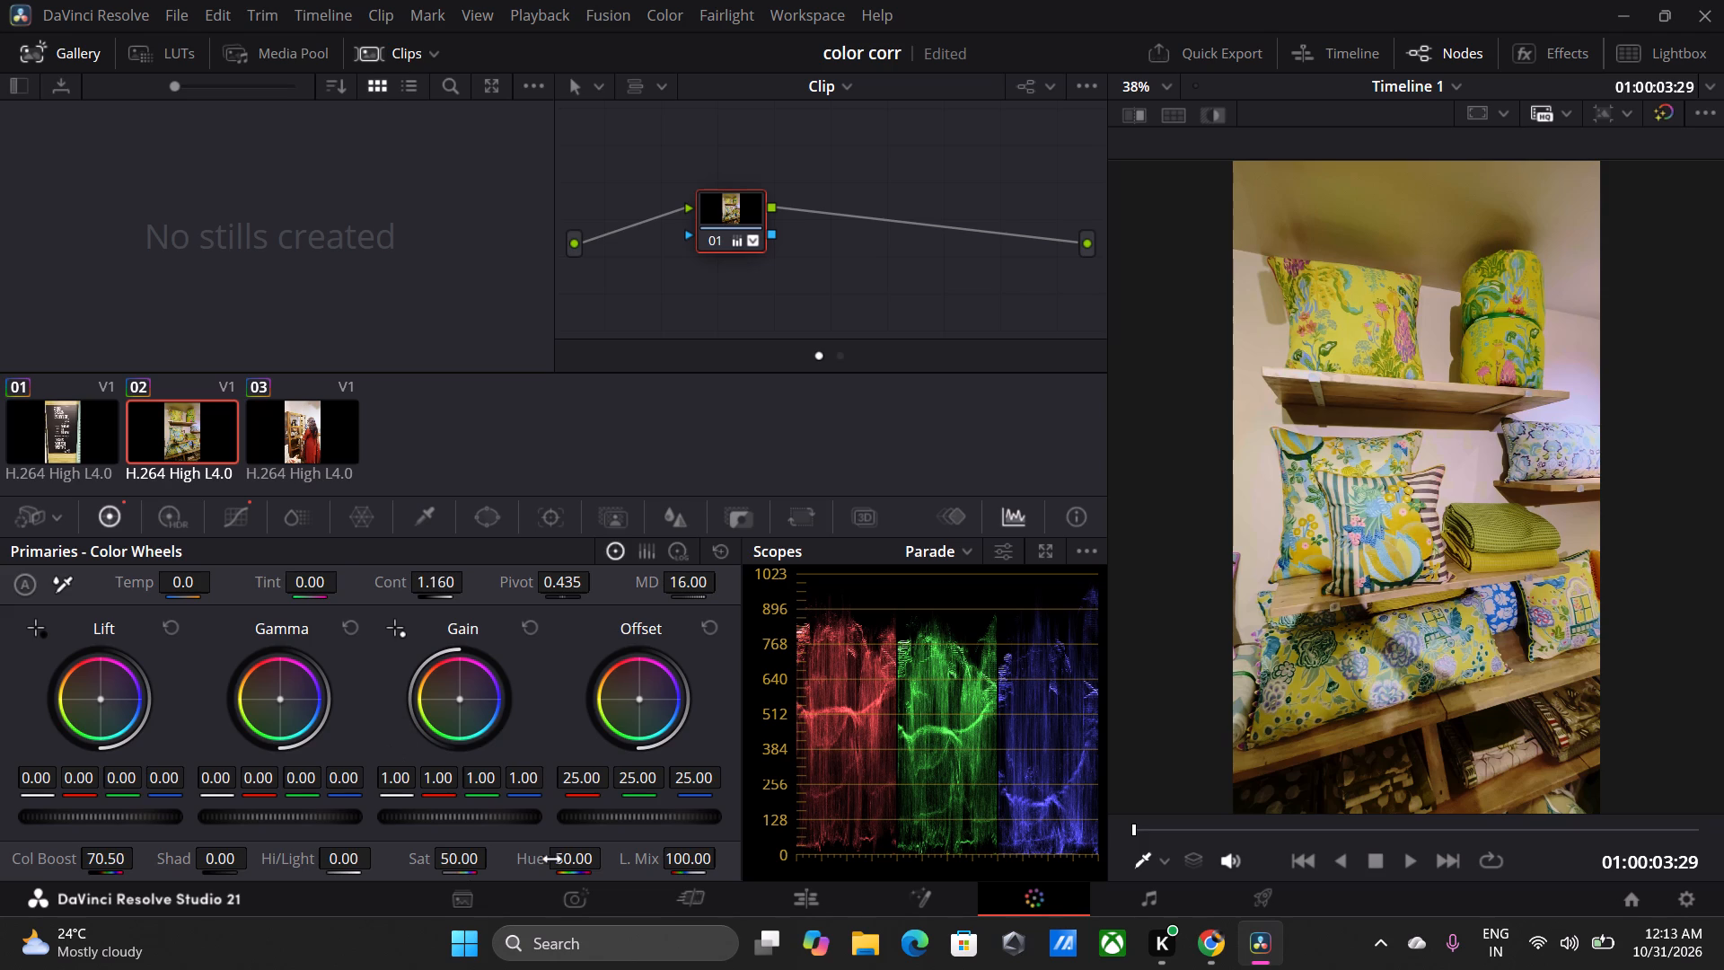
On the Edit page, scrub through the third segment's shots and park at 01:00:09:08 on the woman holding up a shirt.
left_click(811, 889)
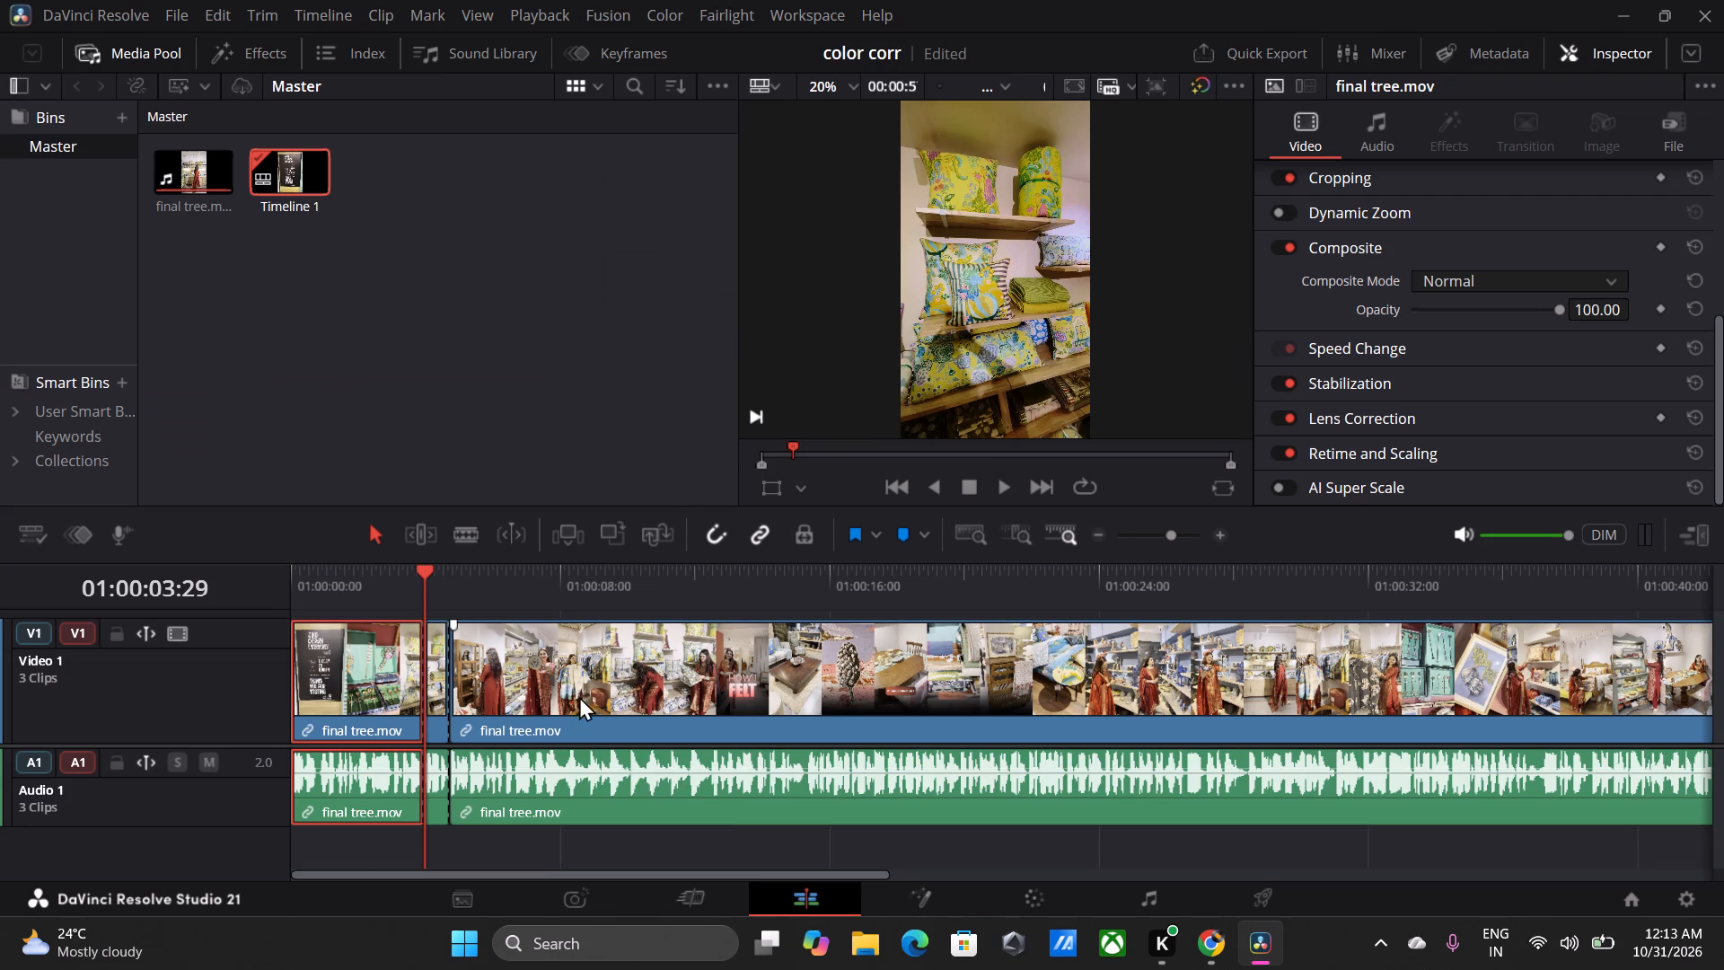
left_click_drag(413, 574, 438, 603)
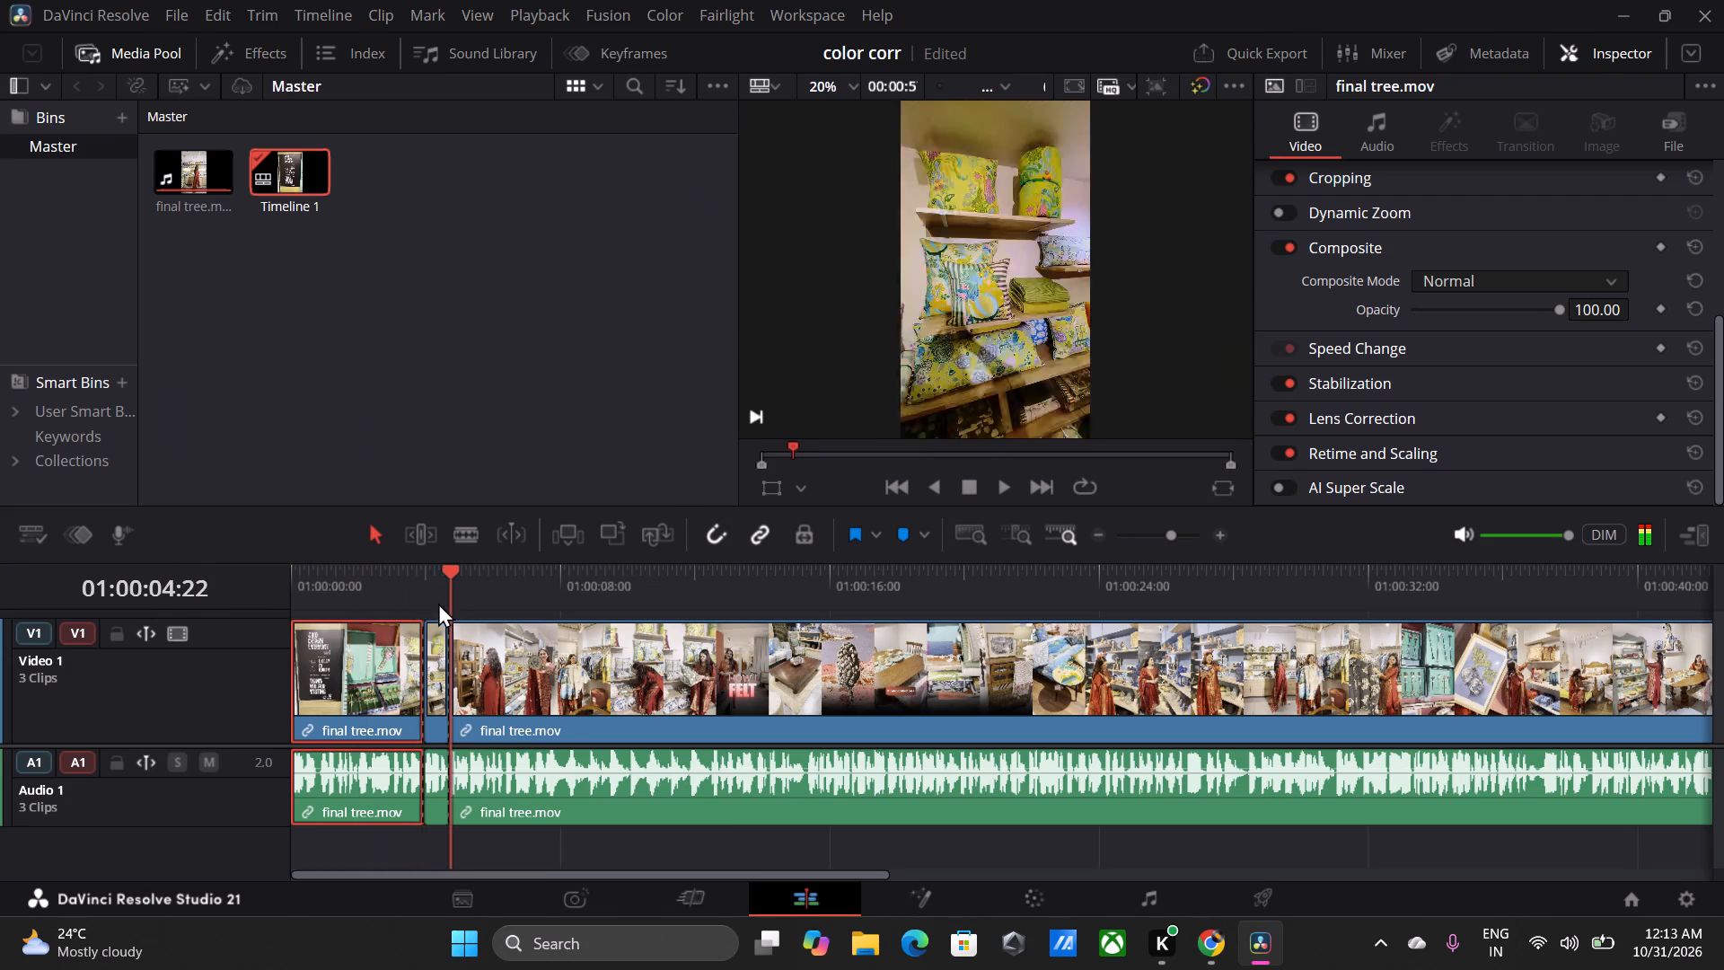
left_click_drag(438, 603, 541, 633)
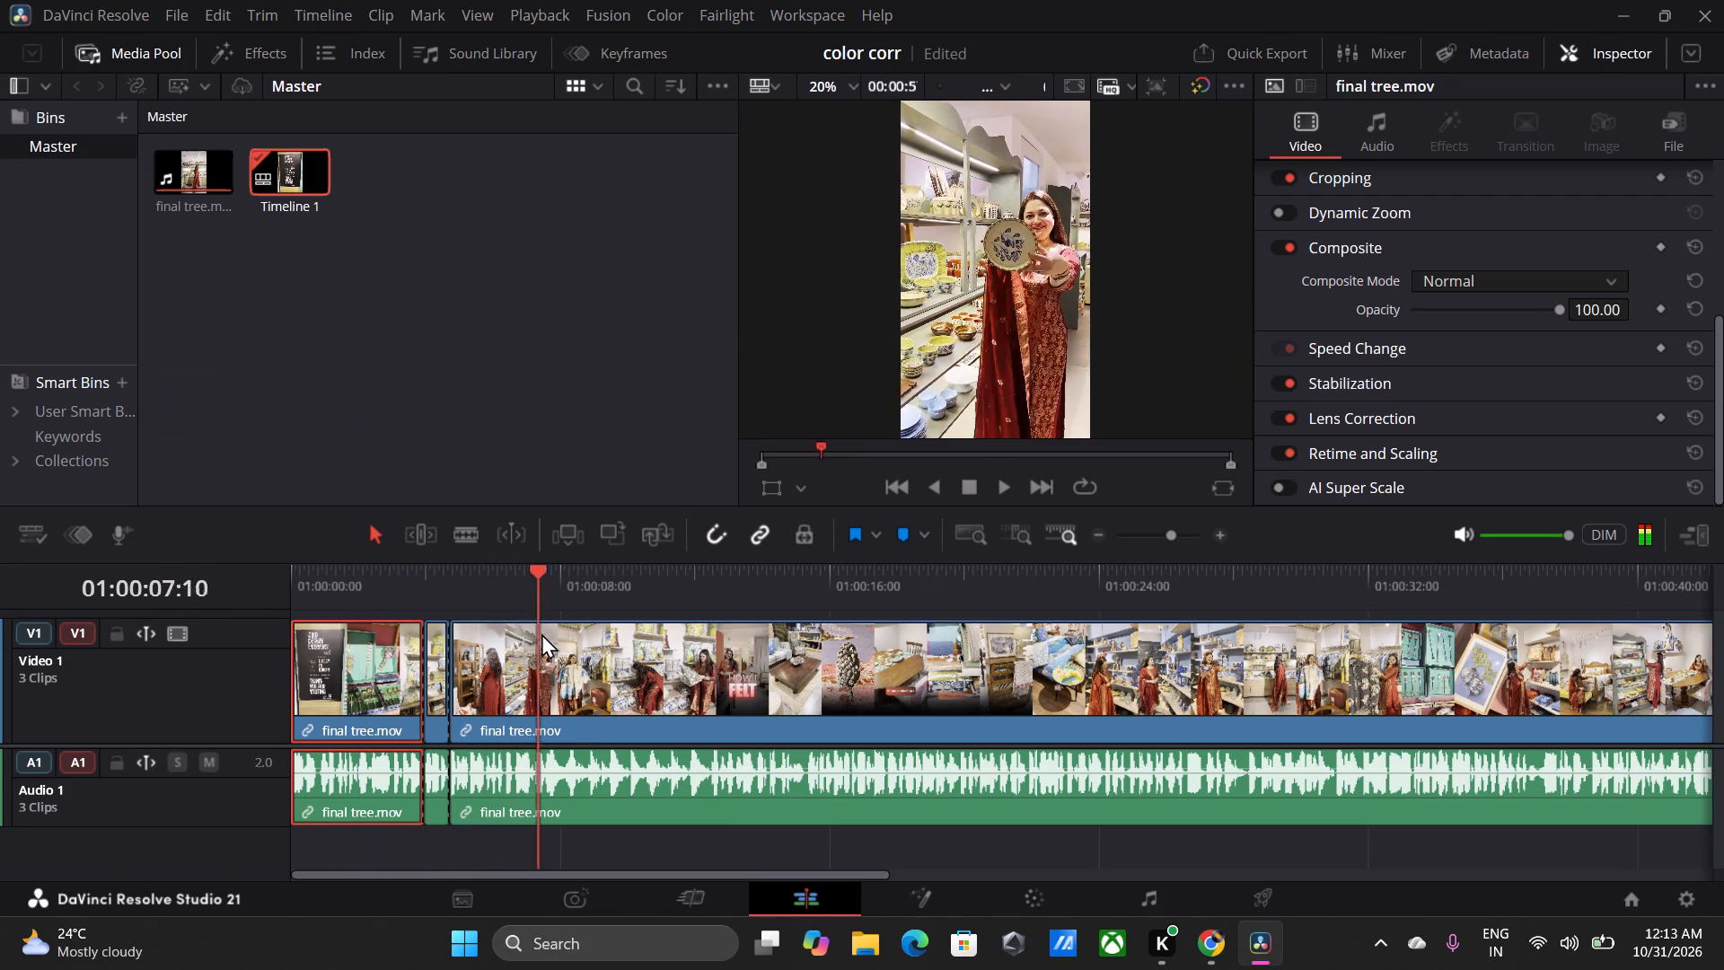
left_click_drag(541, 633, 649, 659)
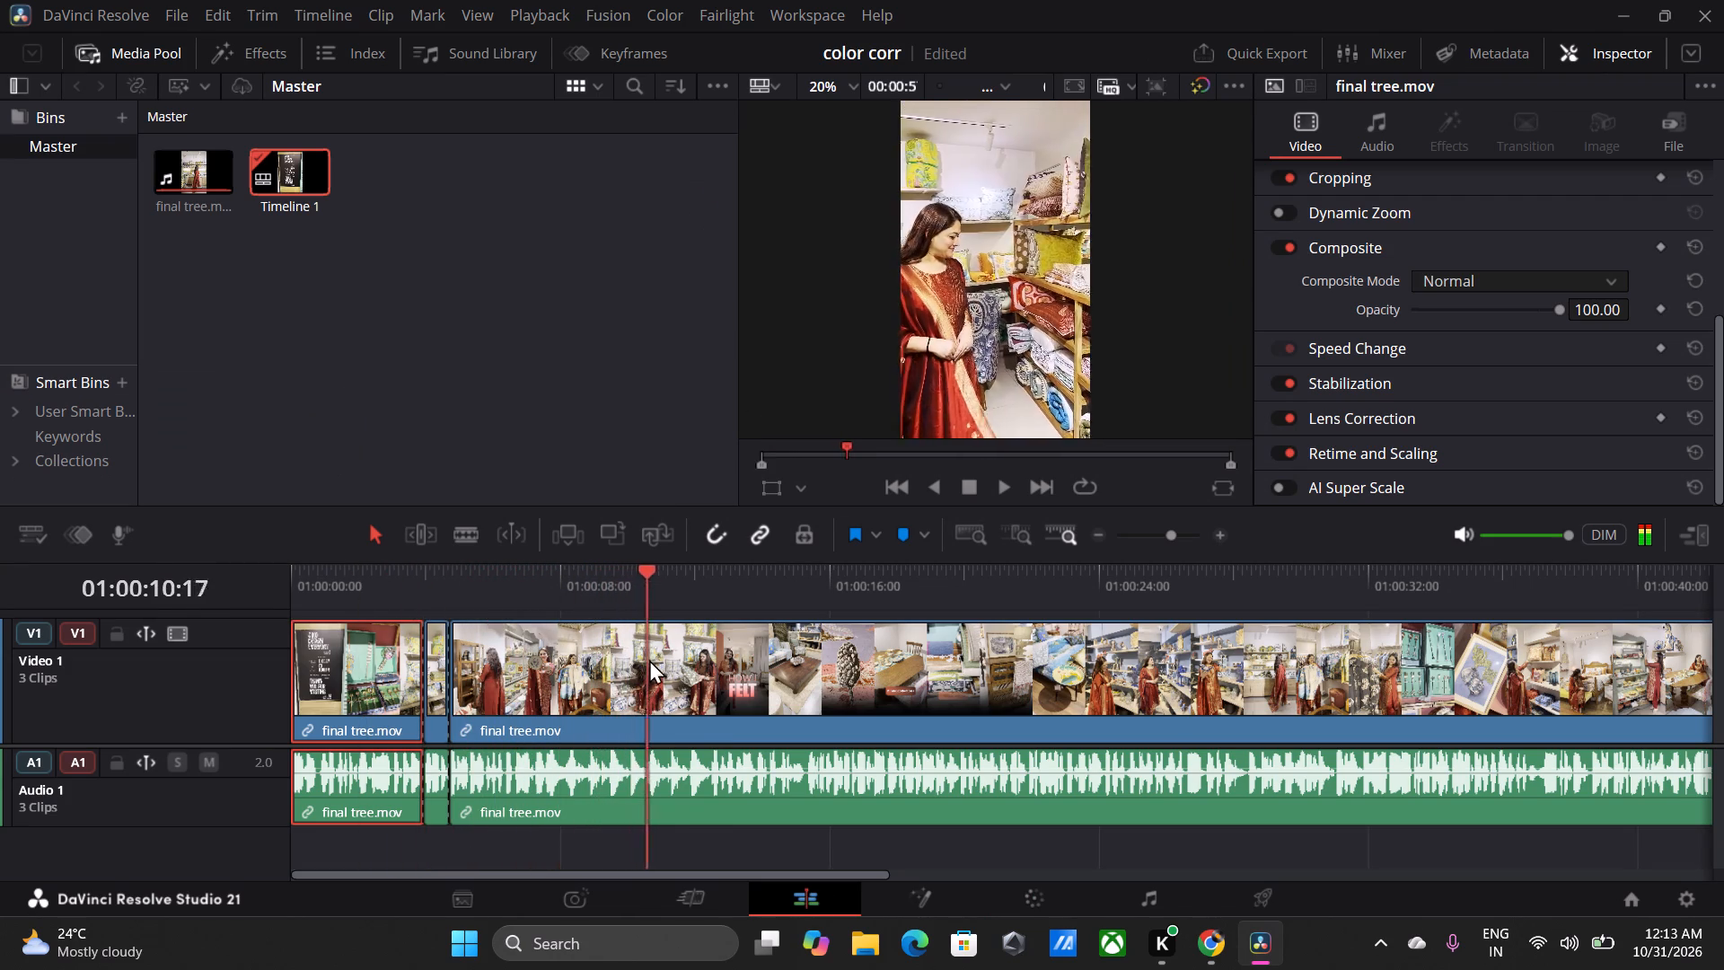
left_click_drag(649, 659, 681, 663)
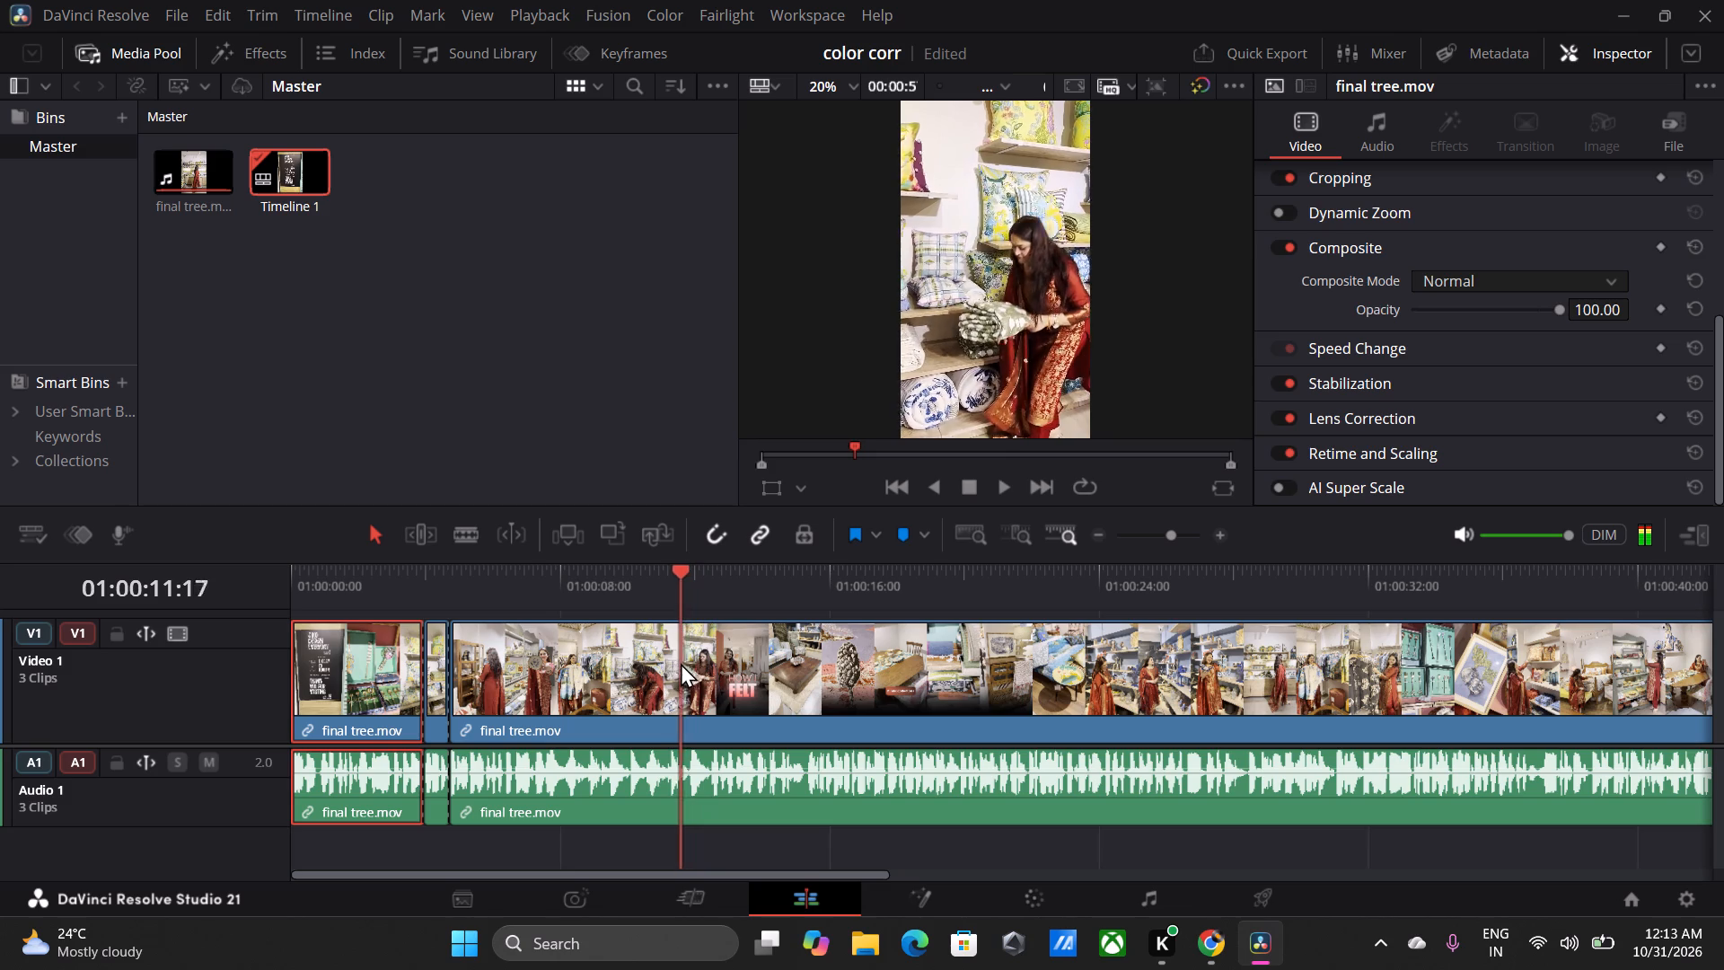
left_click_drag(681, 663, 572, 672)
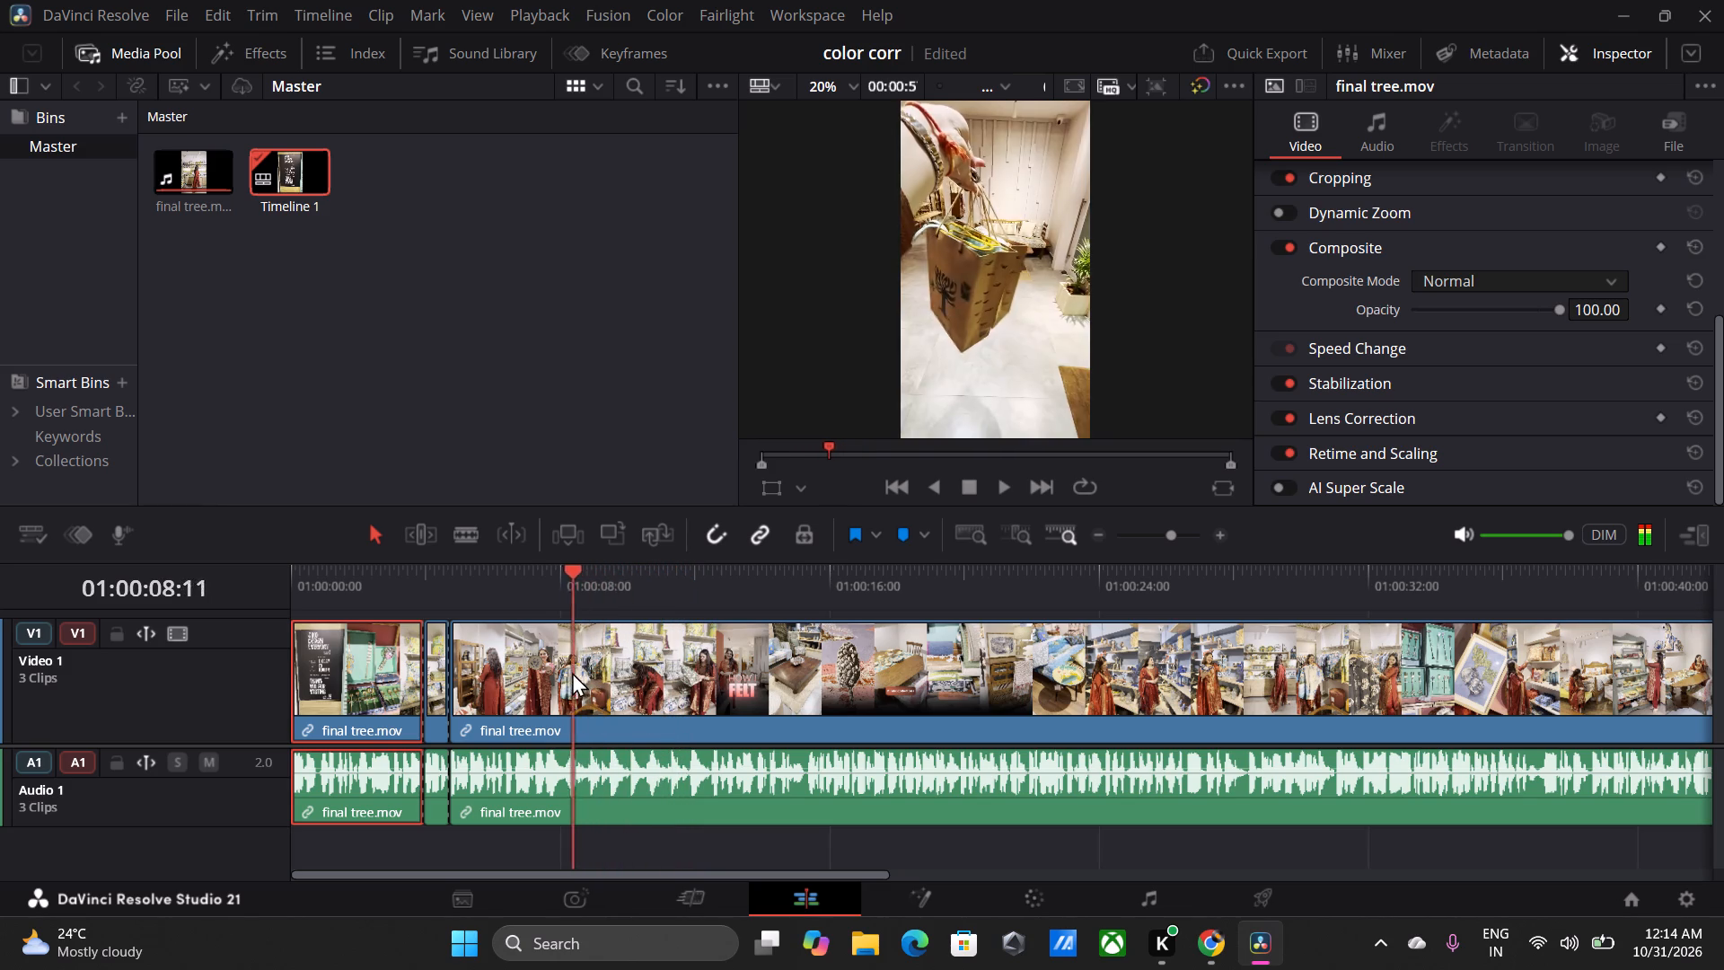
left_click_drag(572, 672, 603, 684)
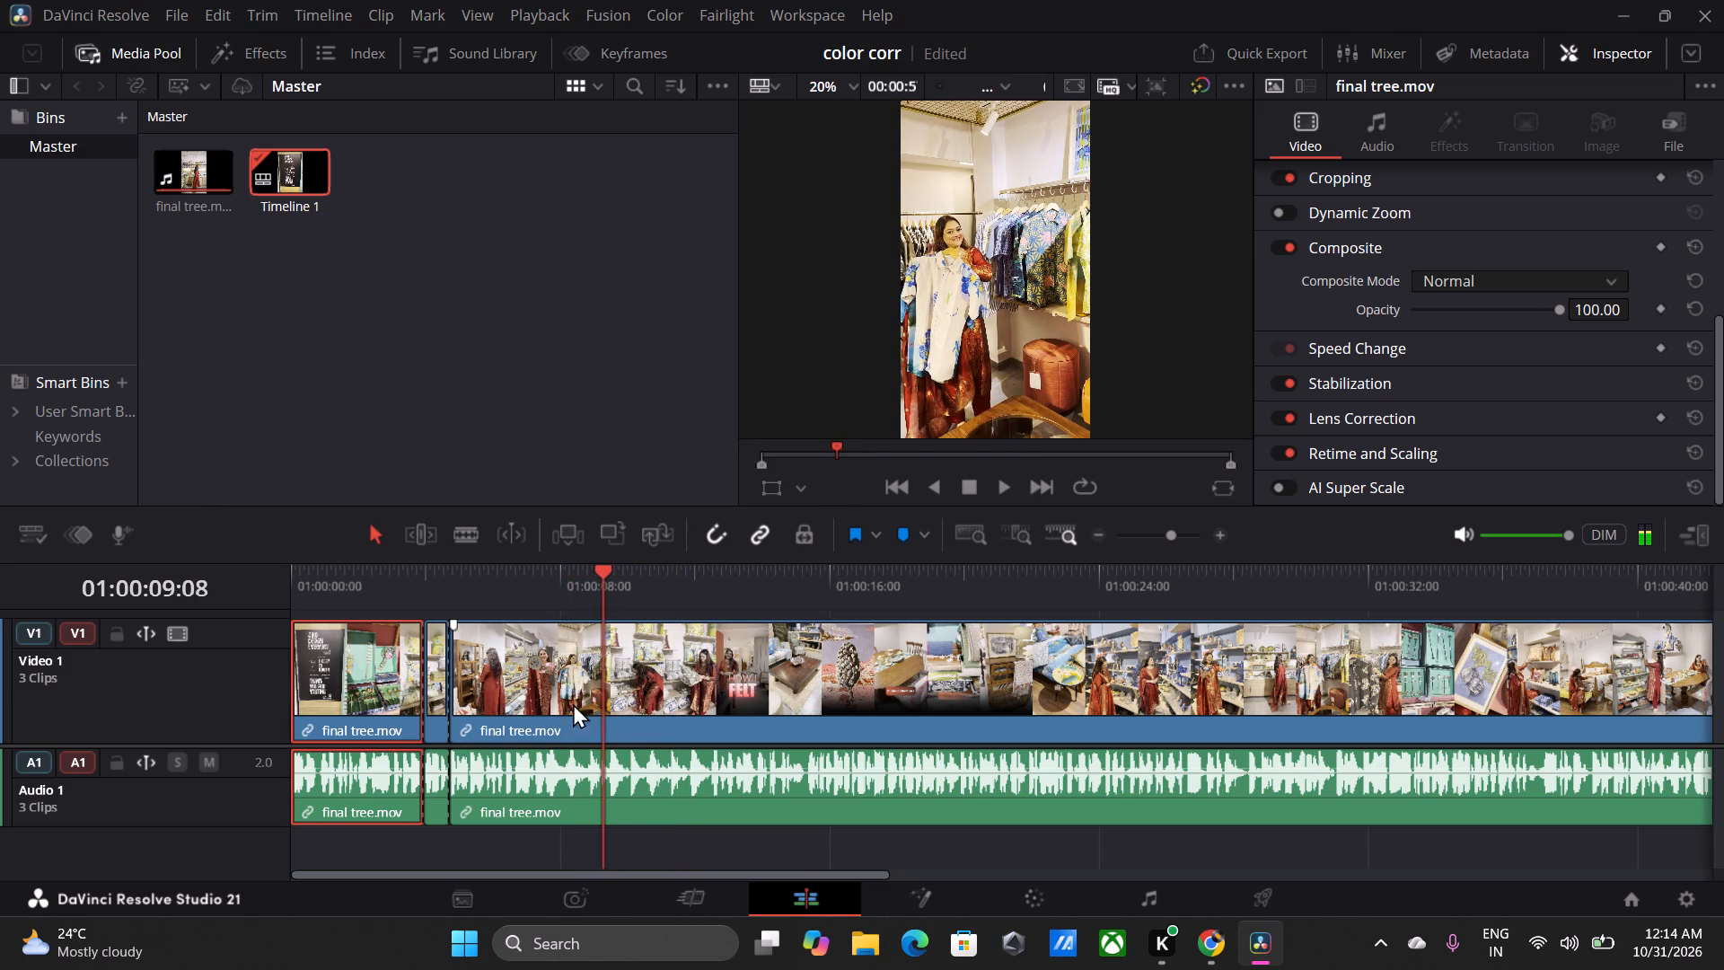
On the Color page, darken clip 03 by lowering its custom curve's upper-midtone point, keeping the white point at the top.
left_click(930, 891)
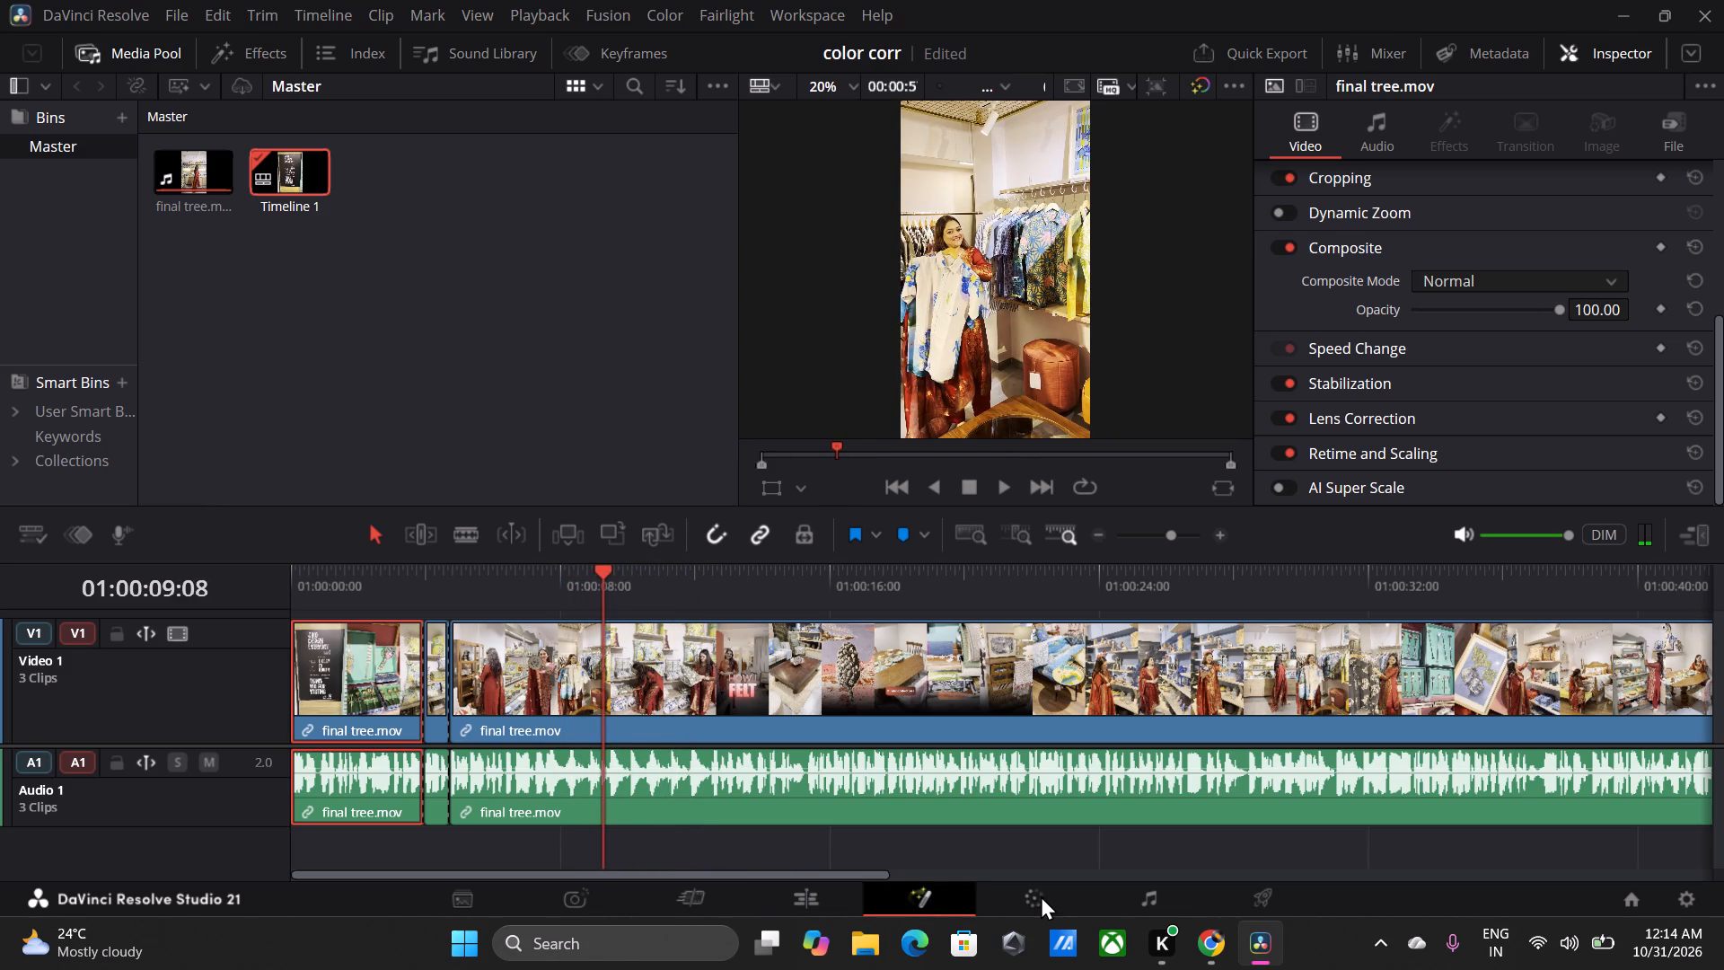
triple_click(1041, 895)
left_click(1041, 895)
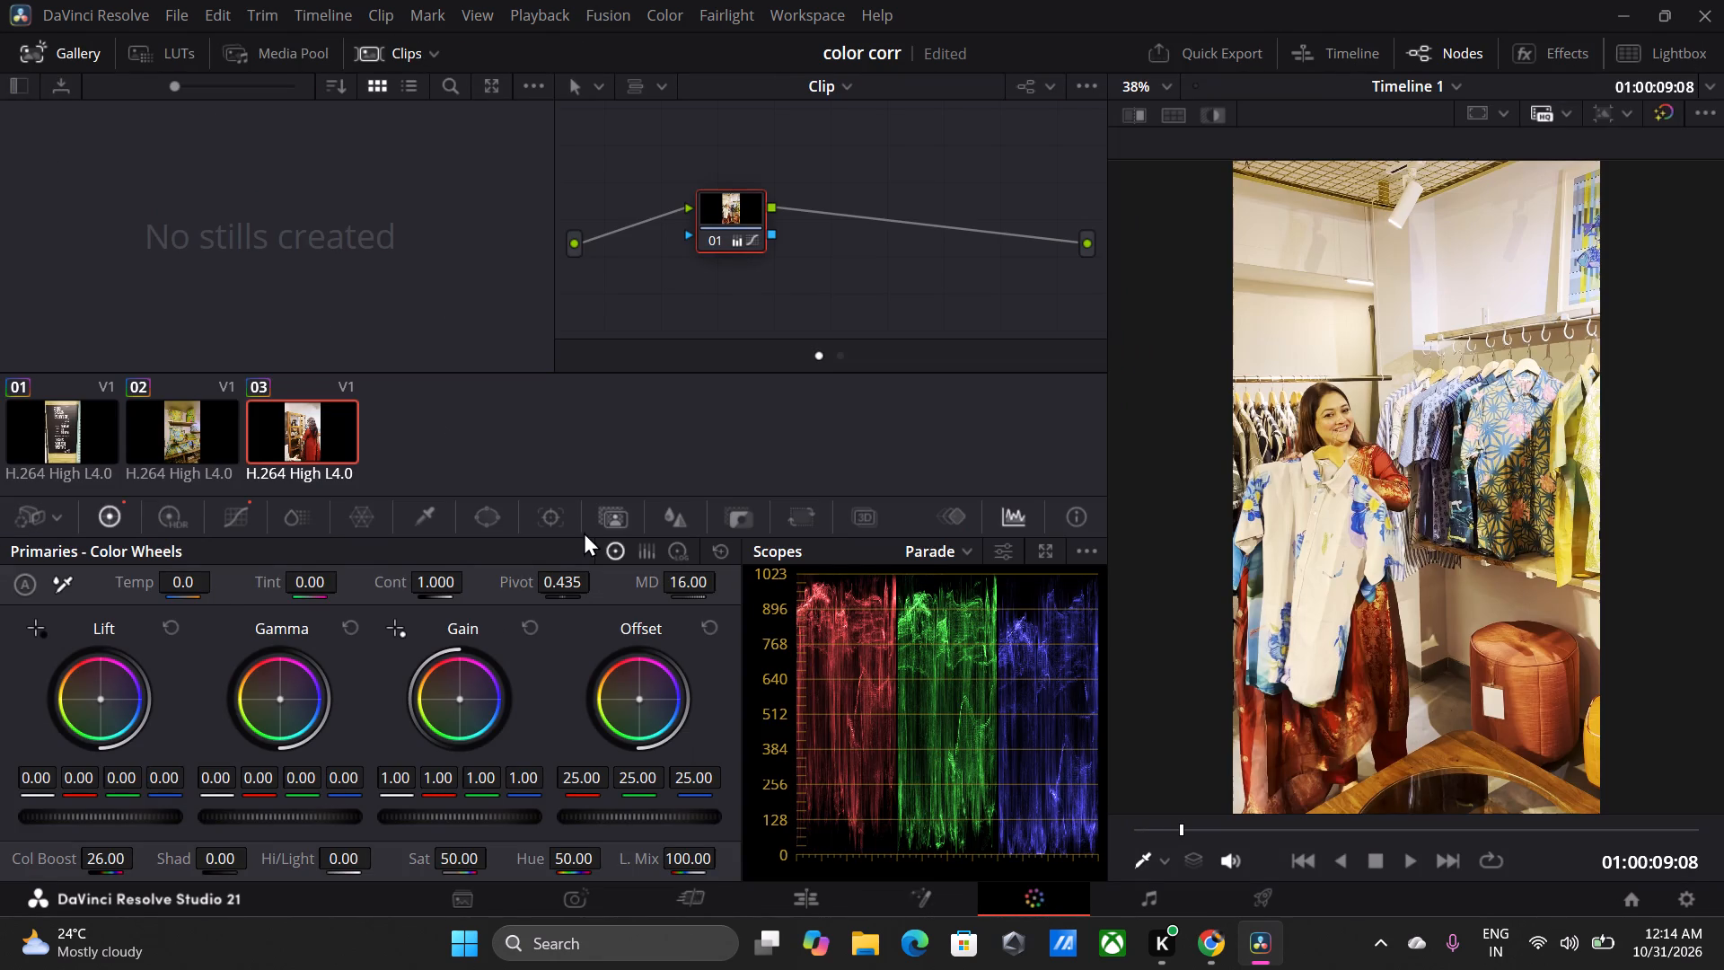
left_click(225, 514)
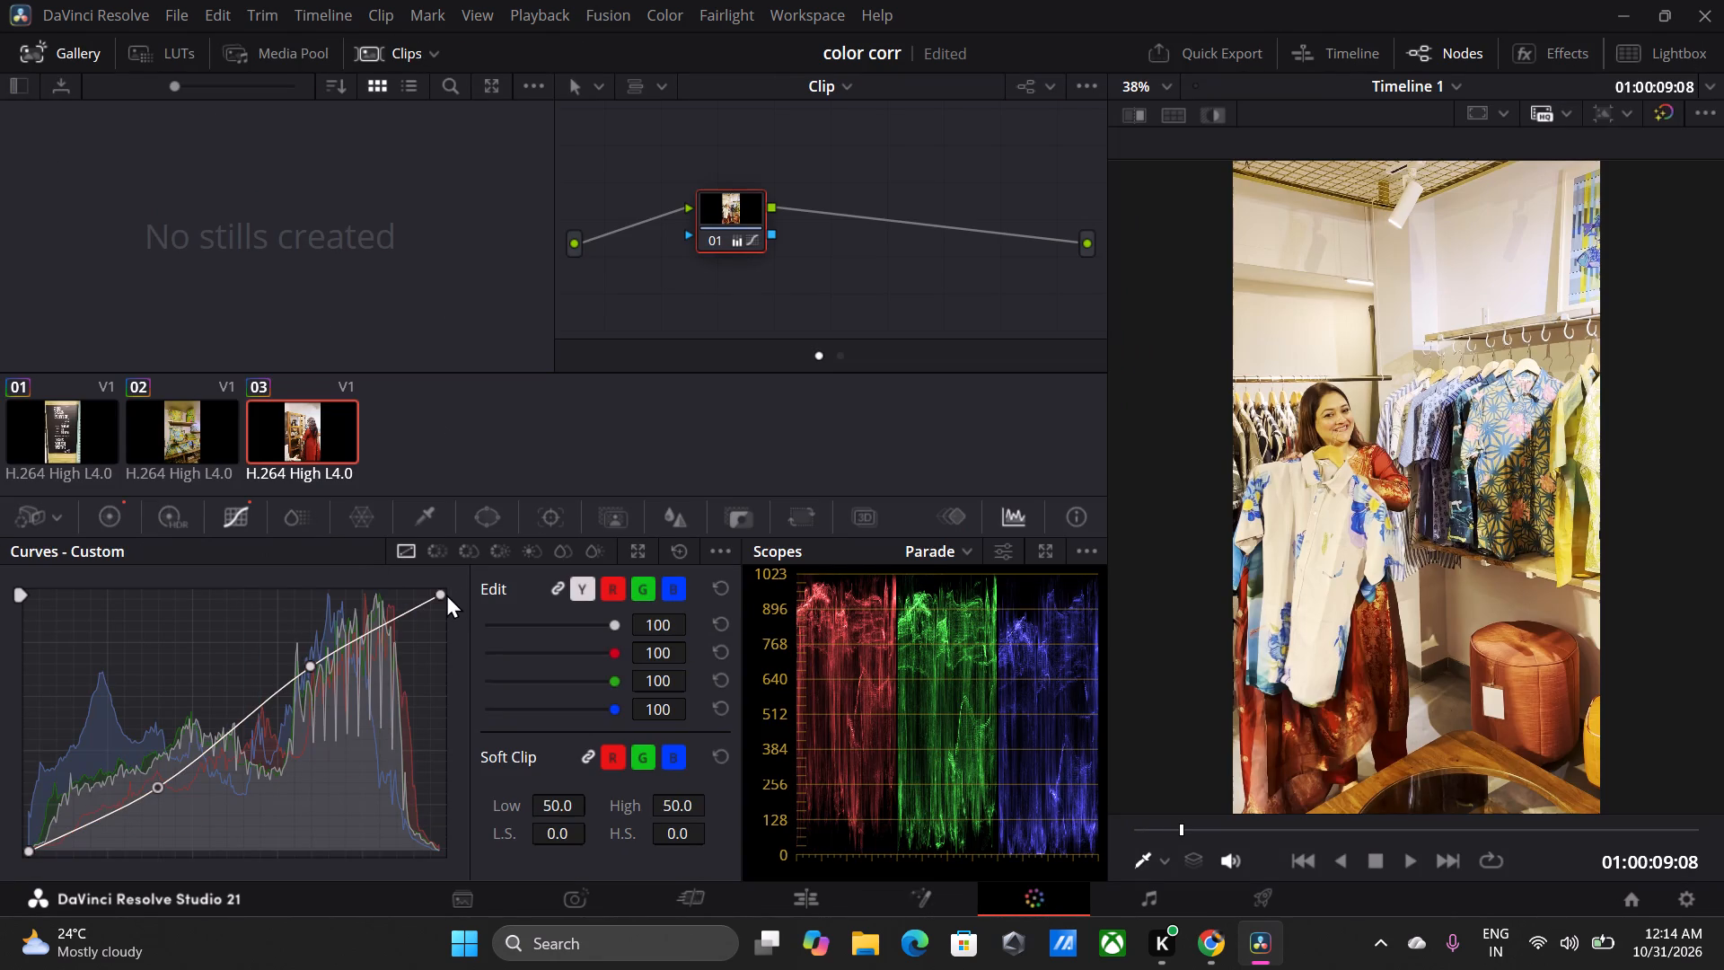
left_click_drag(438, 593, 446, 646)
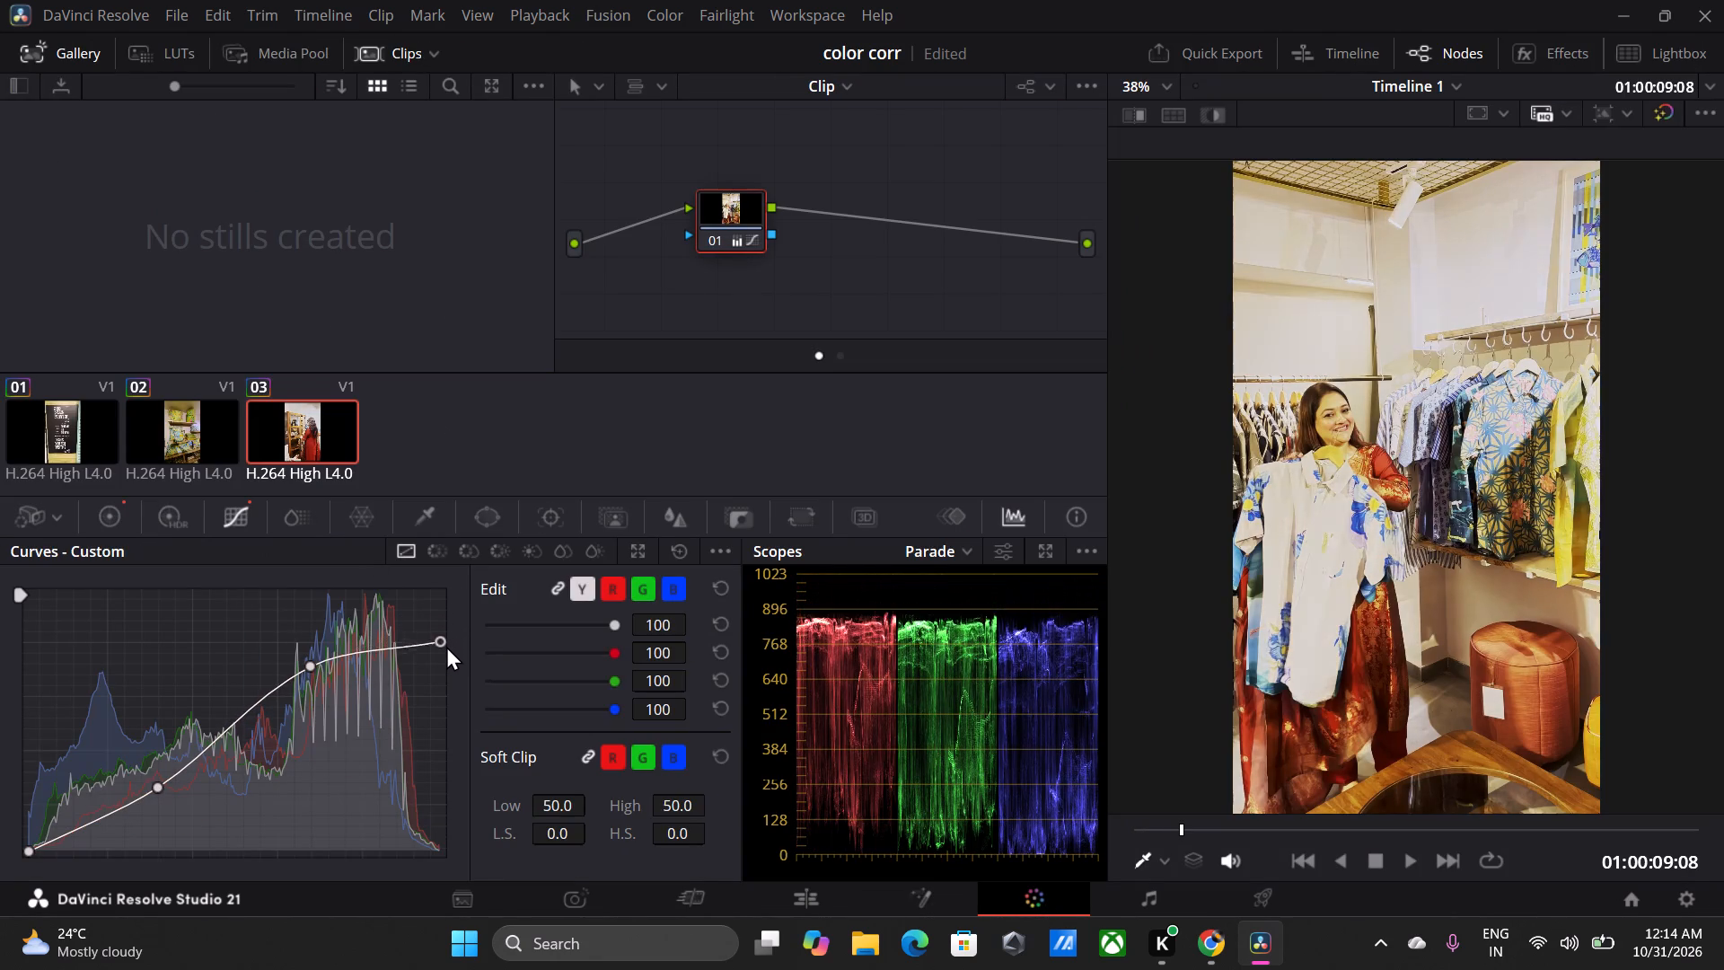
left_click_drag(446, 646, 435, 584)
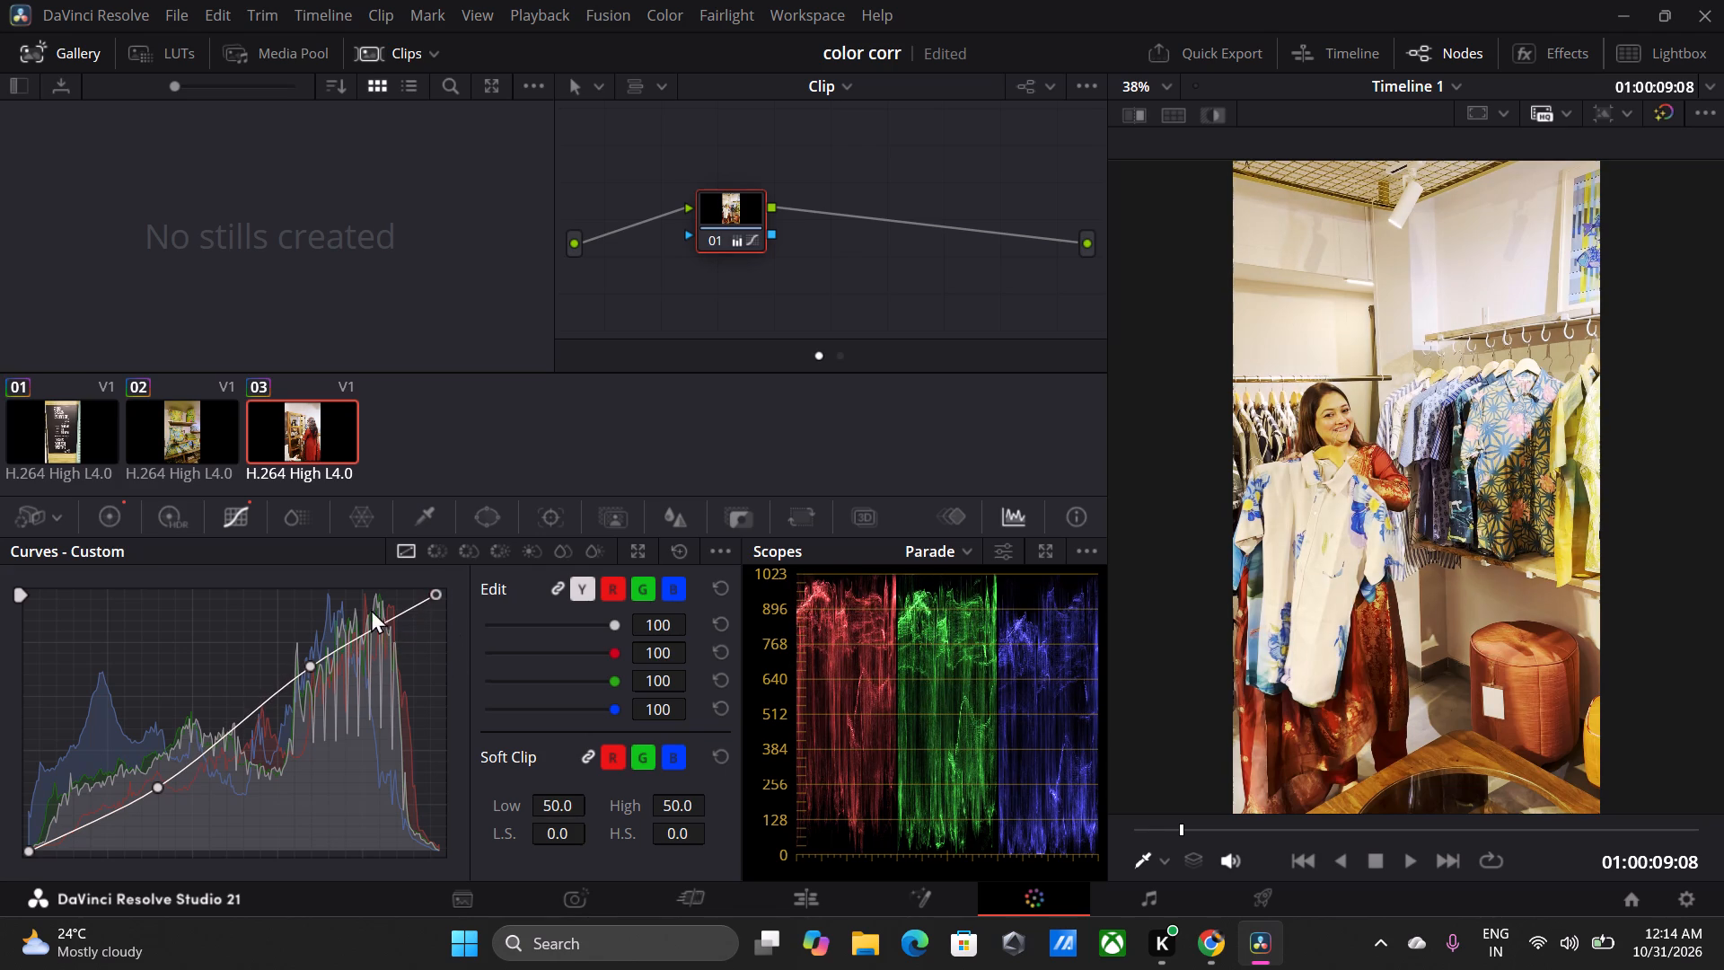
left_click_drag(307, 670, 321, 692)
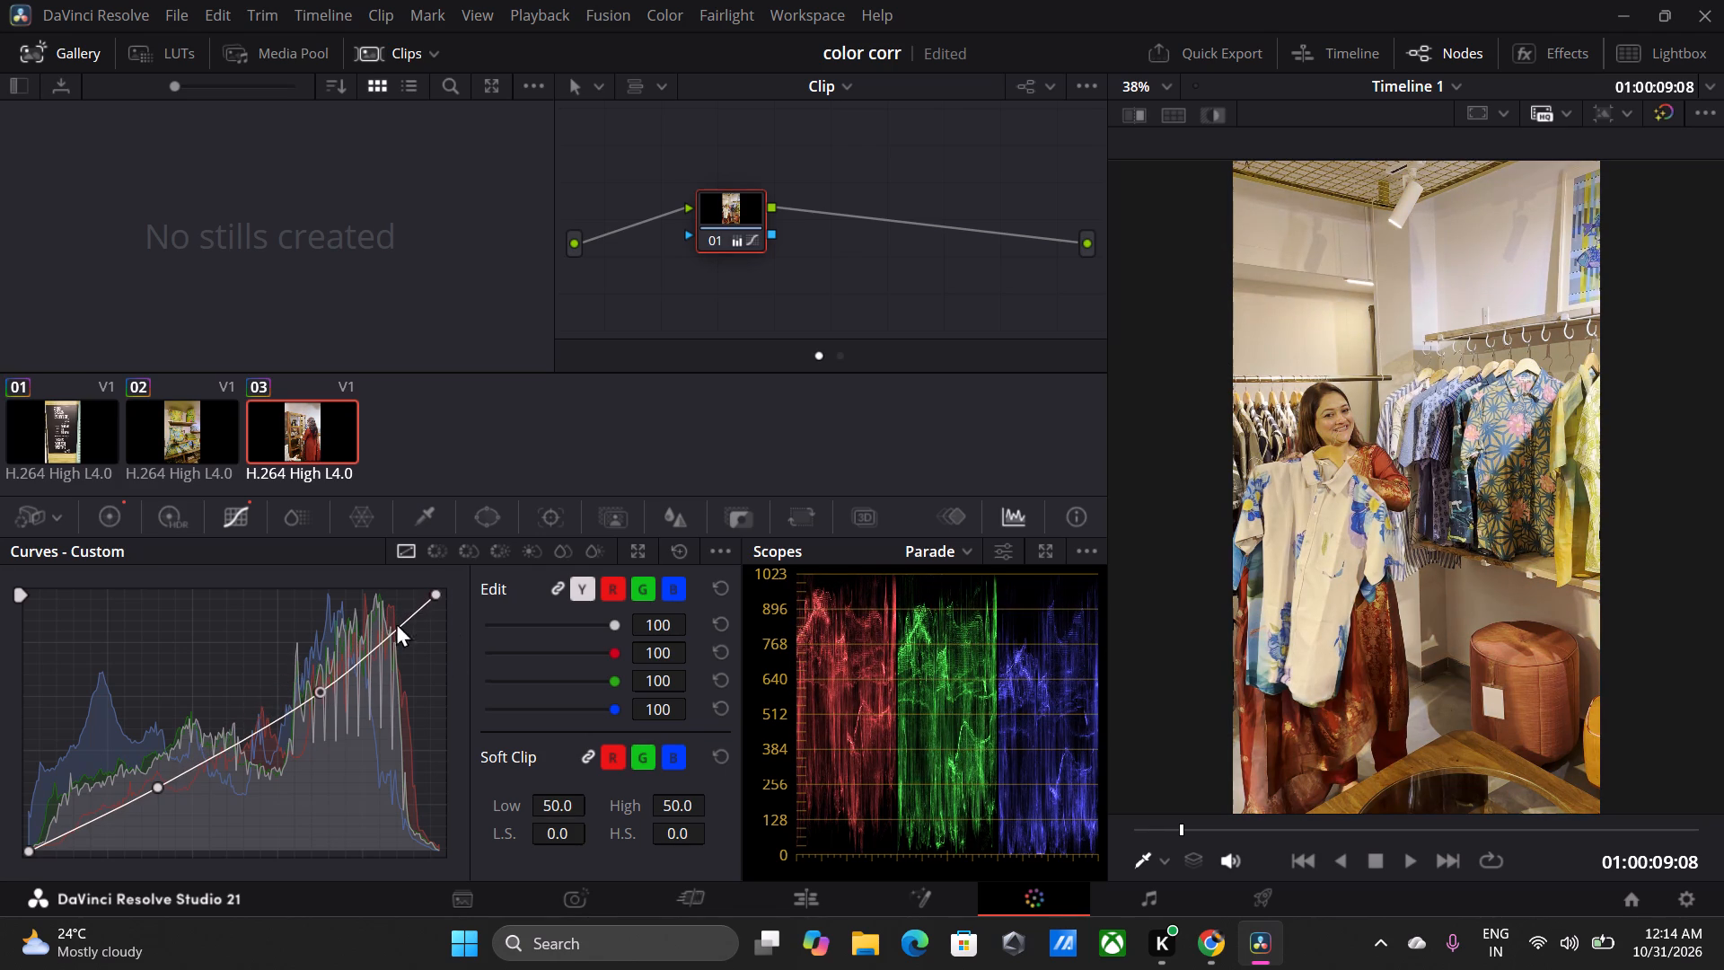
left_click_drag(435, 592, 443, 637)
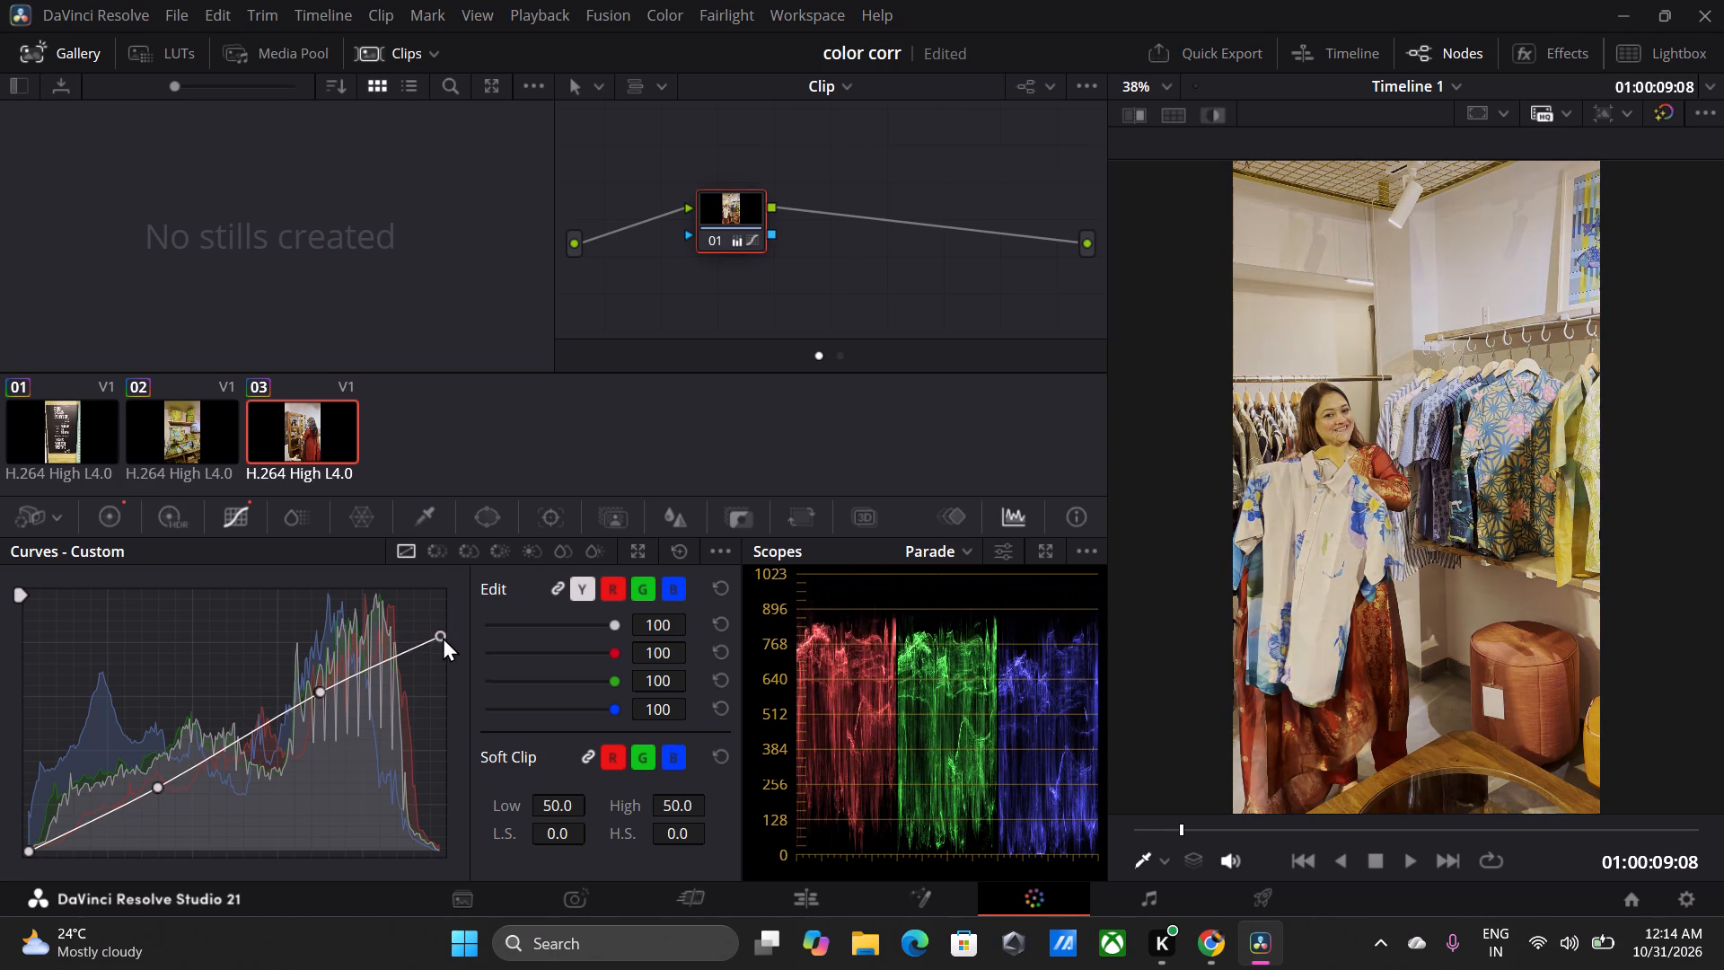
left_click_drag(443, 637, 447, 574)
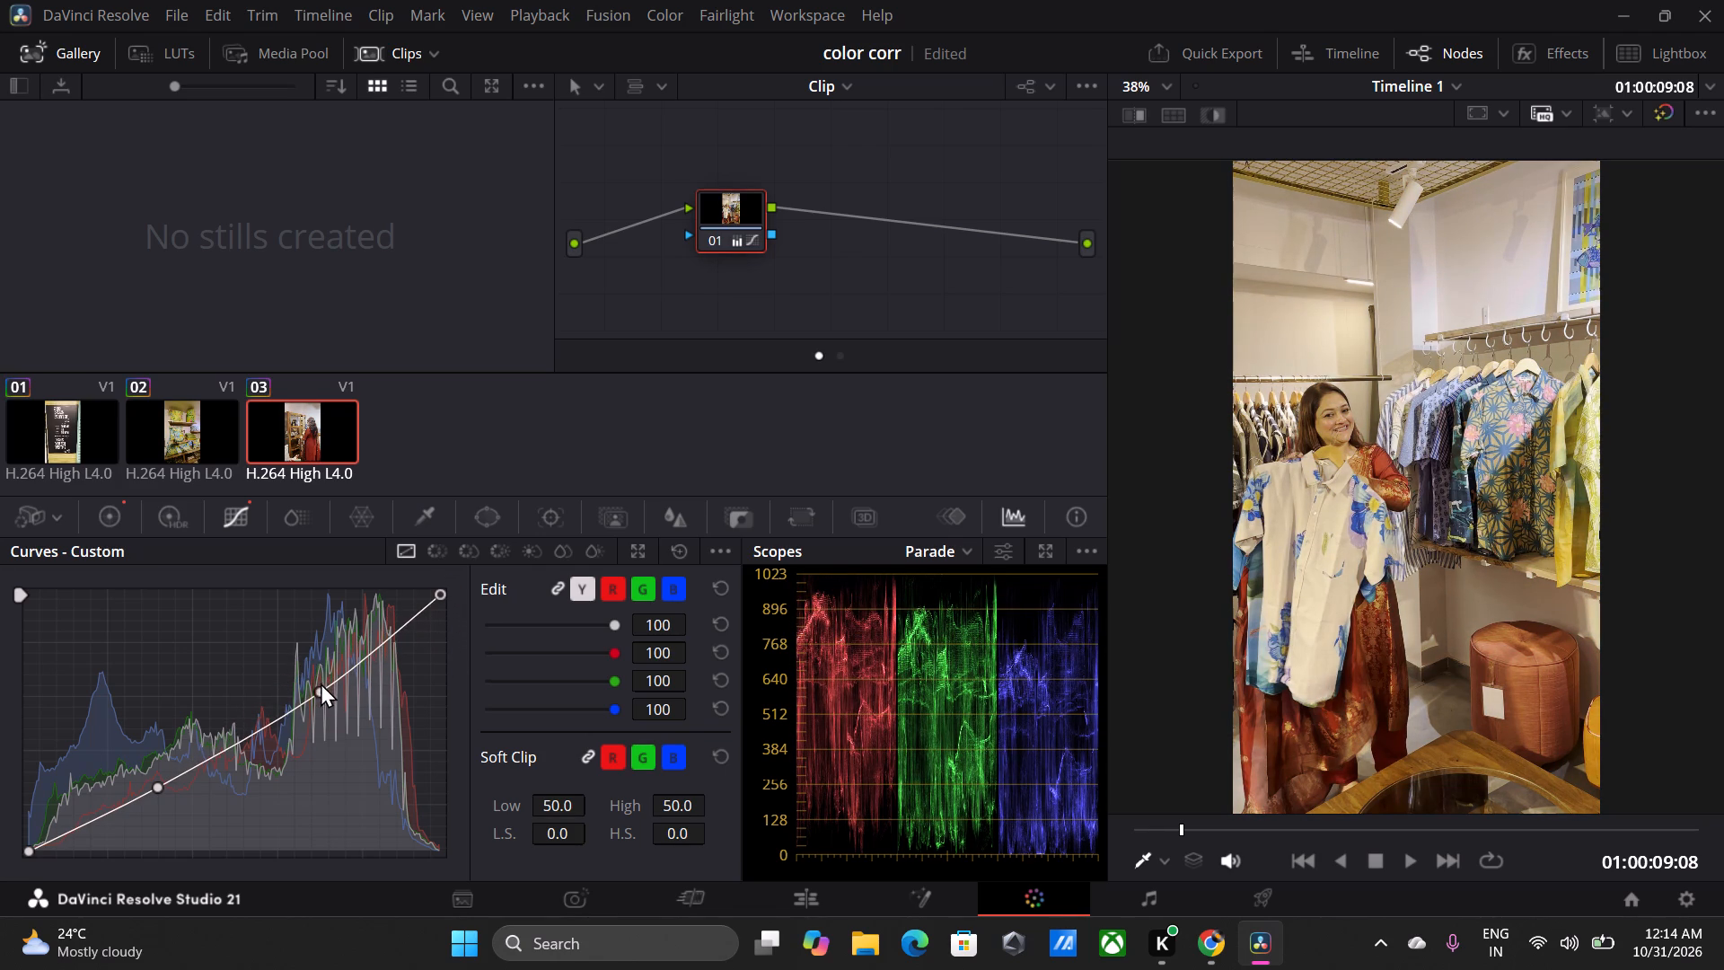
left_click_drag(321, 691, 327, 724)
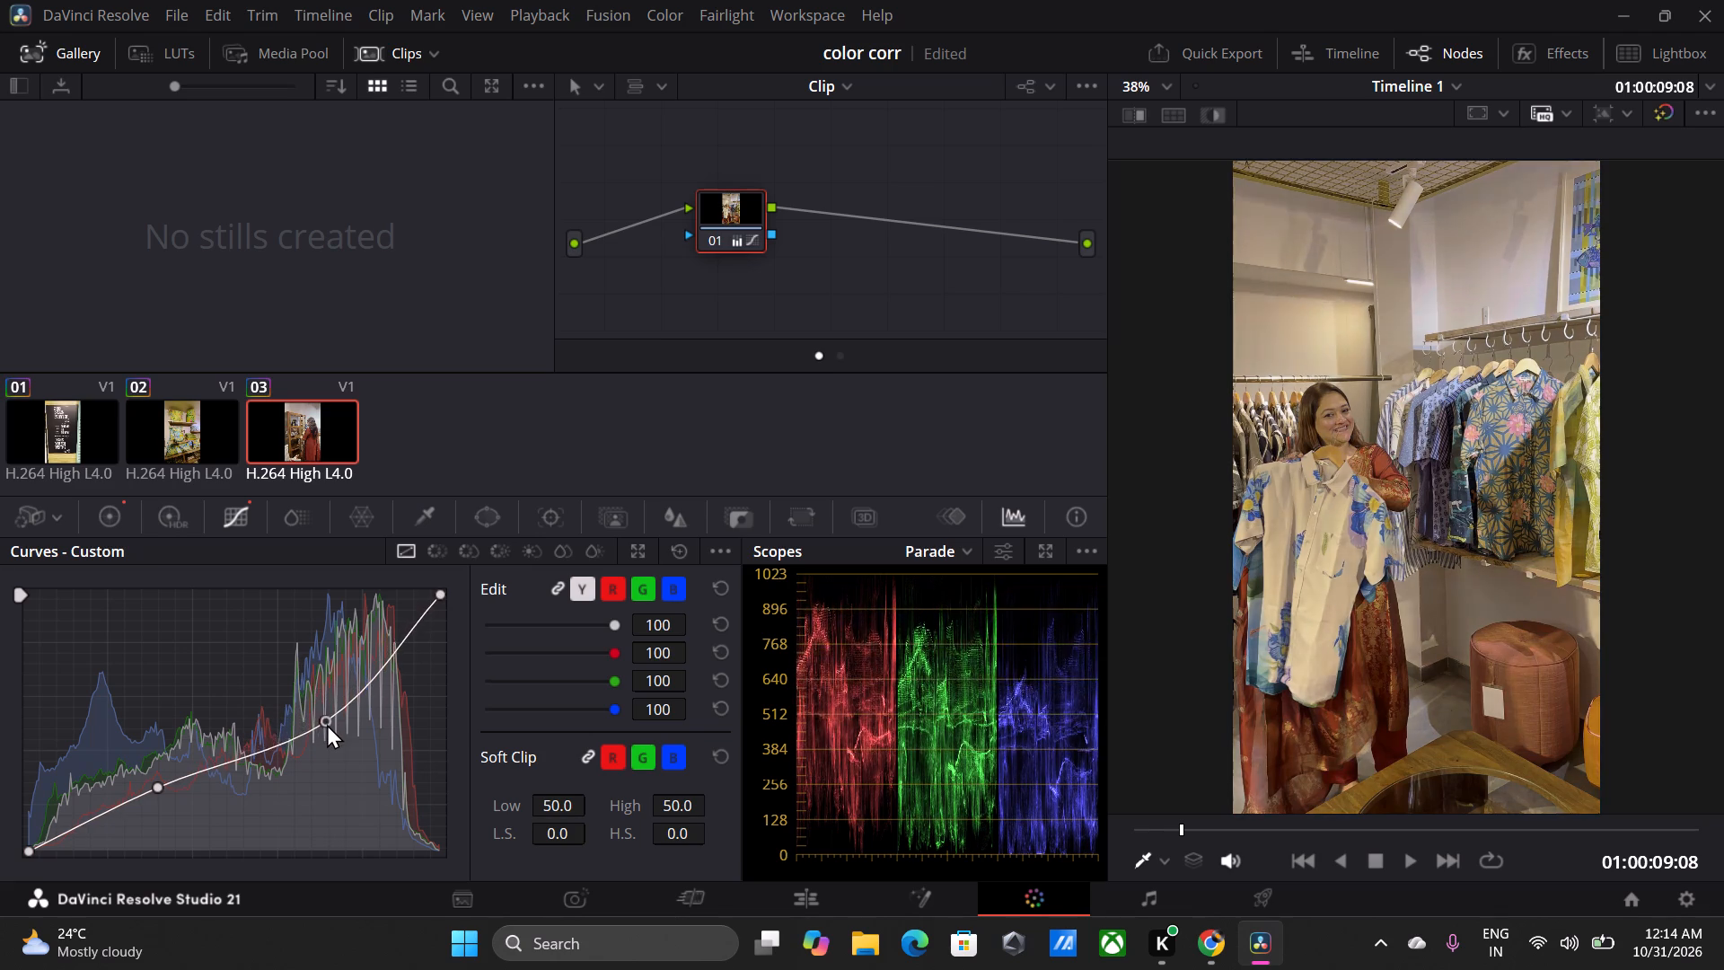
left_click_drag(327, 724, 327, 701)
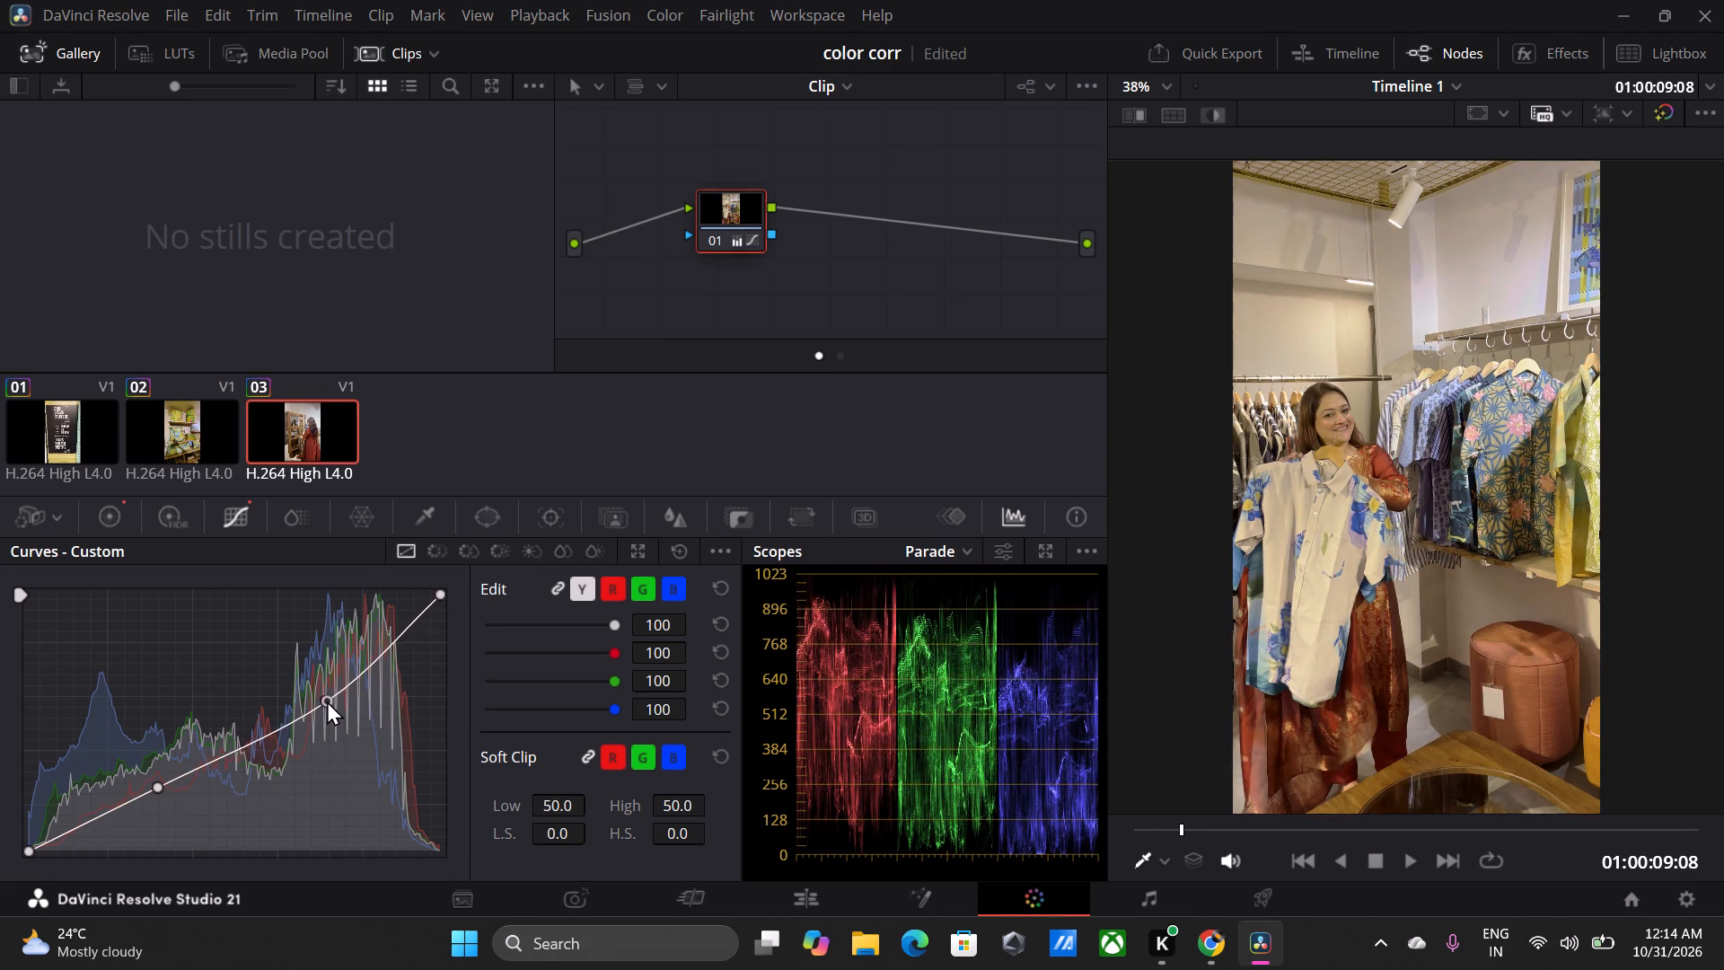
left_click_drag(327, 701, 329, 708)
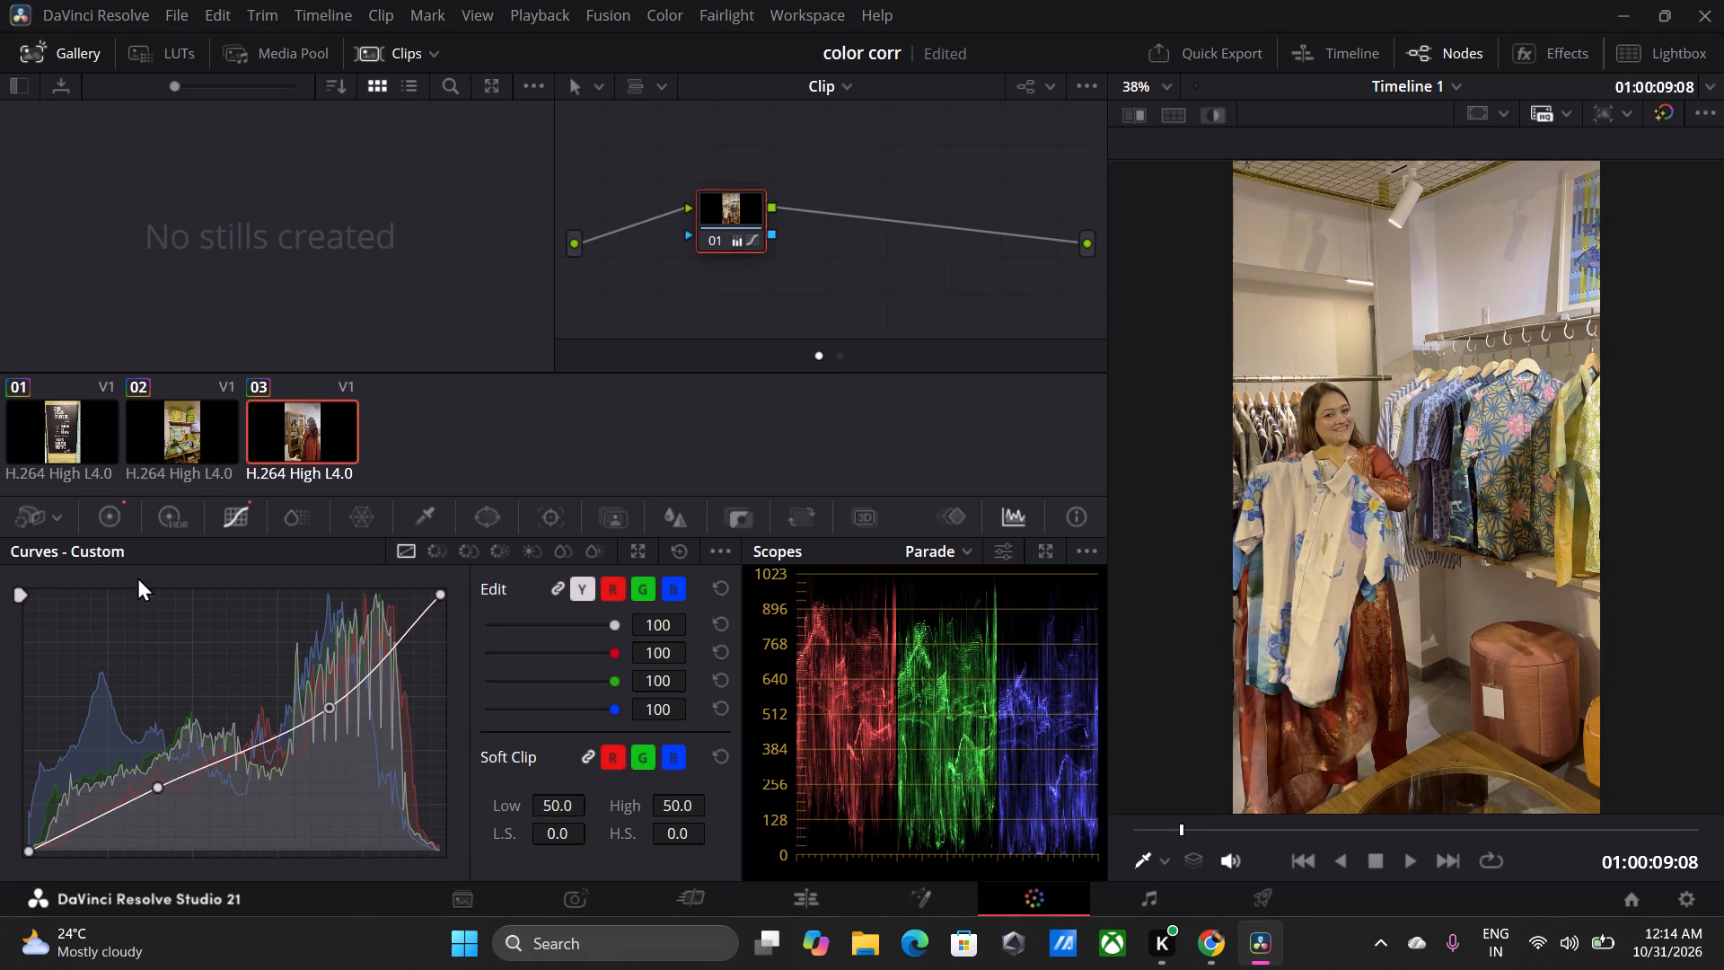
Set clip 03's Color Boost to 36.00 in the primaries.
left_click(110, 515)
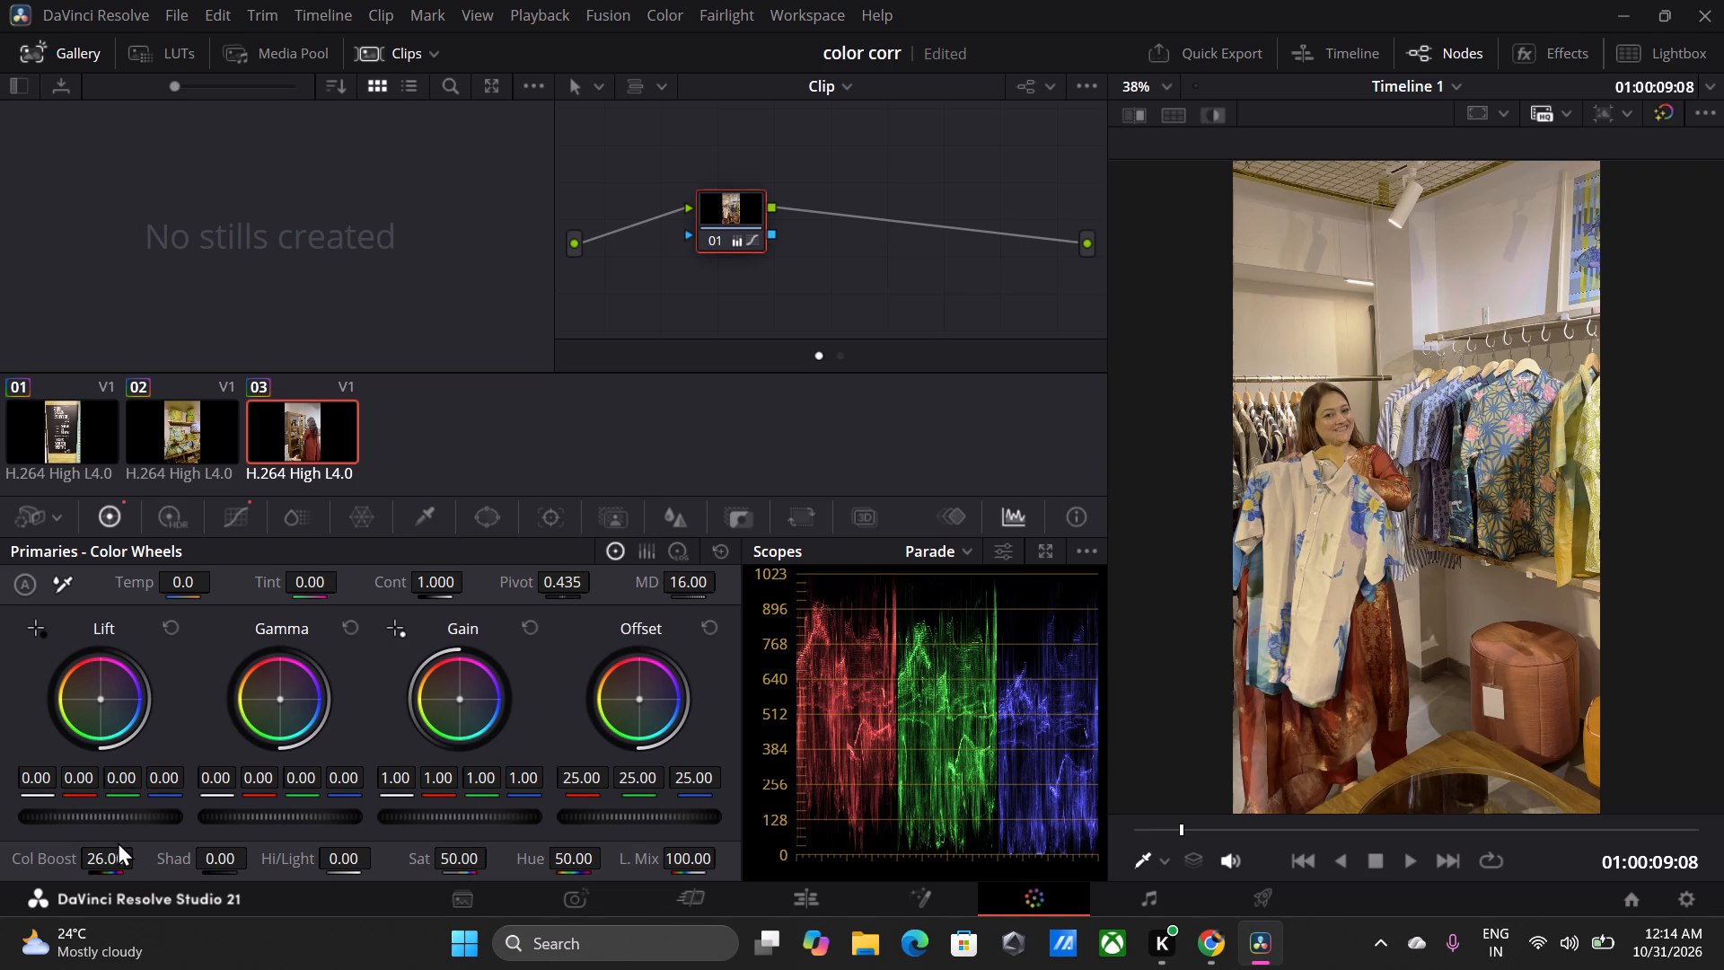
left_click_drag(115, 857, 137, 865)
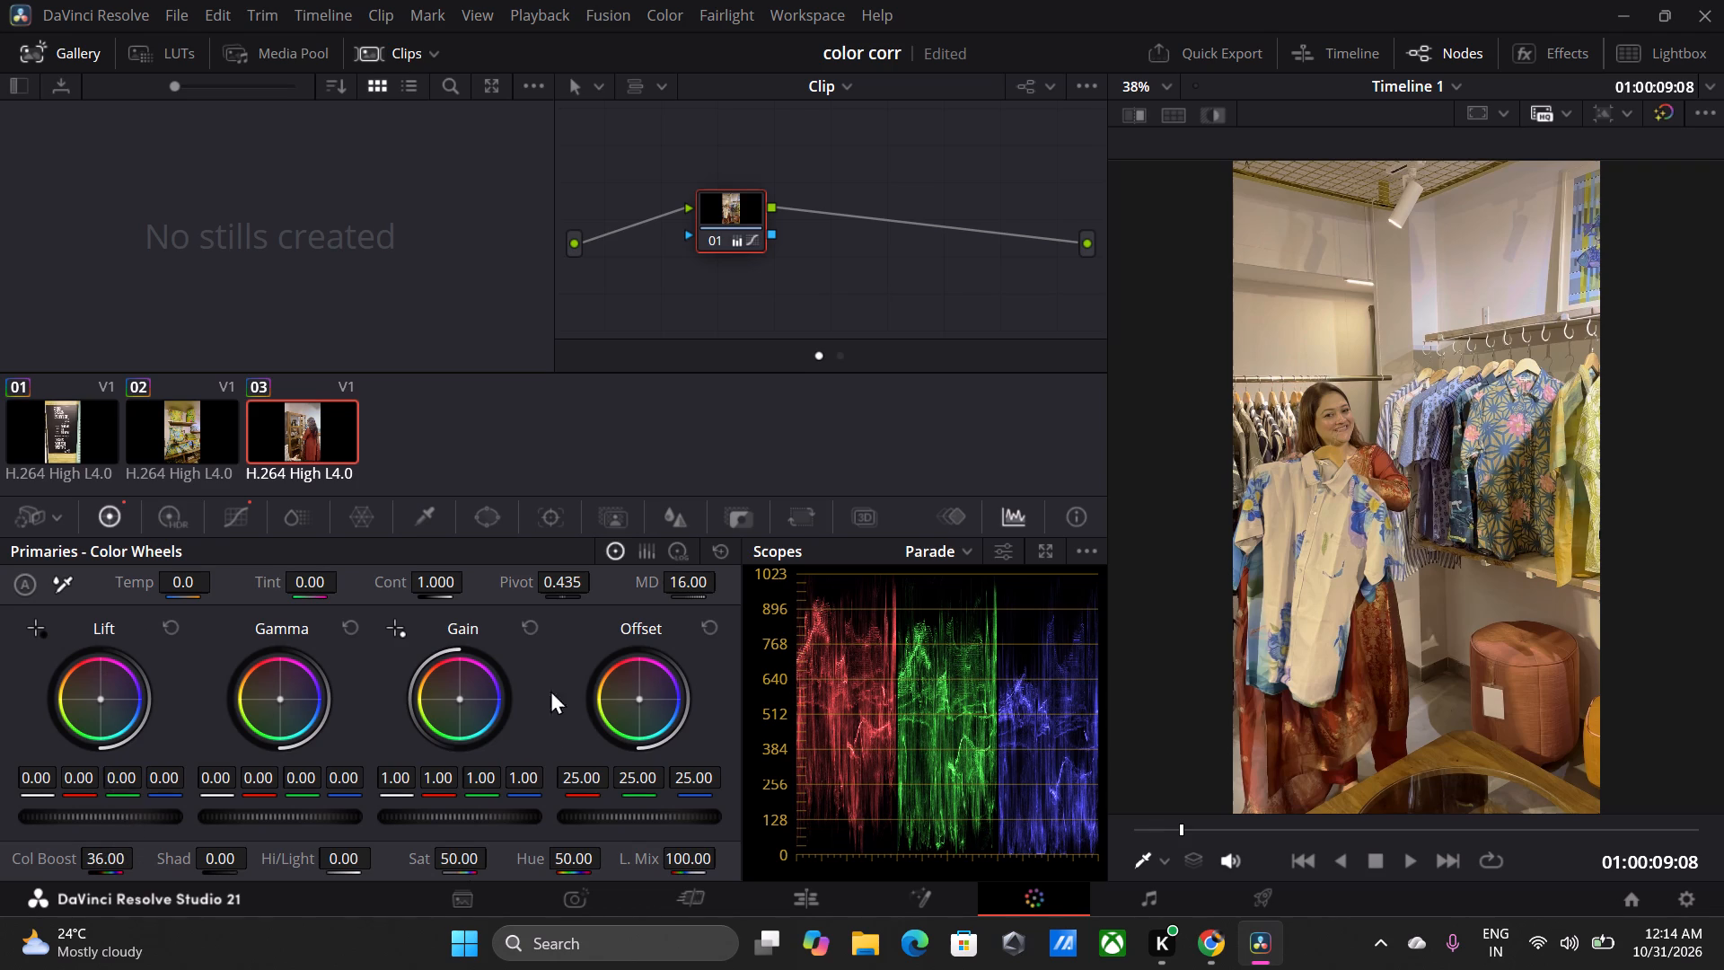
Review the graded video full screen from 01:00:09:08 on the Edit page, stopping at 01:00:32:16 on the clothes rack shot.
left_click(831, 890)
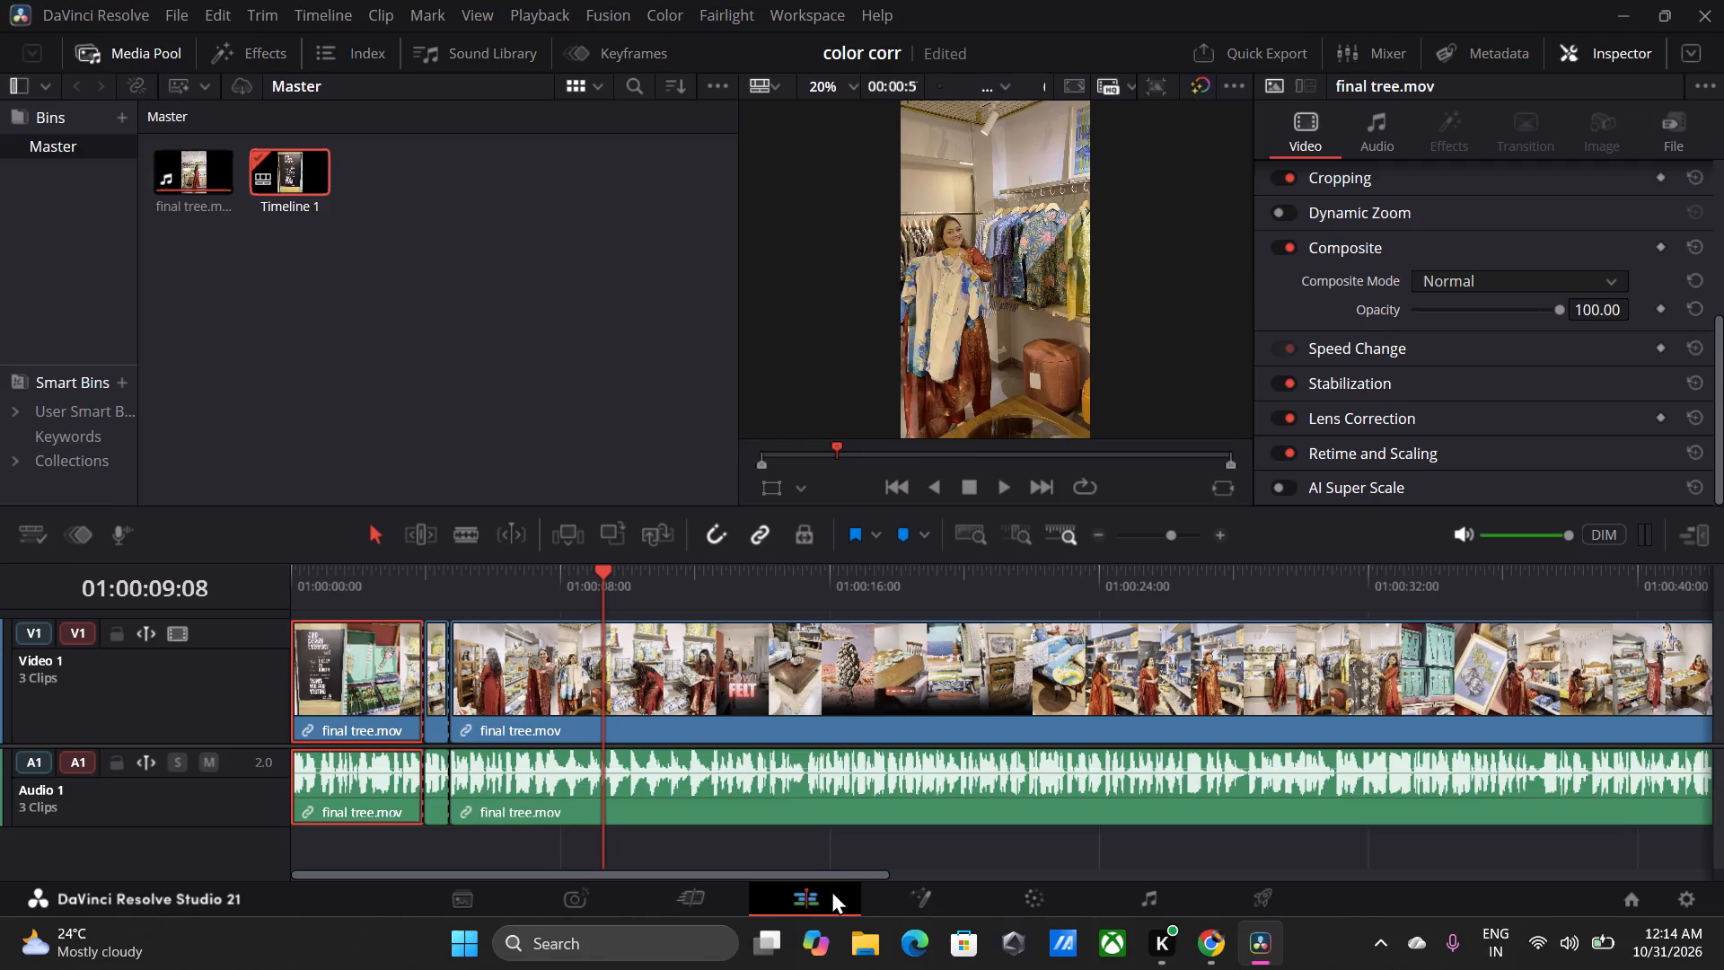
key("ctrl+f")
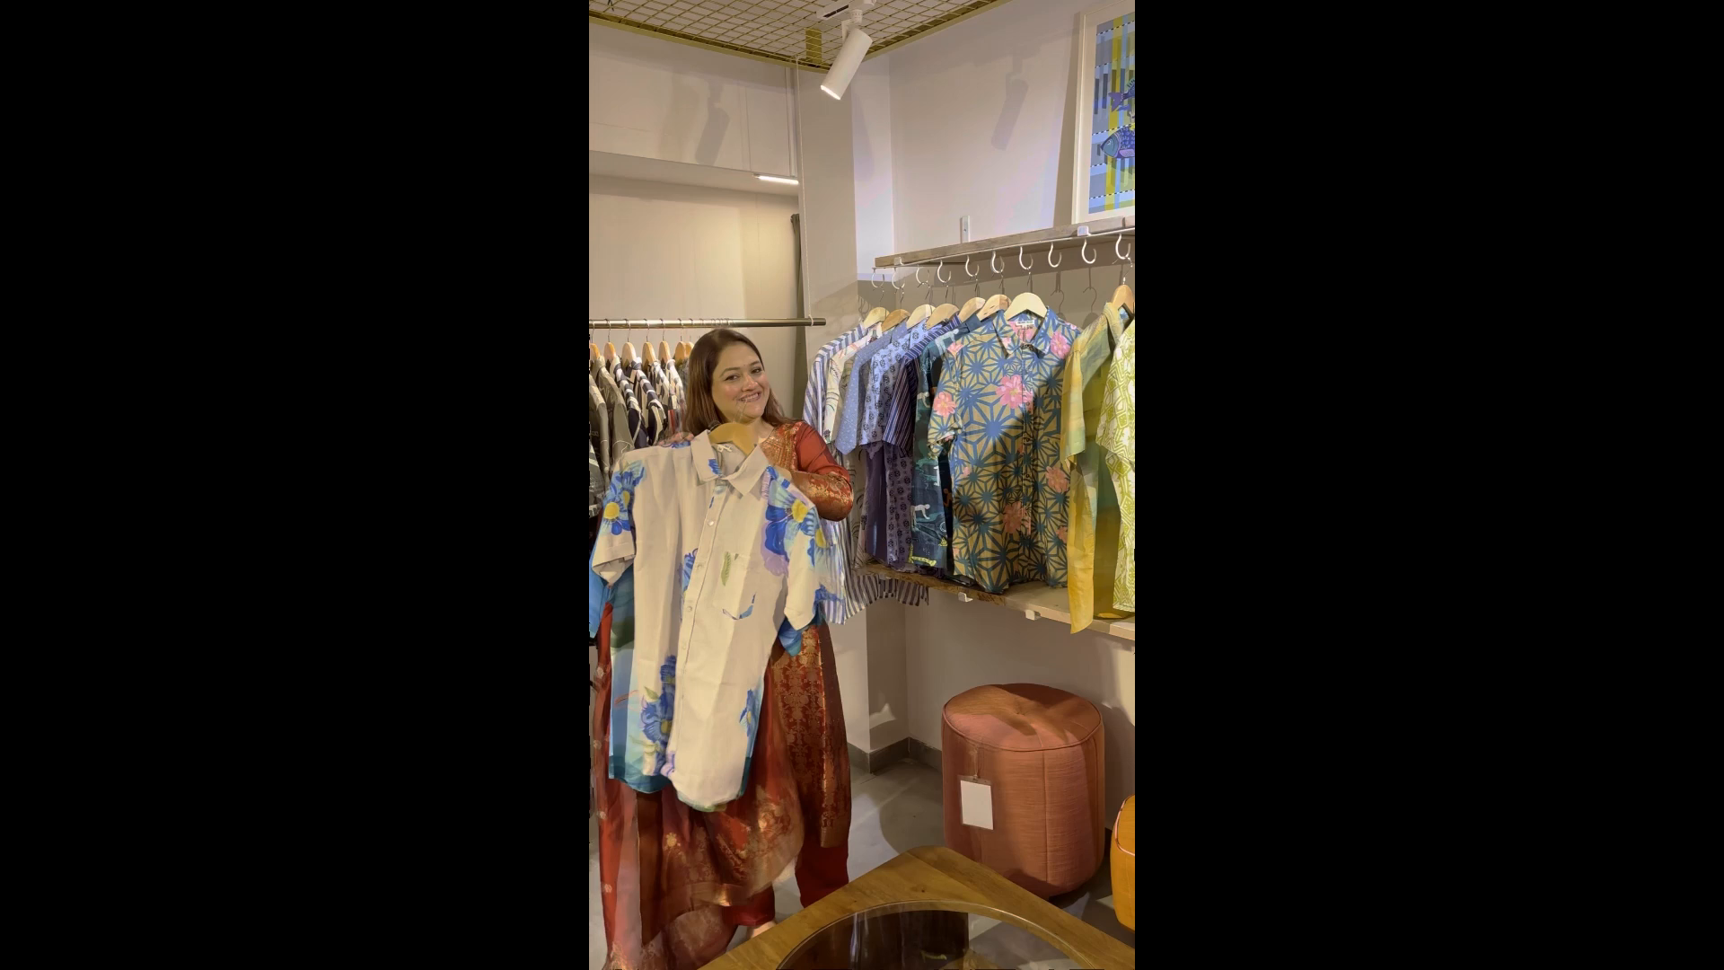
key("space")
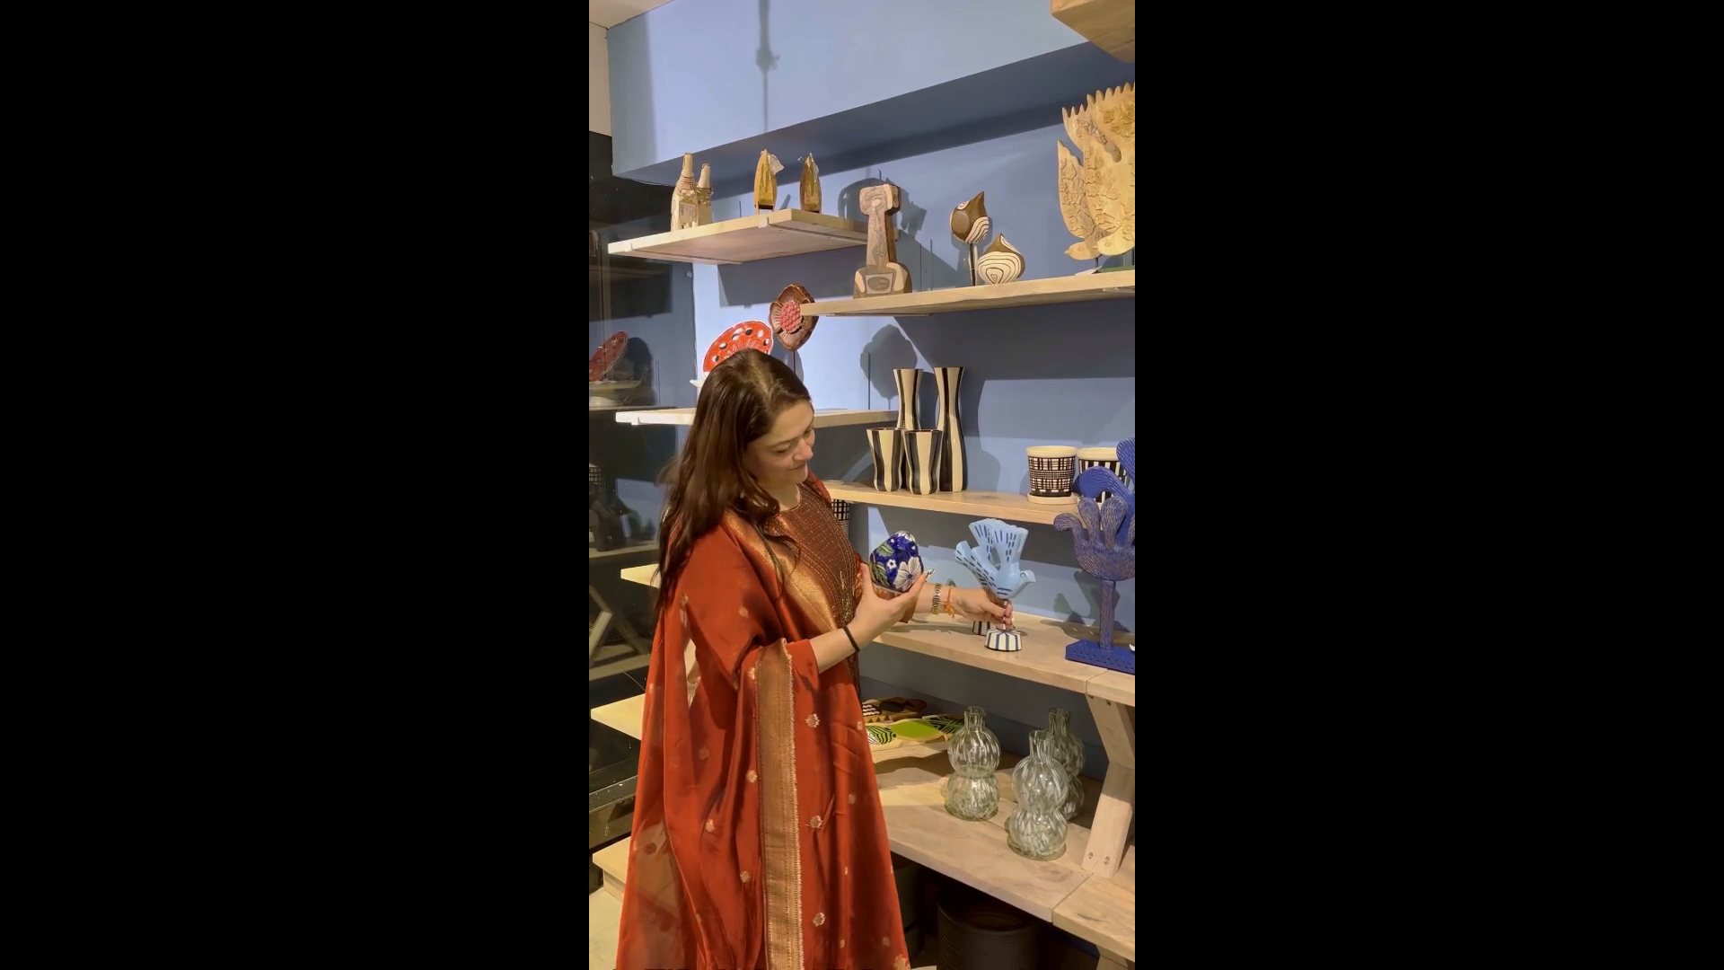
key("space")
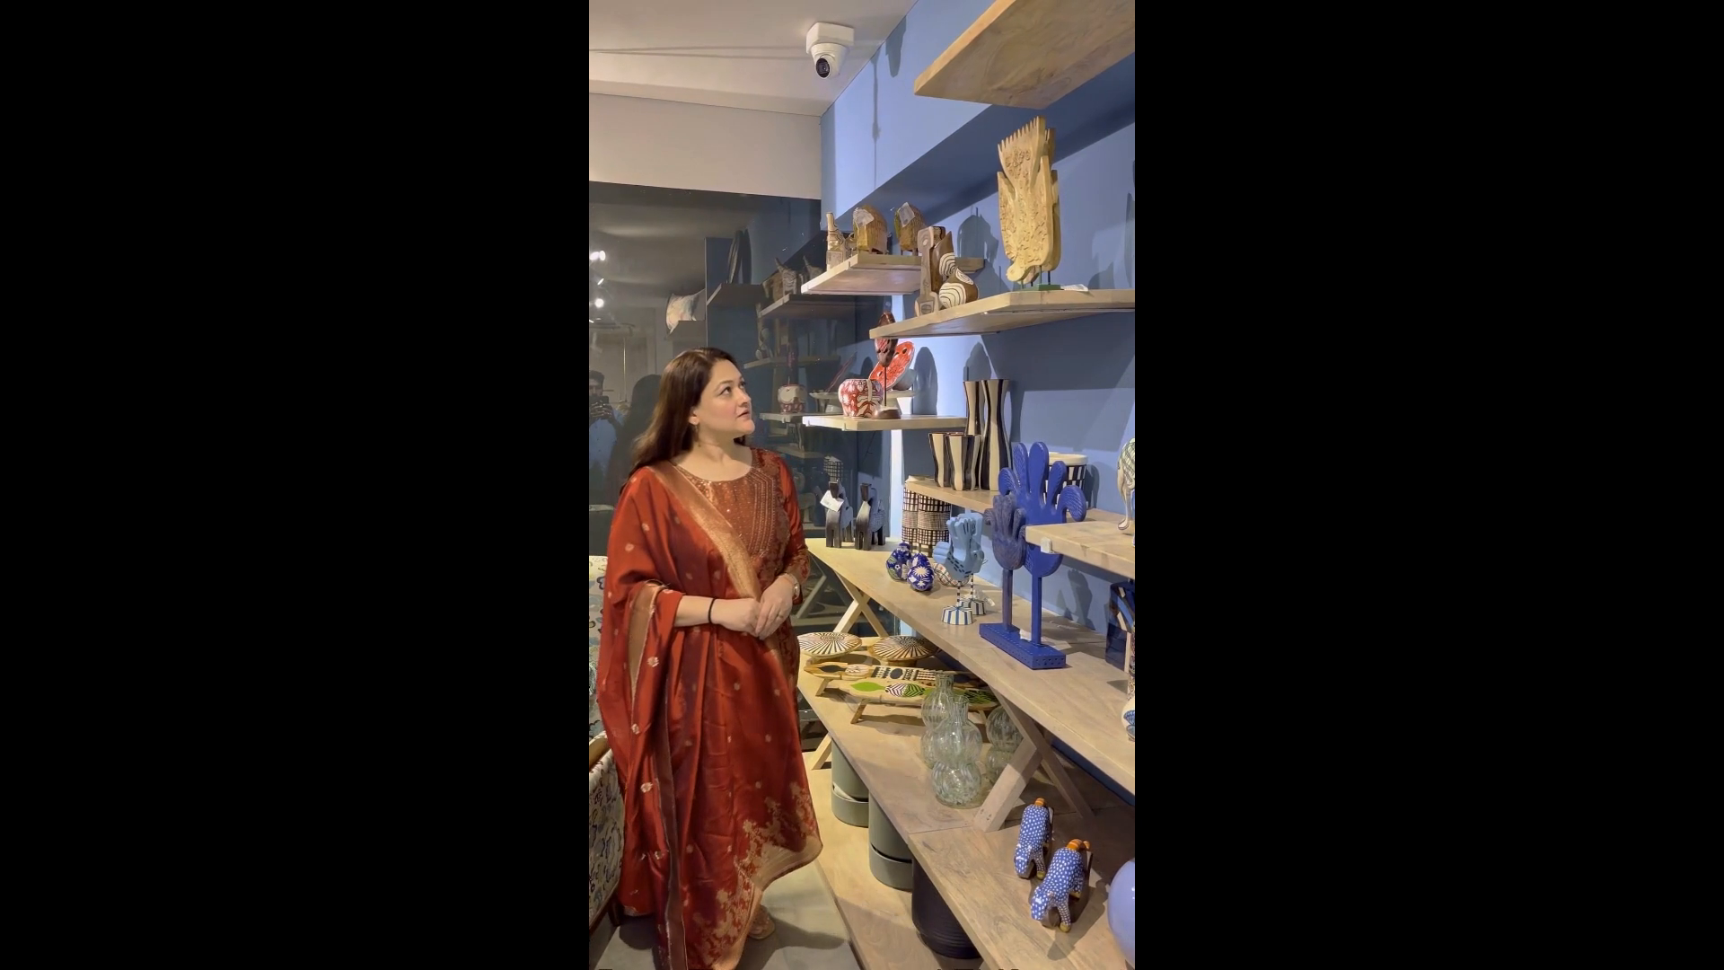
key("space")
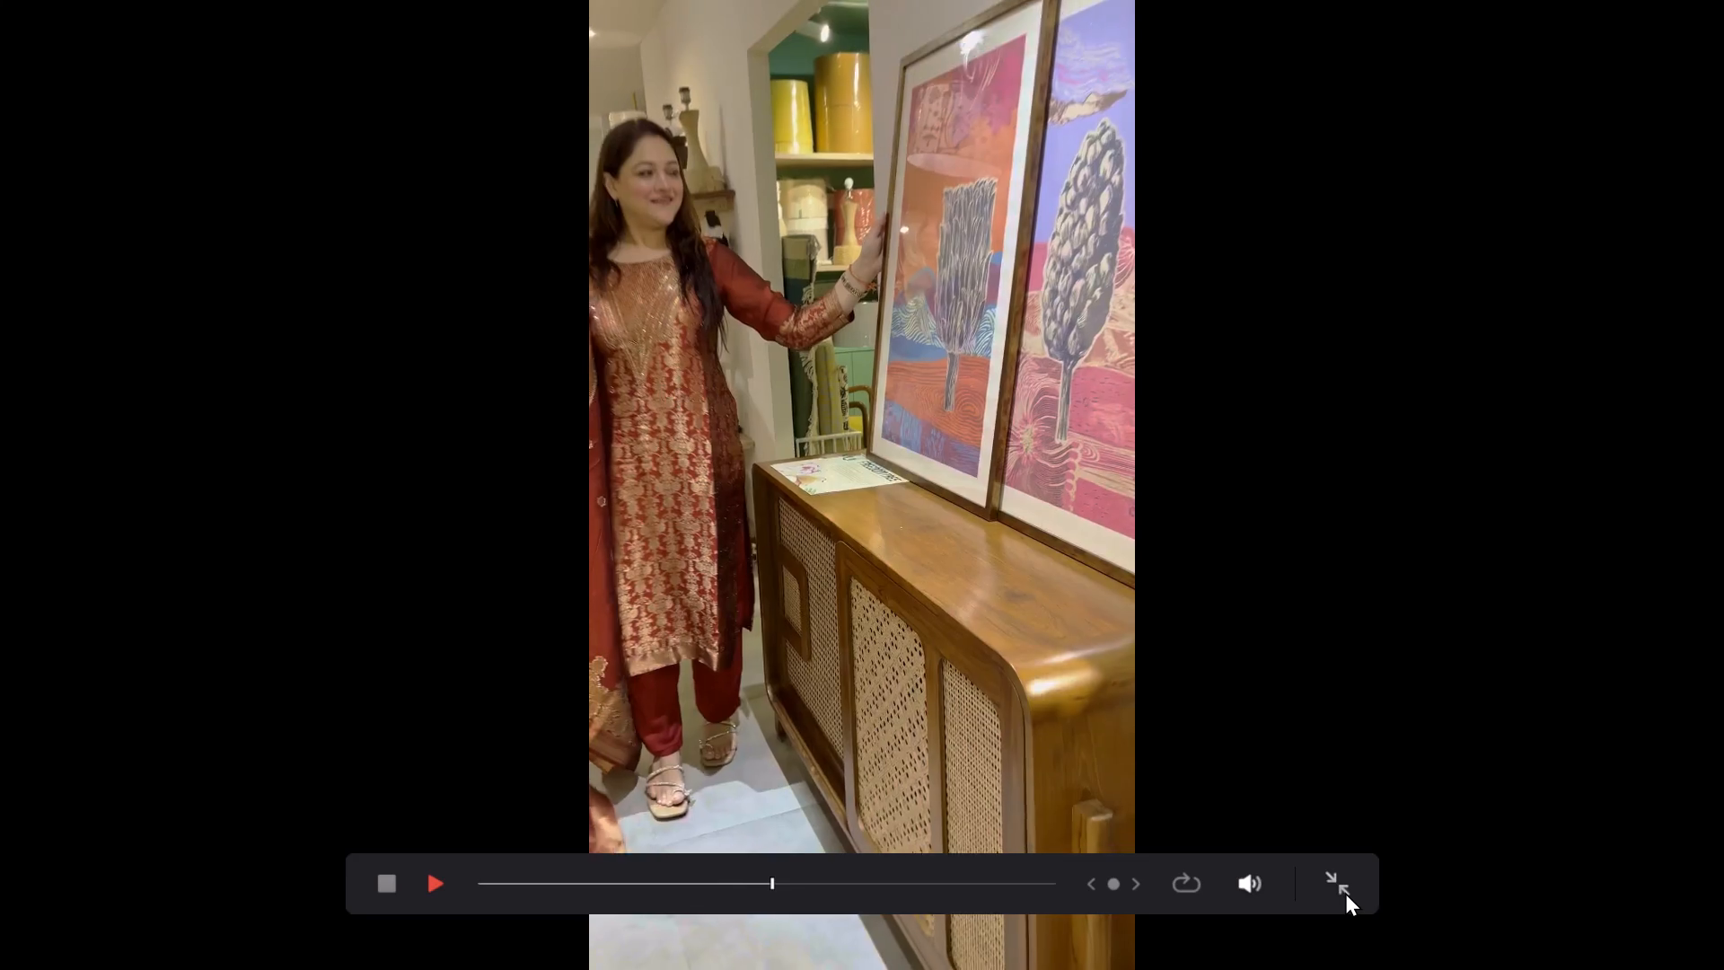
left_click(1345, 892)
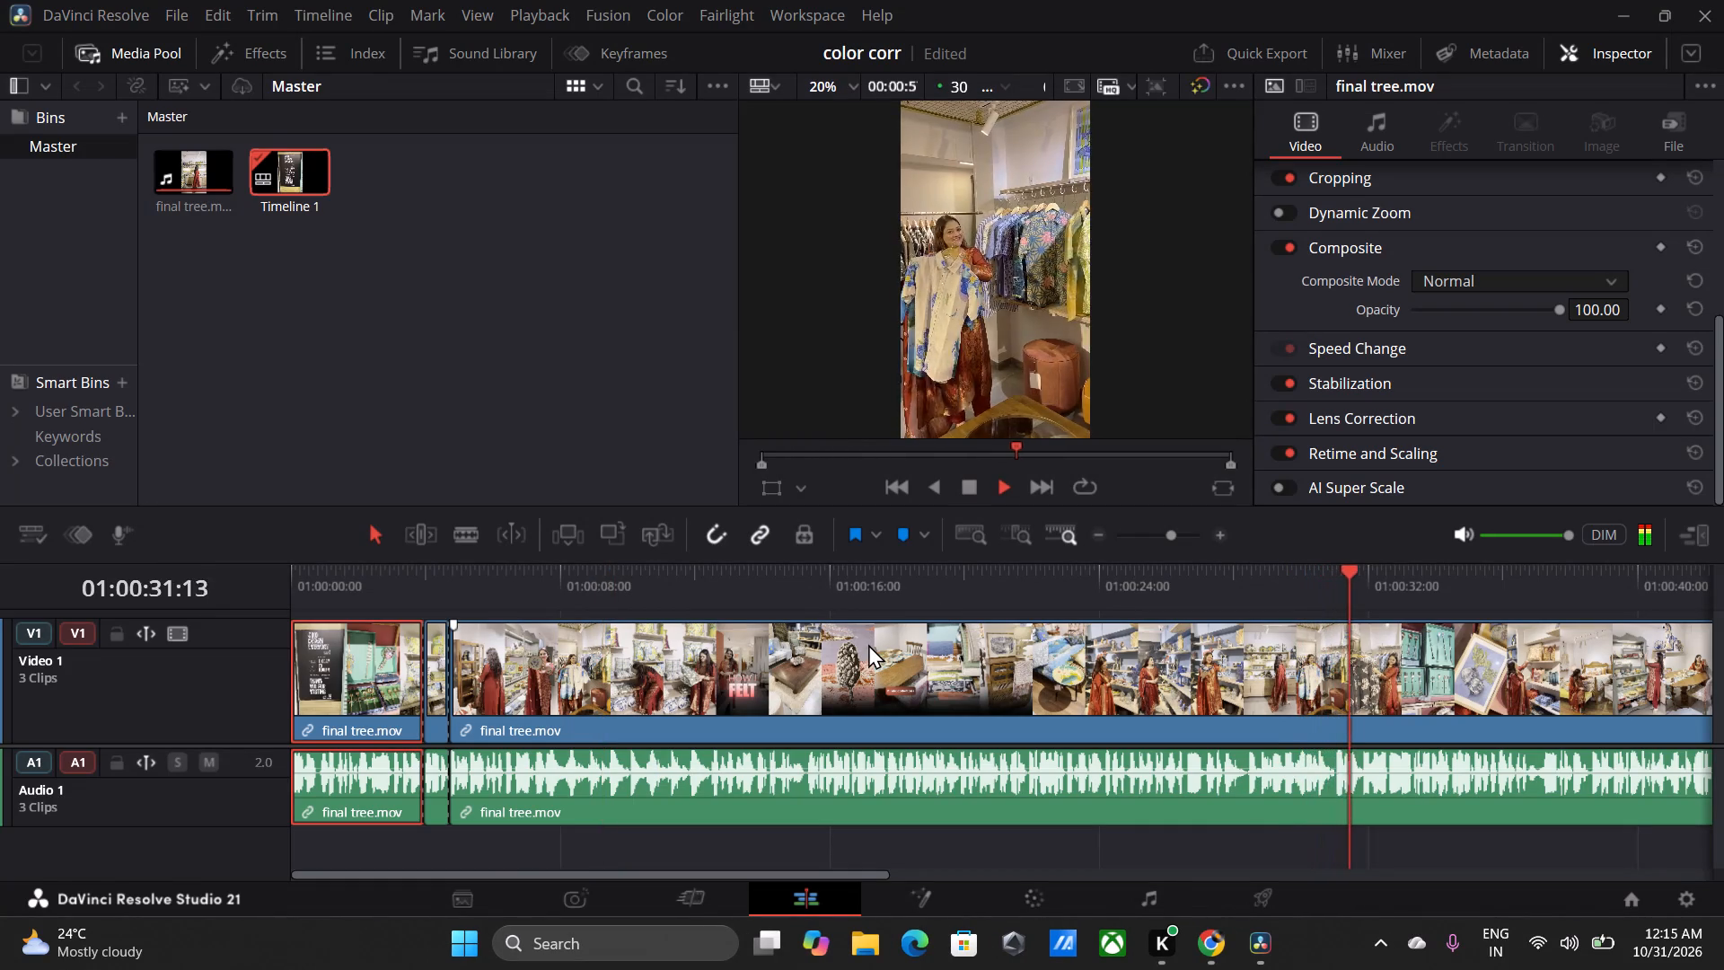
key("space")
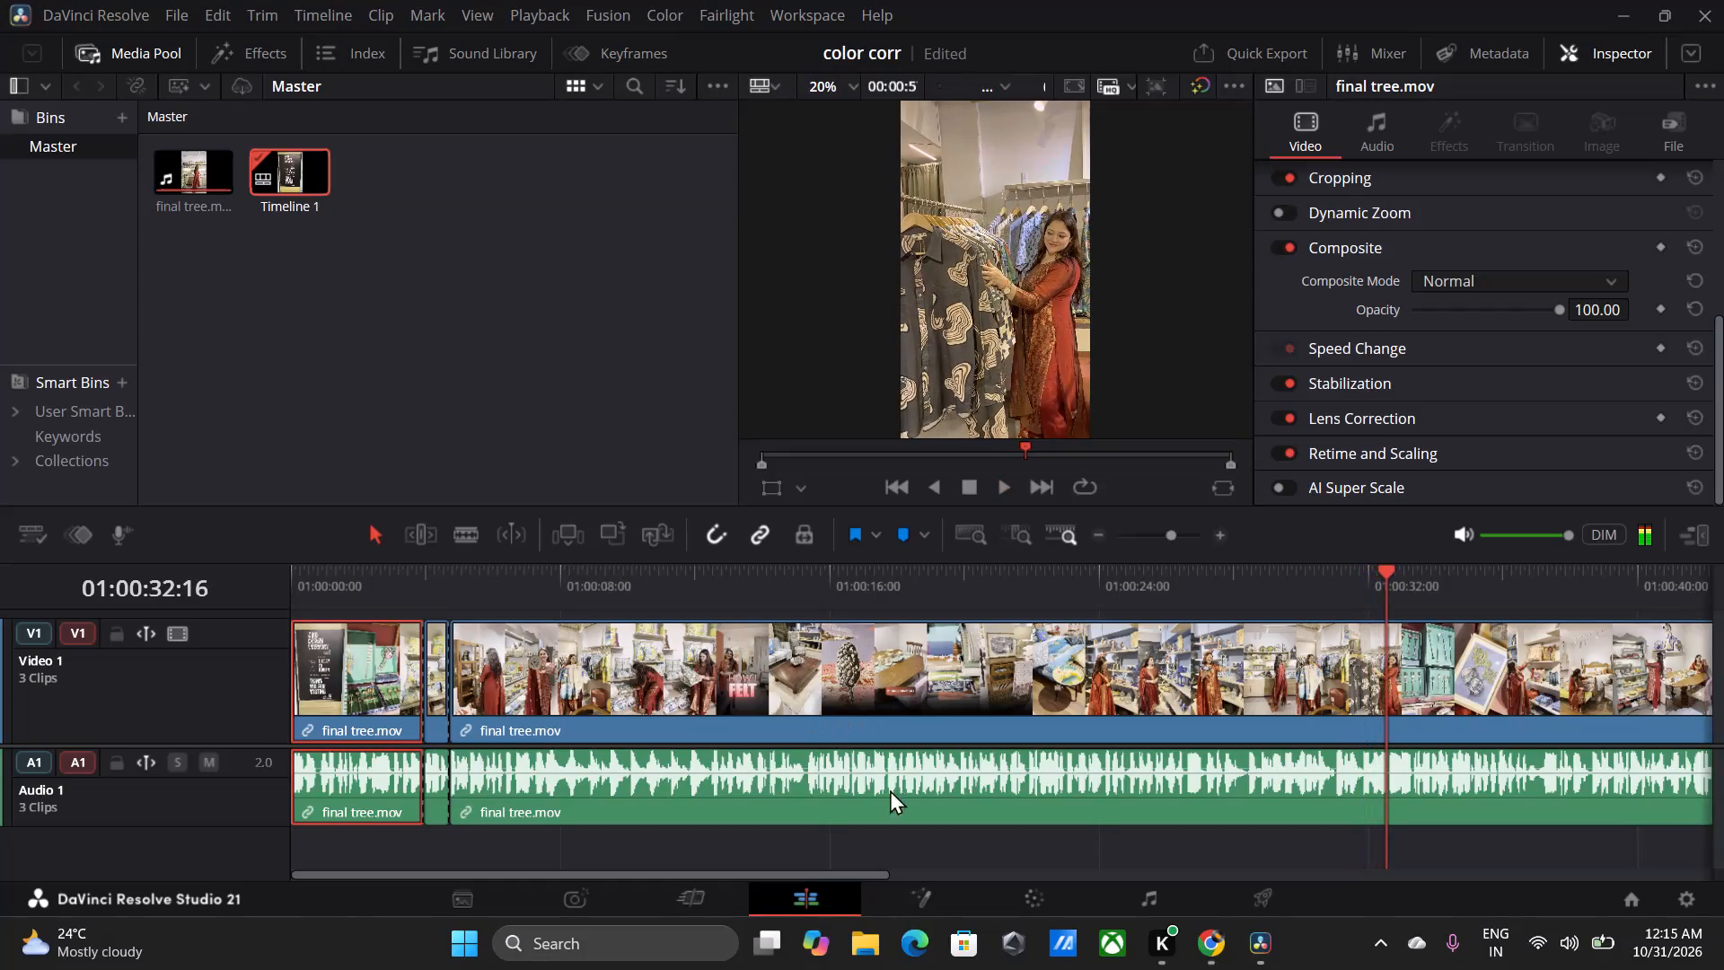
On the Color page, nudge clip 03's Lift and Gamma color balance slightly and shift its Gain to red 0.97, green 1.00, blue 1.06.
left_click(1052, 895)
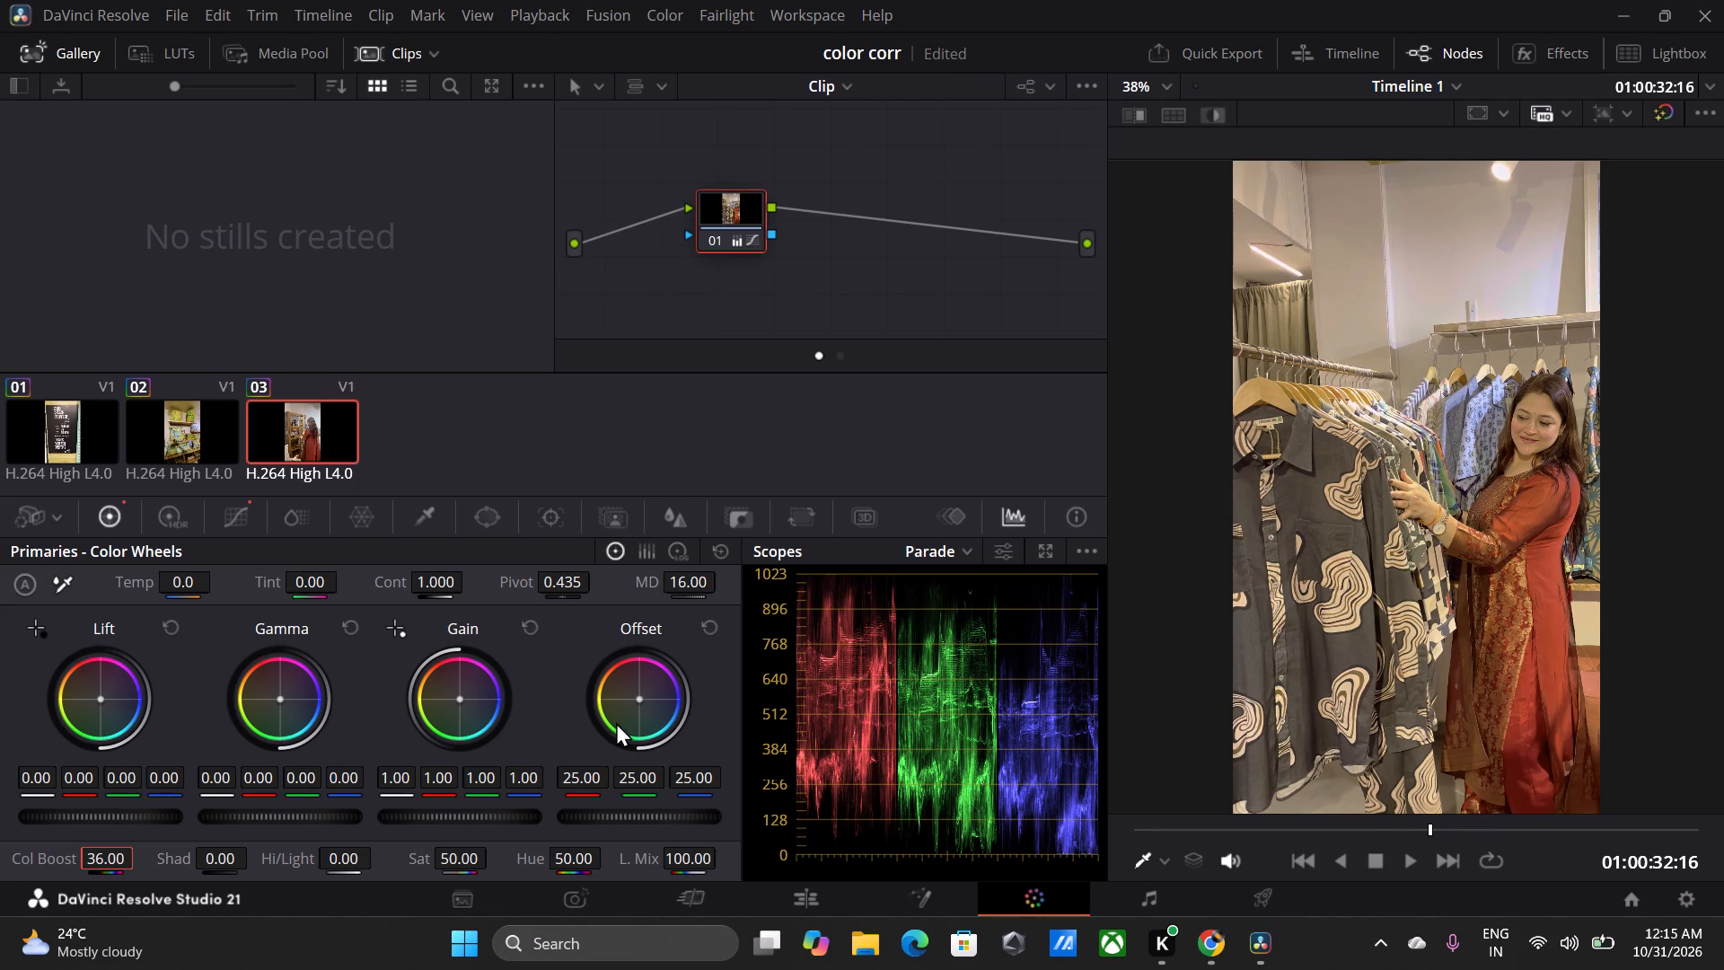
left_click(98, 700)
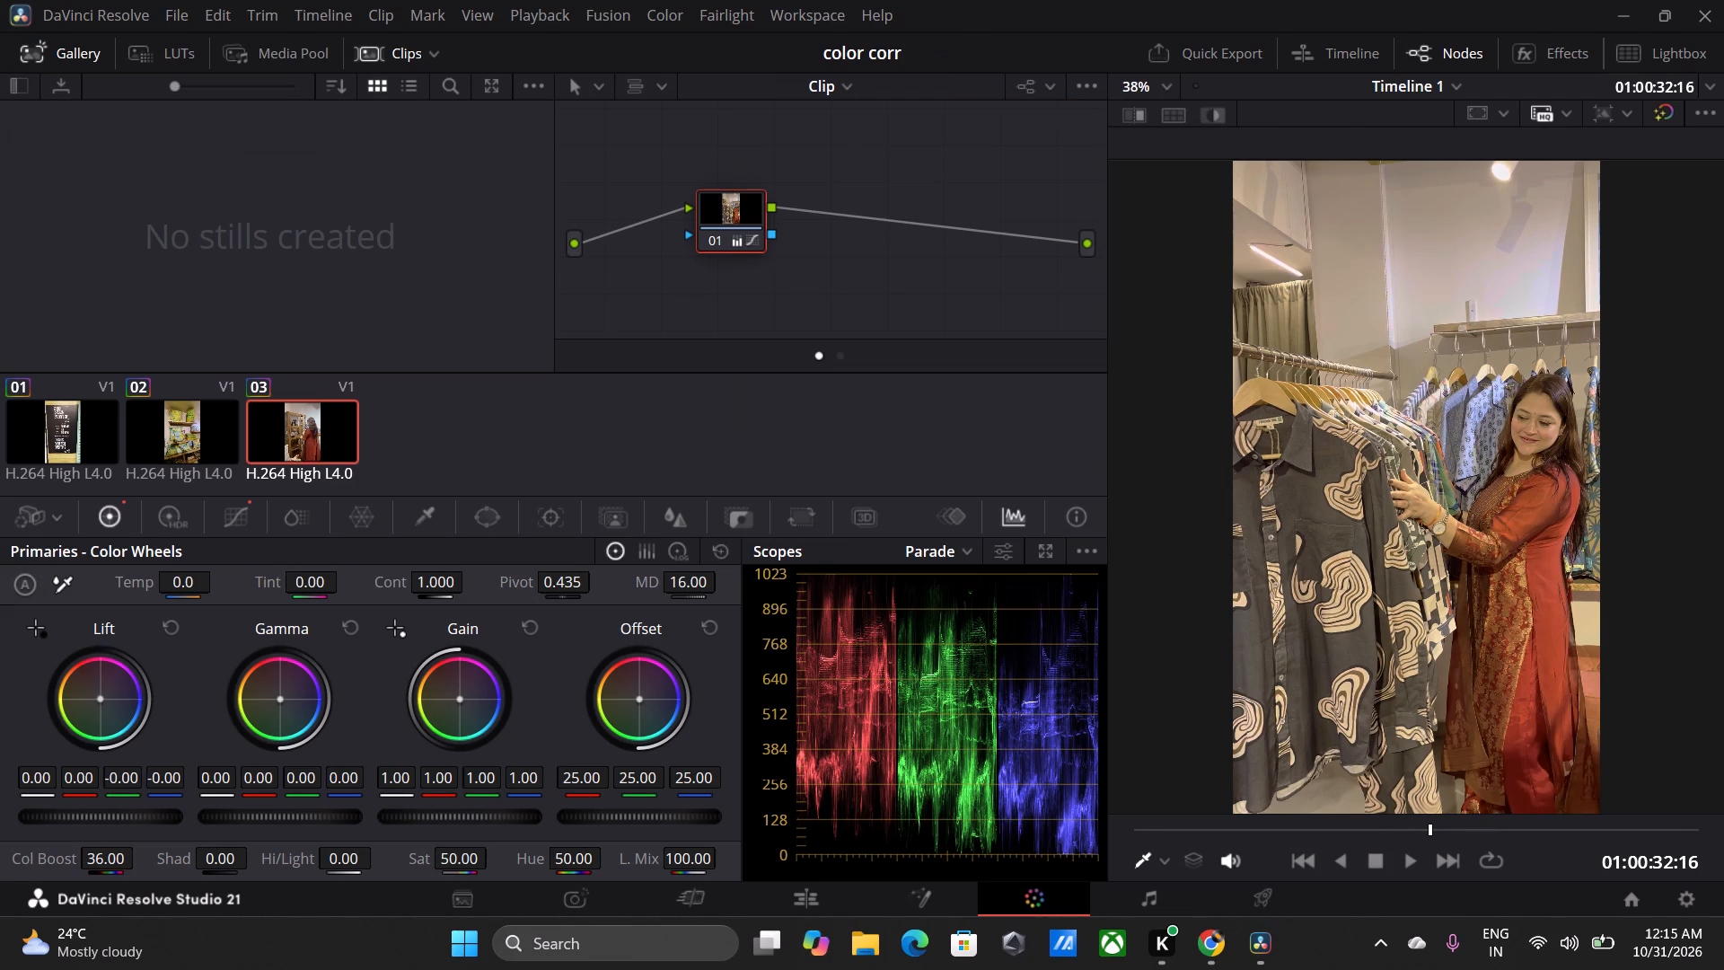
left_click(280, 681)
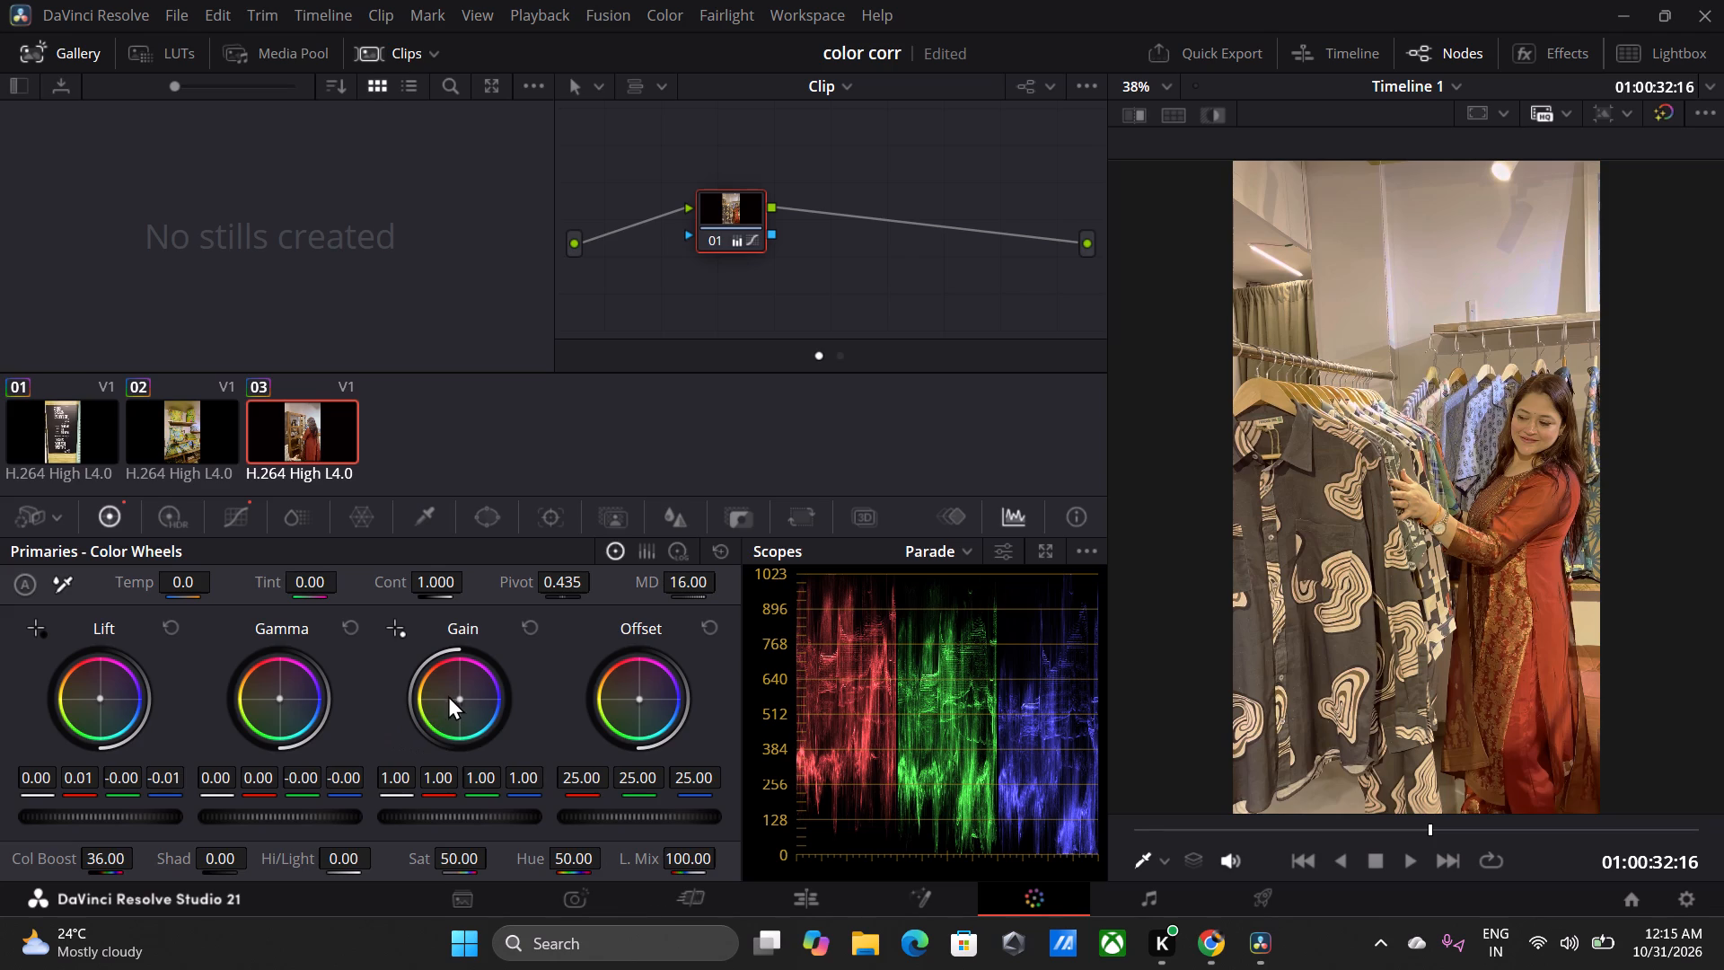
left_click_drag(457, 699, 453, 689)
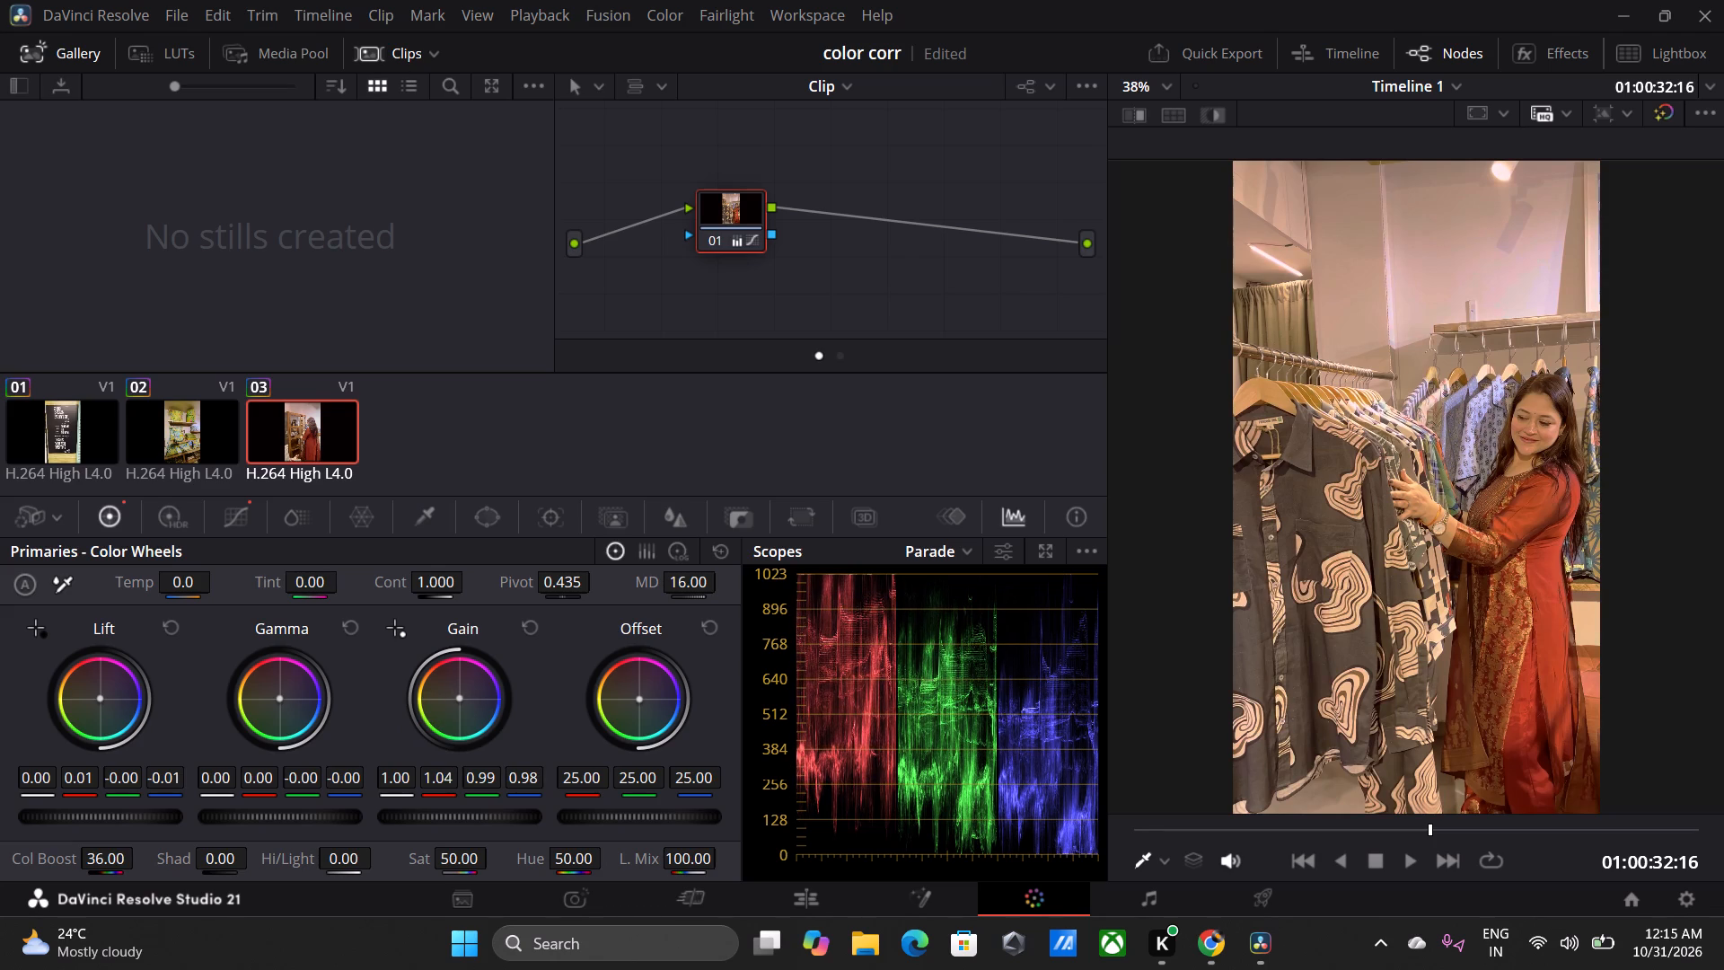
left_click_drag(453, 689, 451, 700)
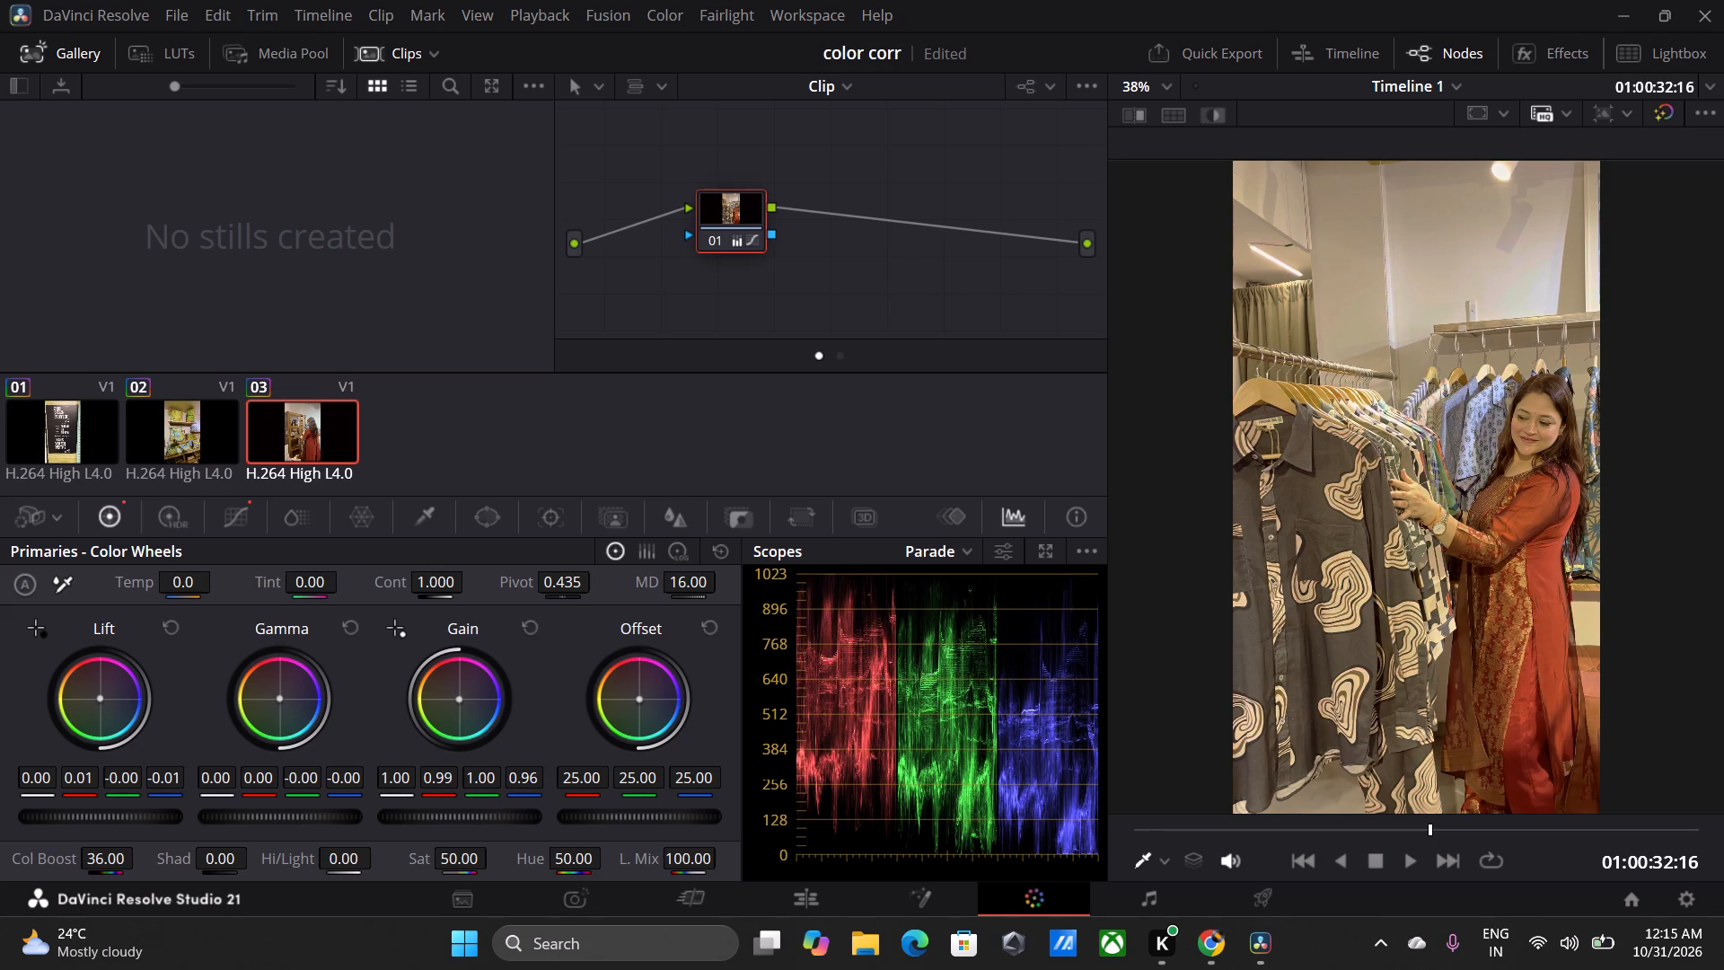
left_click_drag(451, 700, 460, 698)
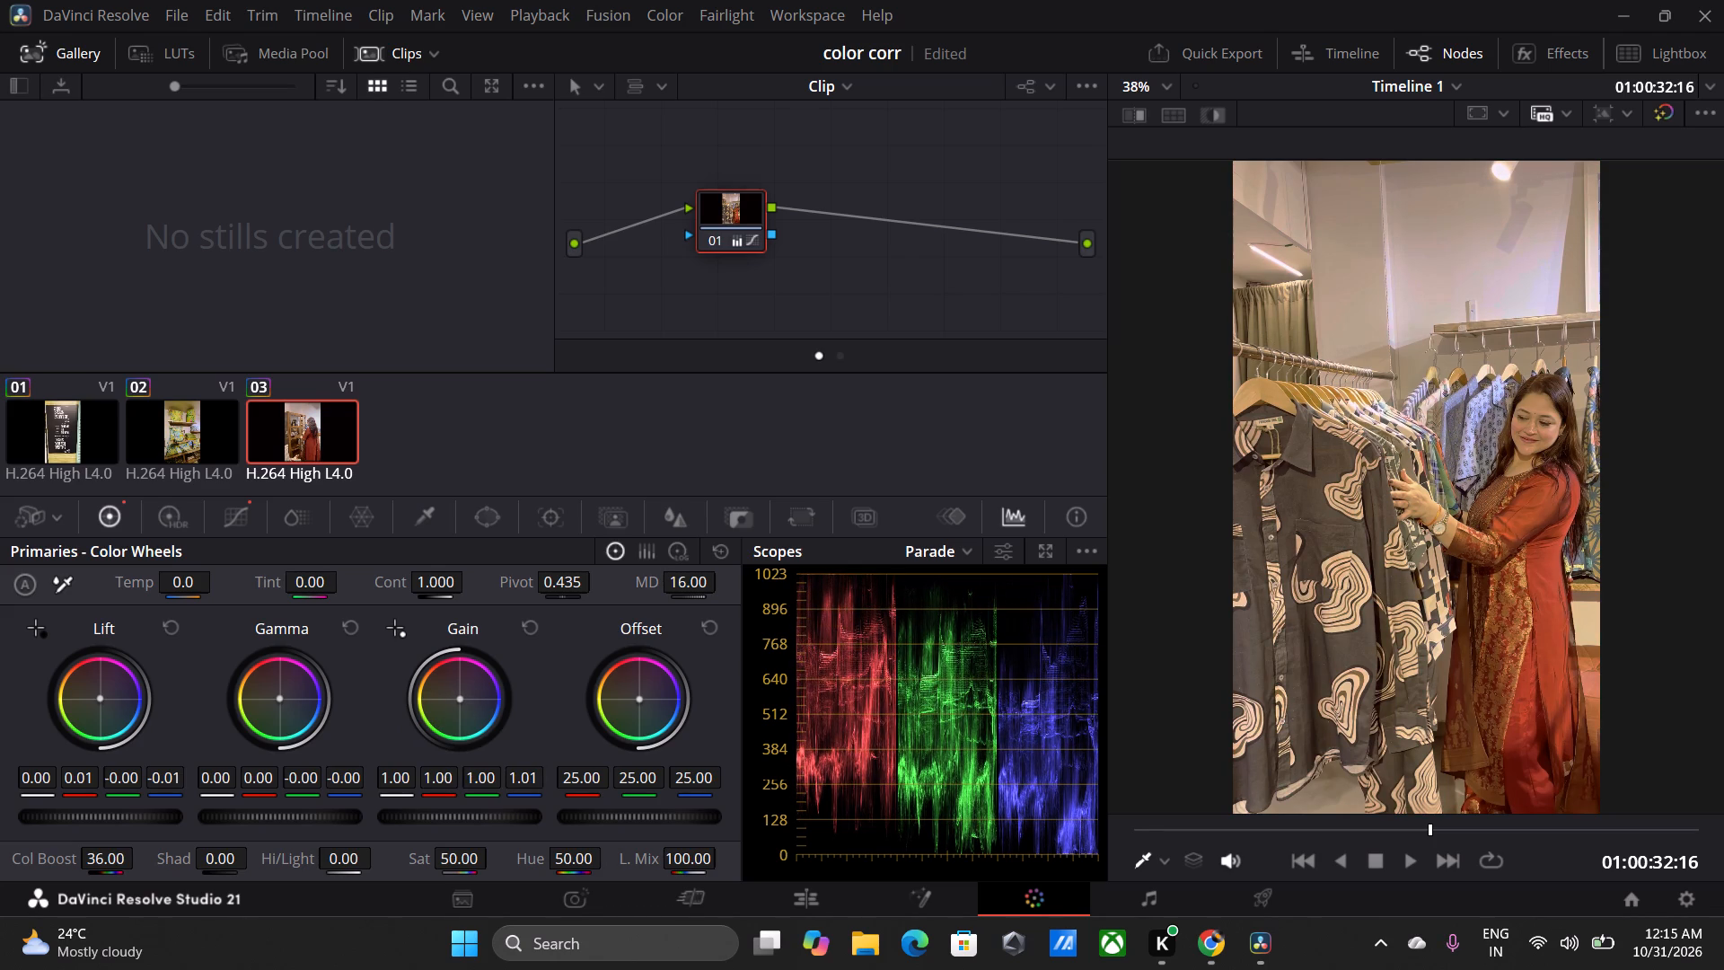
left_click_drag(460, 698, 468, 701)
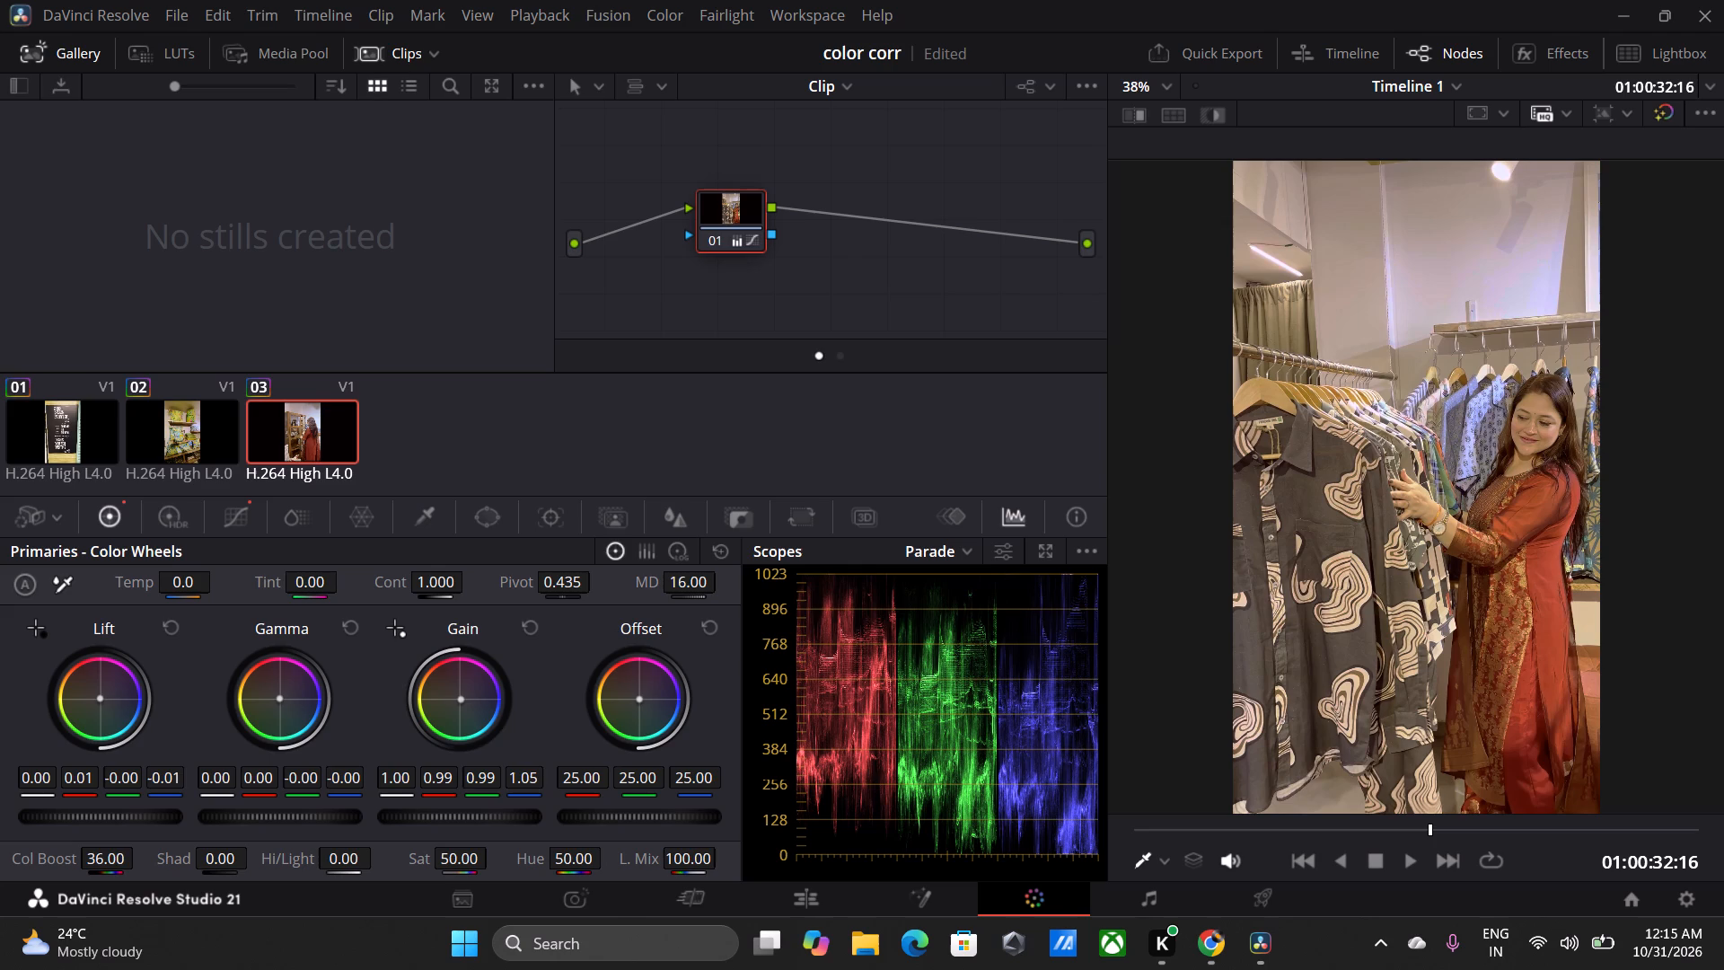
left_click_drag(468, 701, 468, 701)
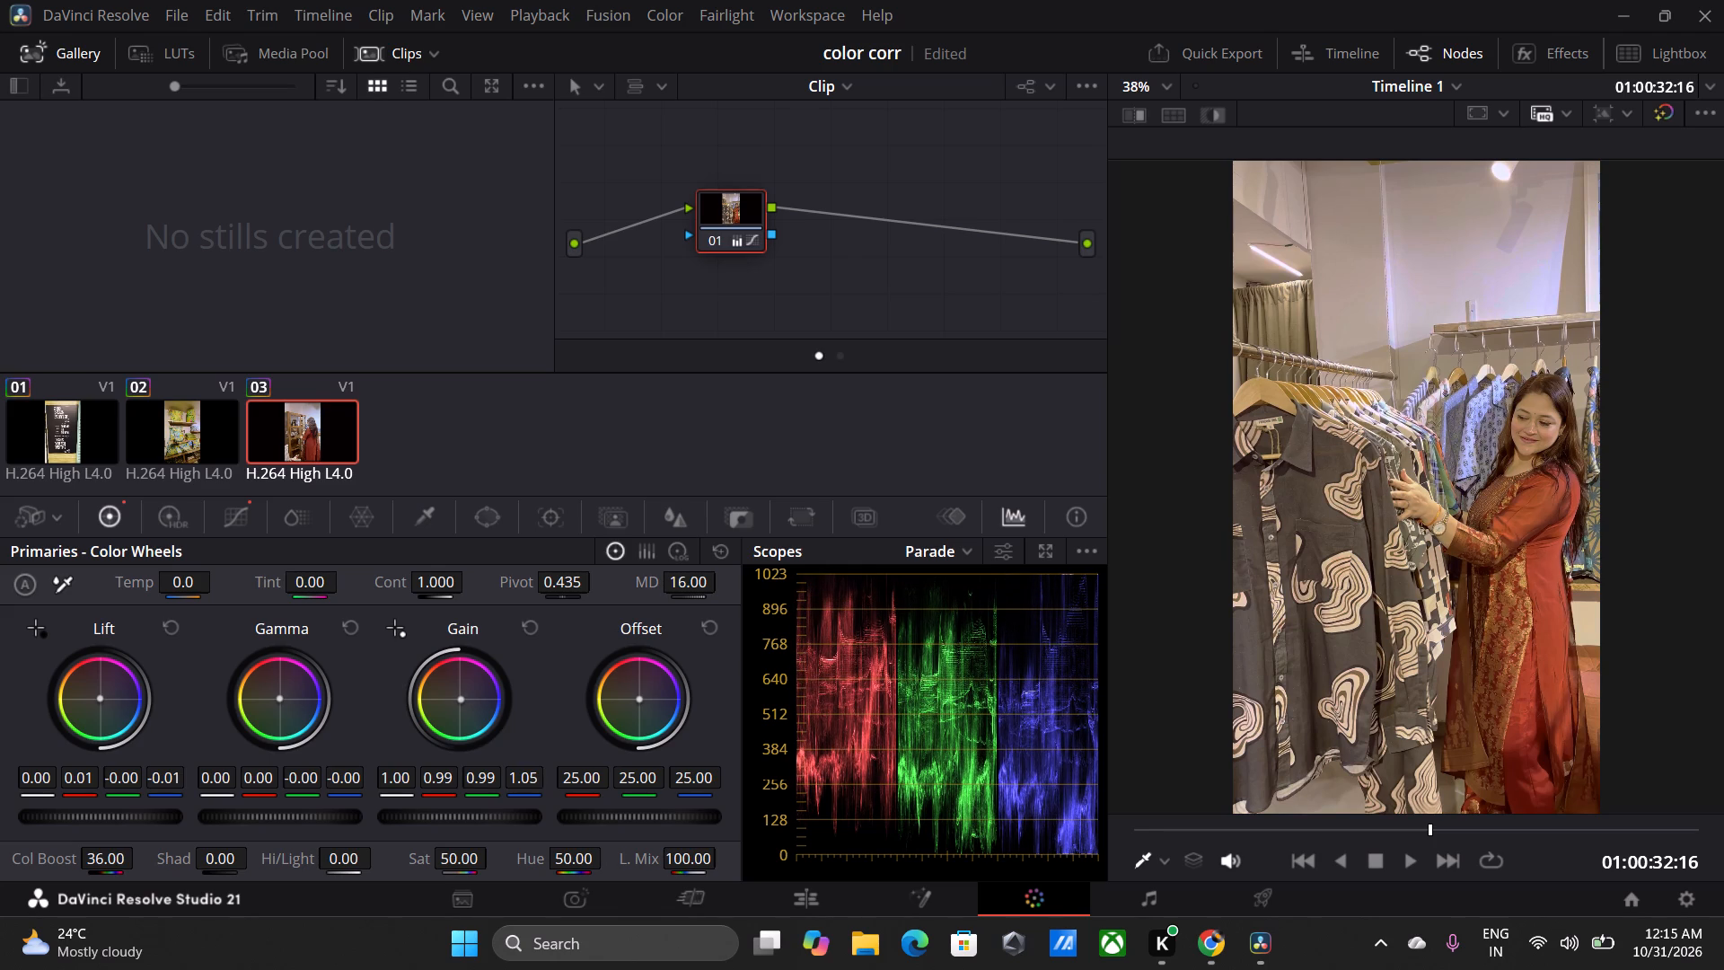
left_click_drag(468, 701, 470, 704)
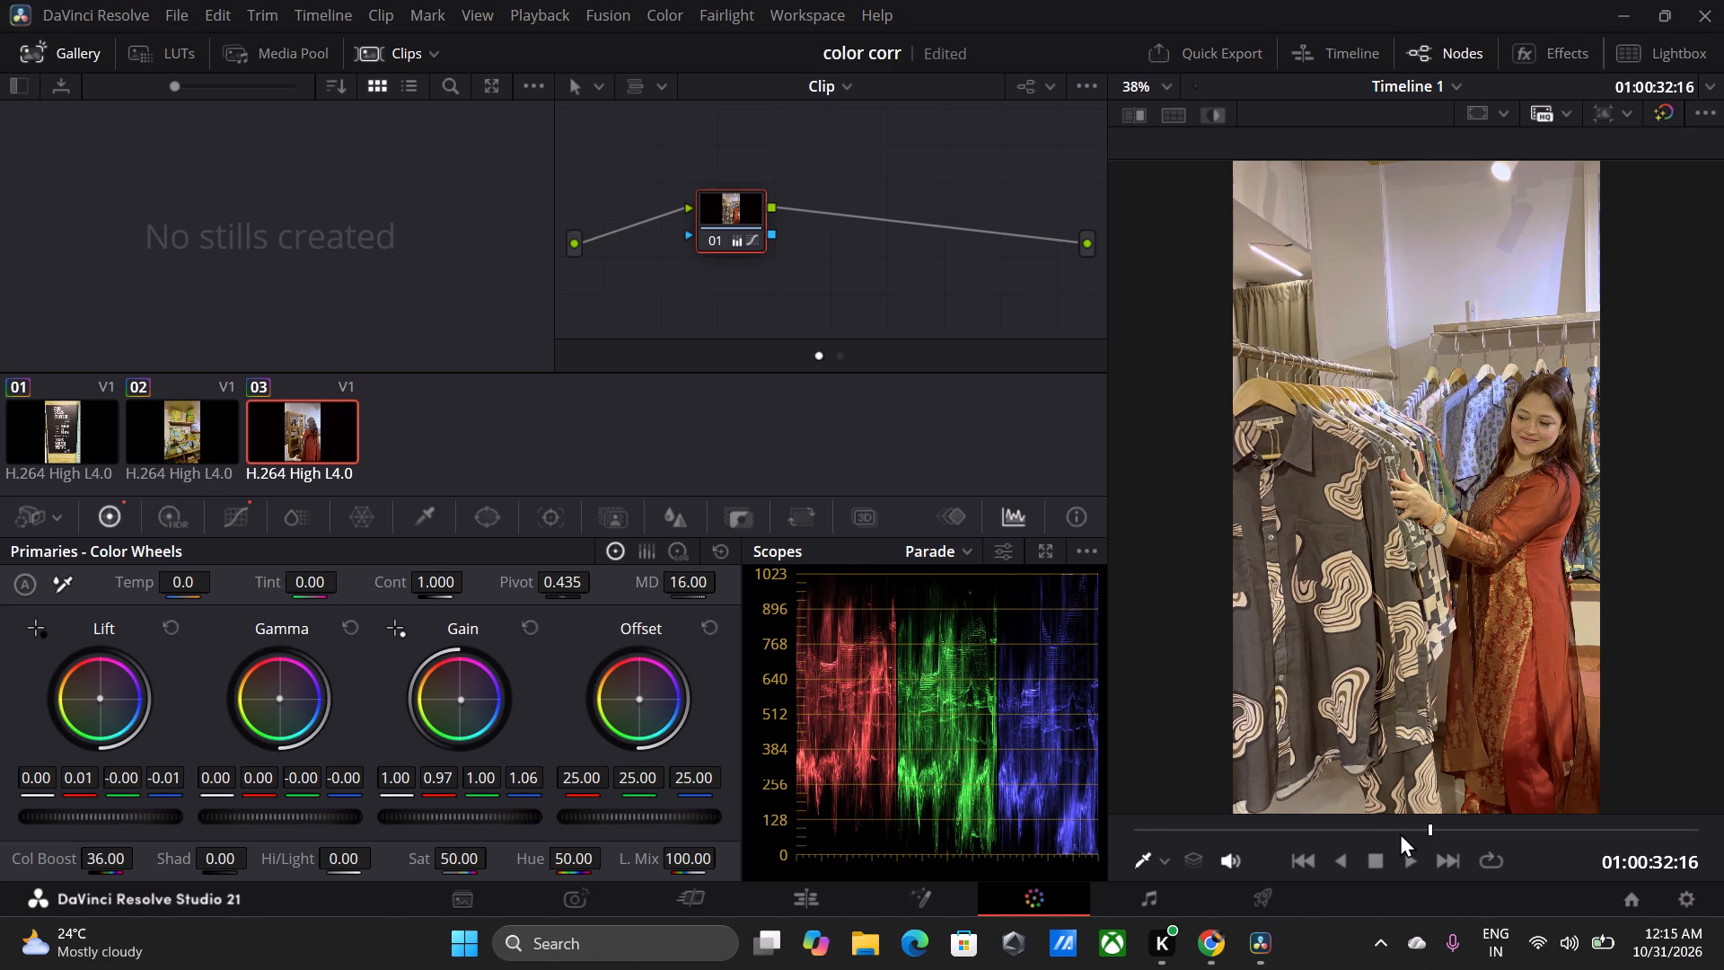
Scrub clip 03 between about 01:00:23:04 and 01:00:33:11 to check the grade, parking at 01:00:29:26 on the woman beside the framed paintings.
left_click_drag(1401, 830, 1361, 832)
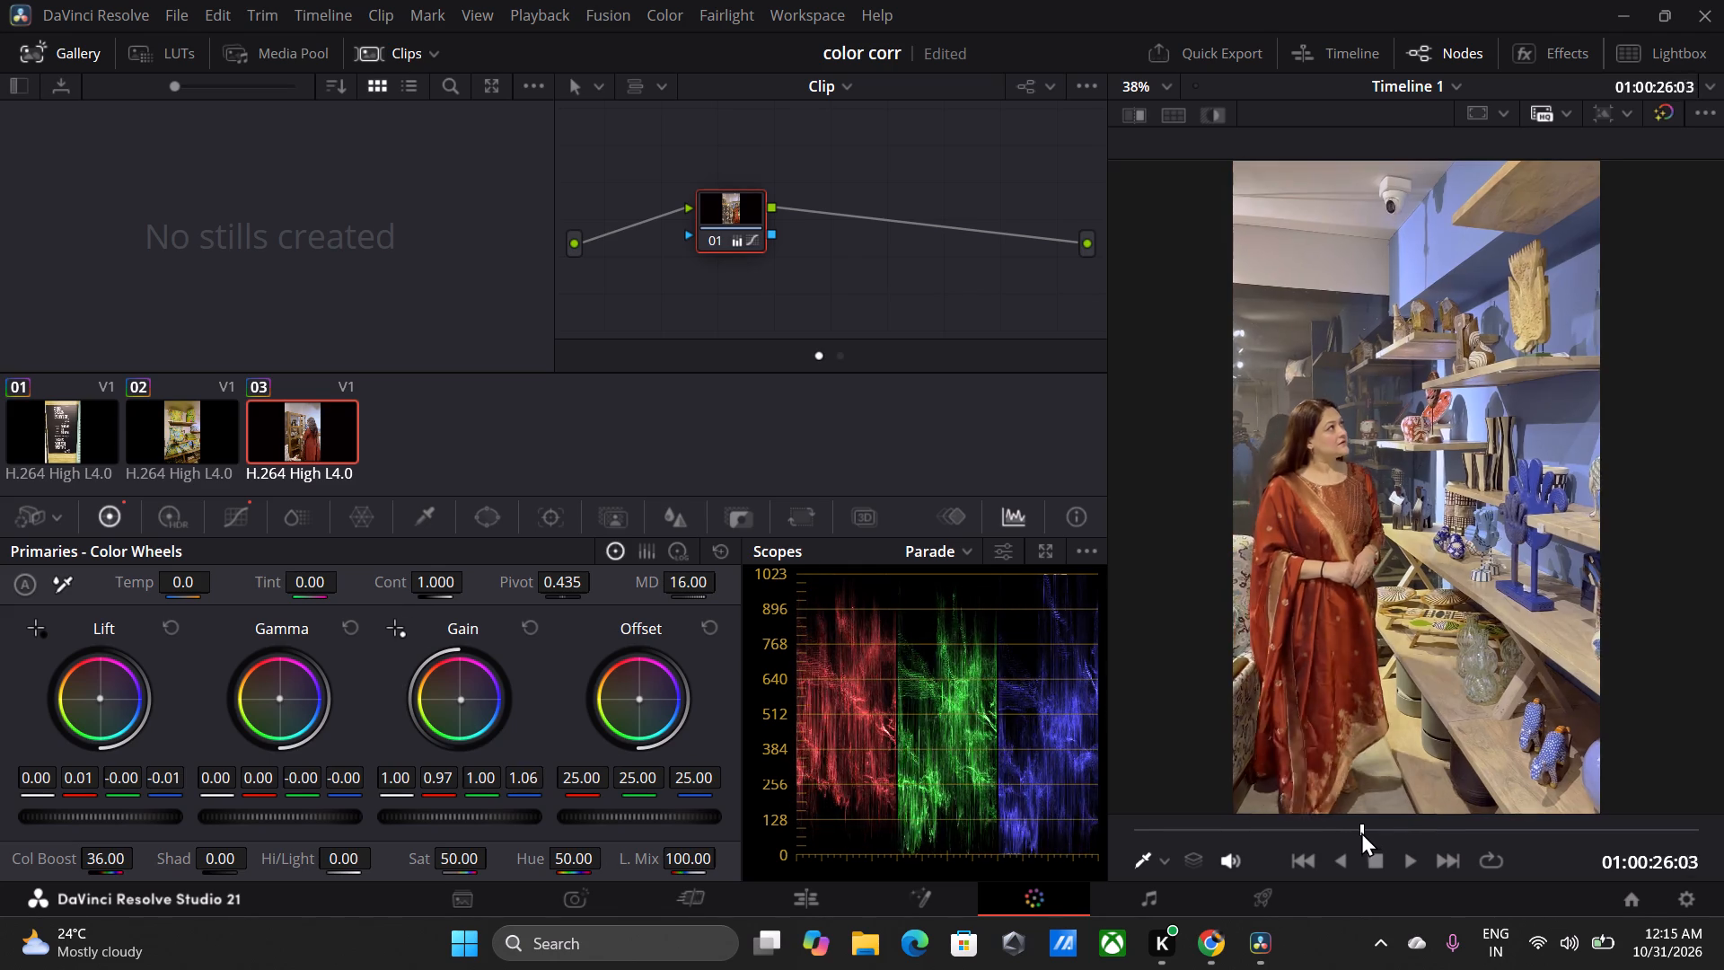
left_click_drag(1361, 832, 1332, 826)
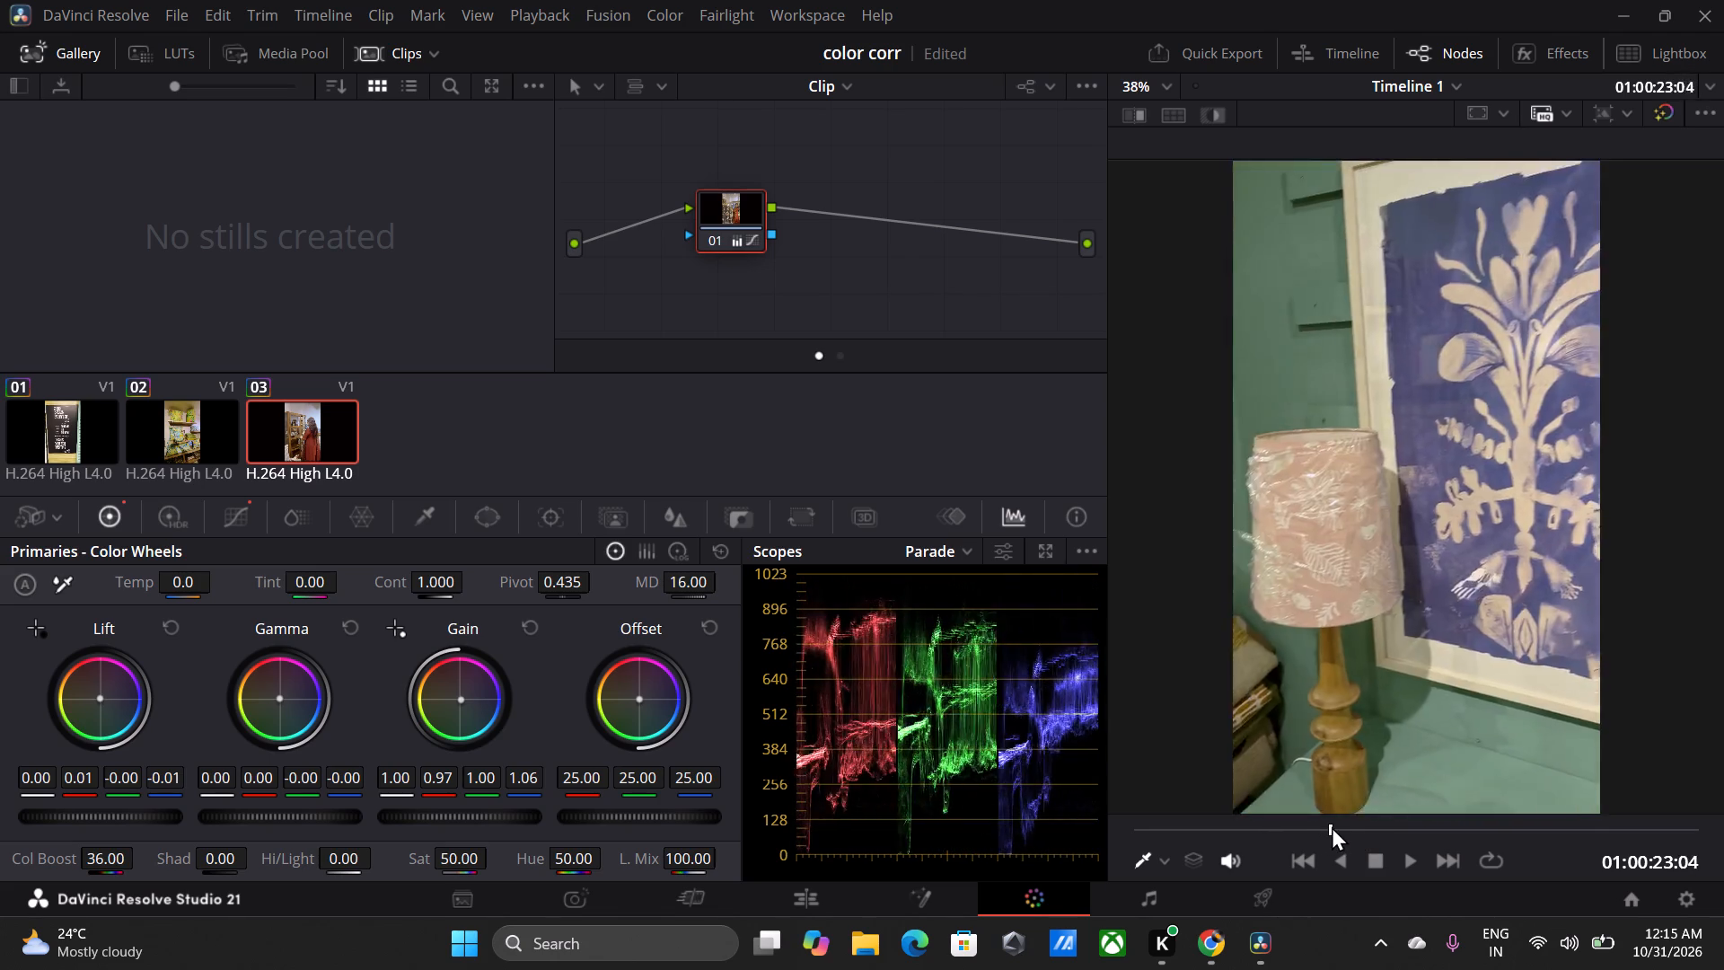
left_click_drag(1332, 826, 1377, 825)
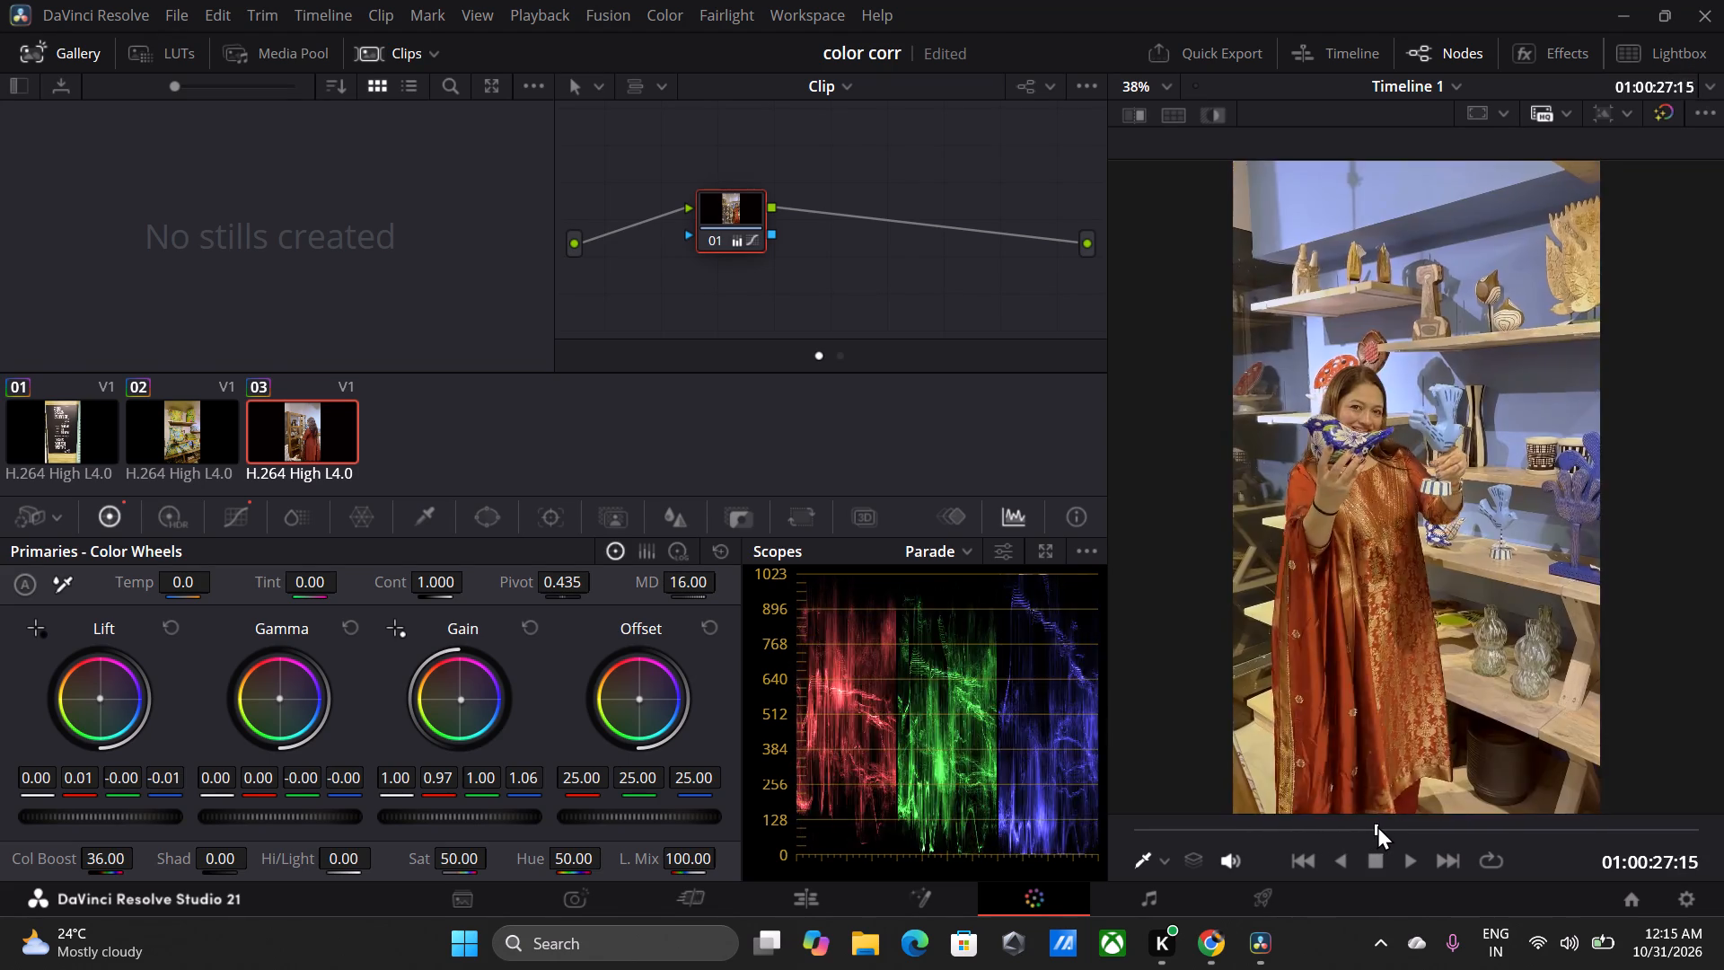
left_click_drag(1377, 825, 1407, 825)
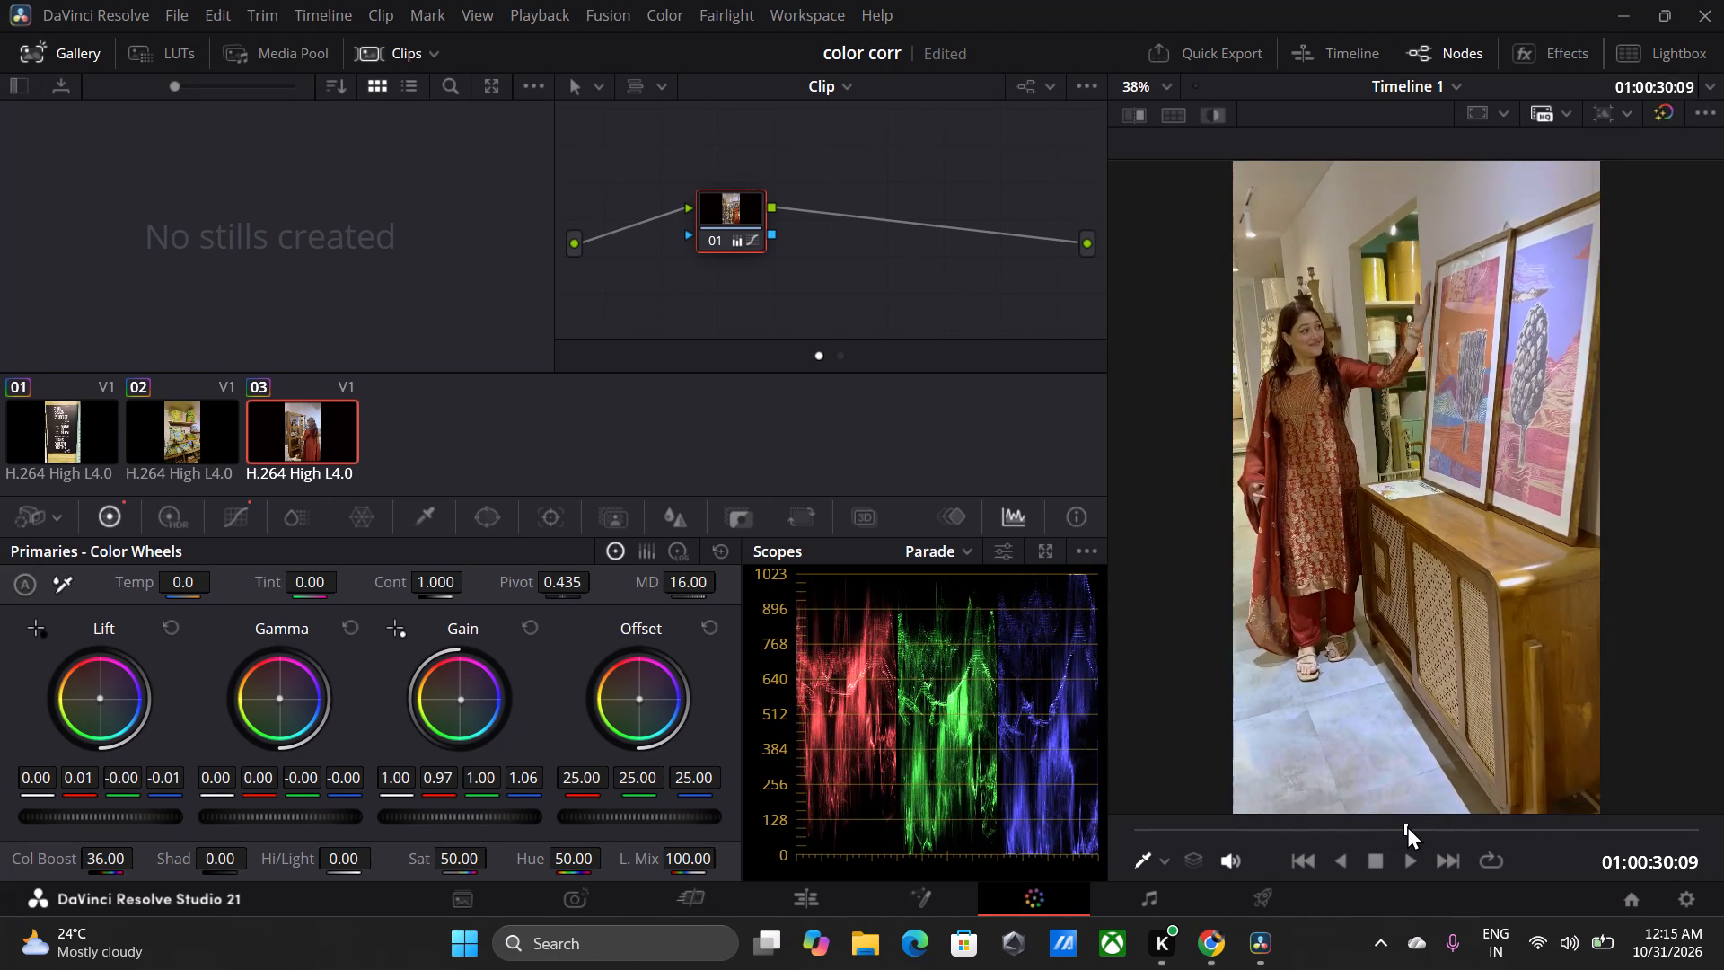
left_click_drag(1407, 825, 1439, 824)
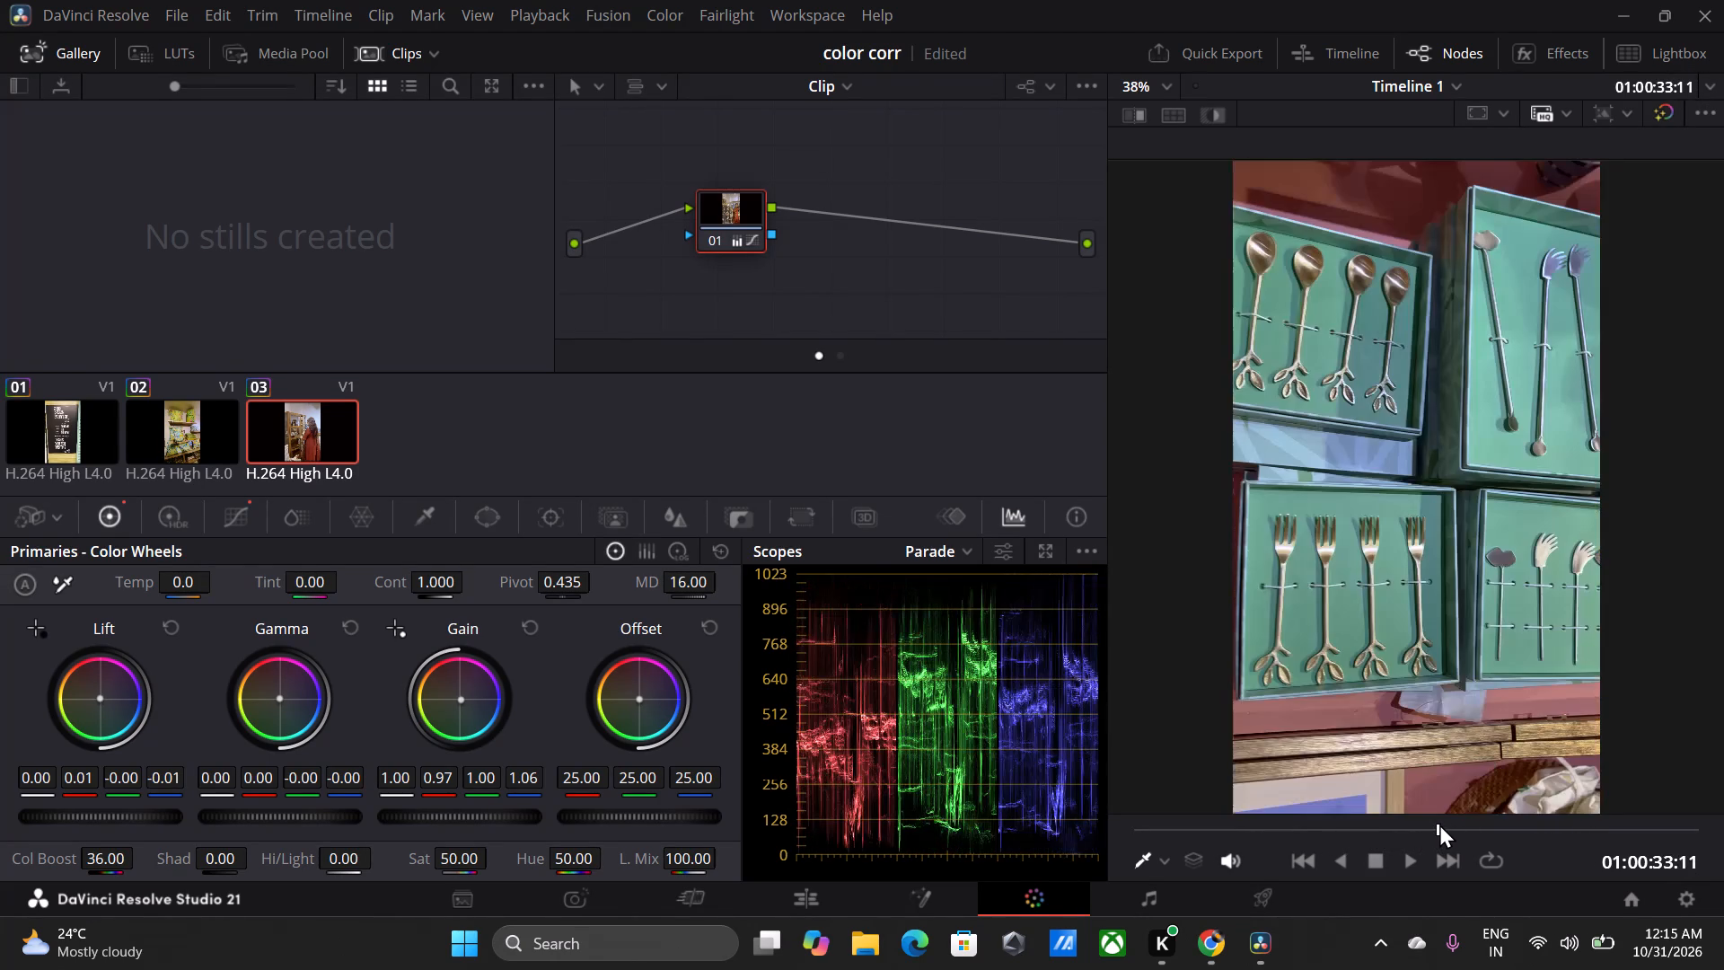
left_click_drag(1439, 824, 1438, 821)
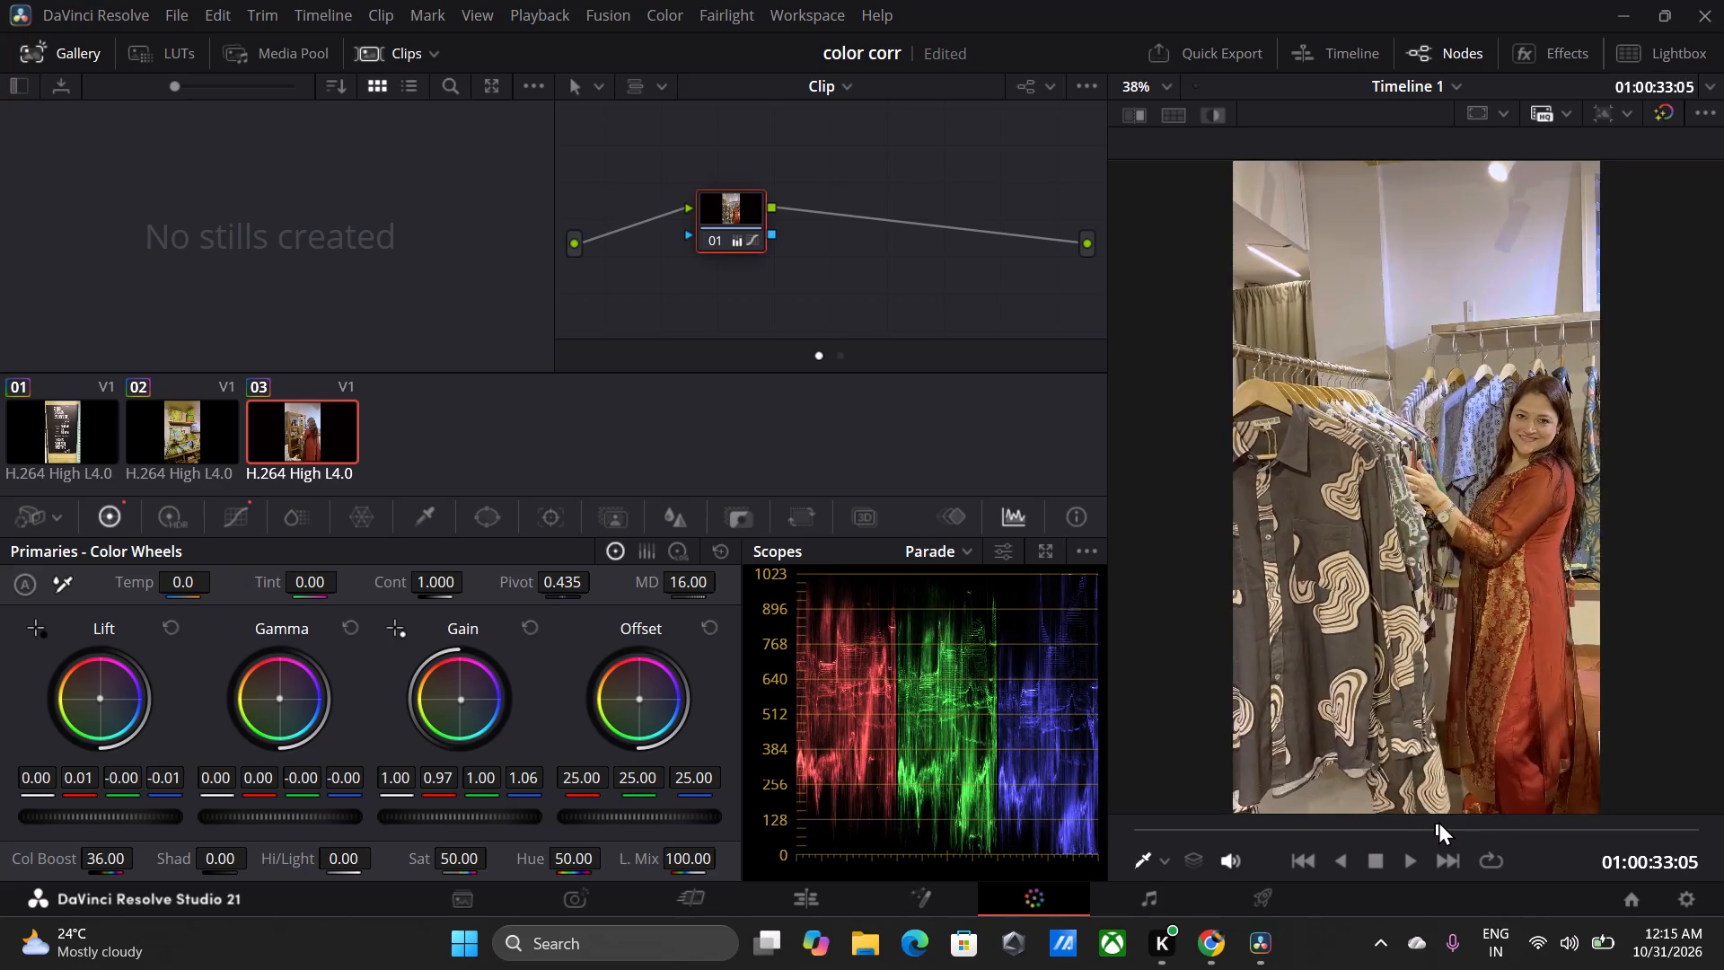
left_click_drag(1438, 821, 1398, 817)
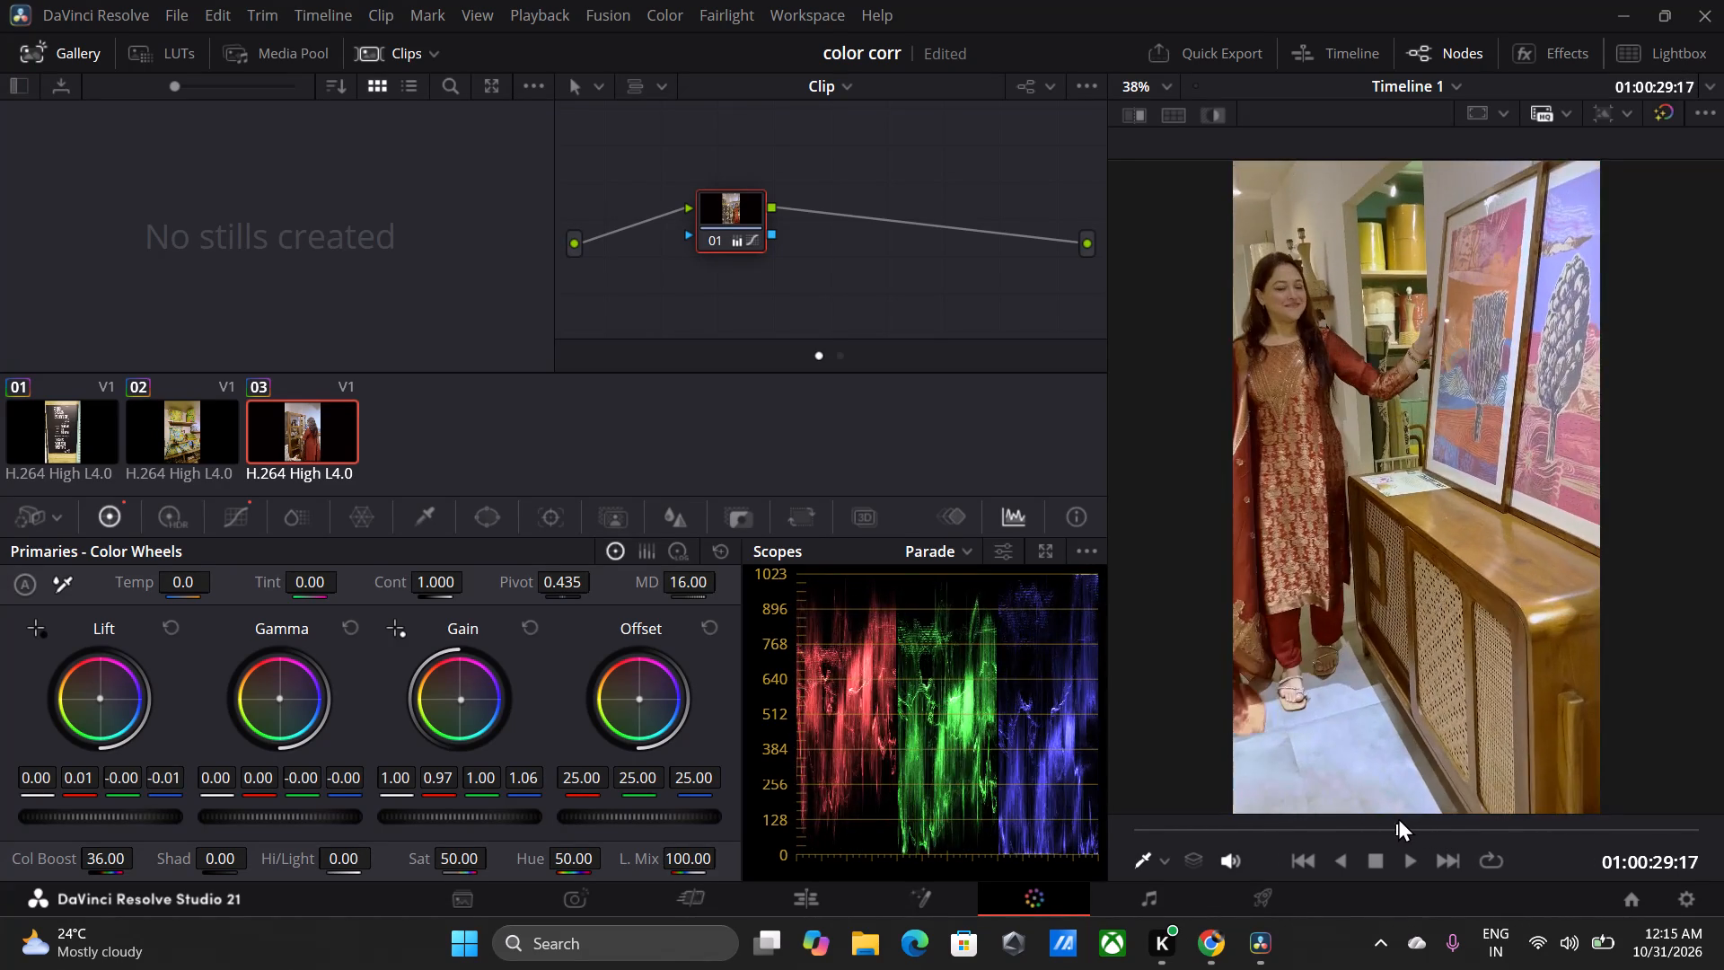
left_click_drag(1398, 817, 1402, 816)
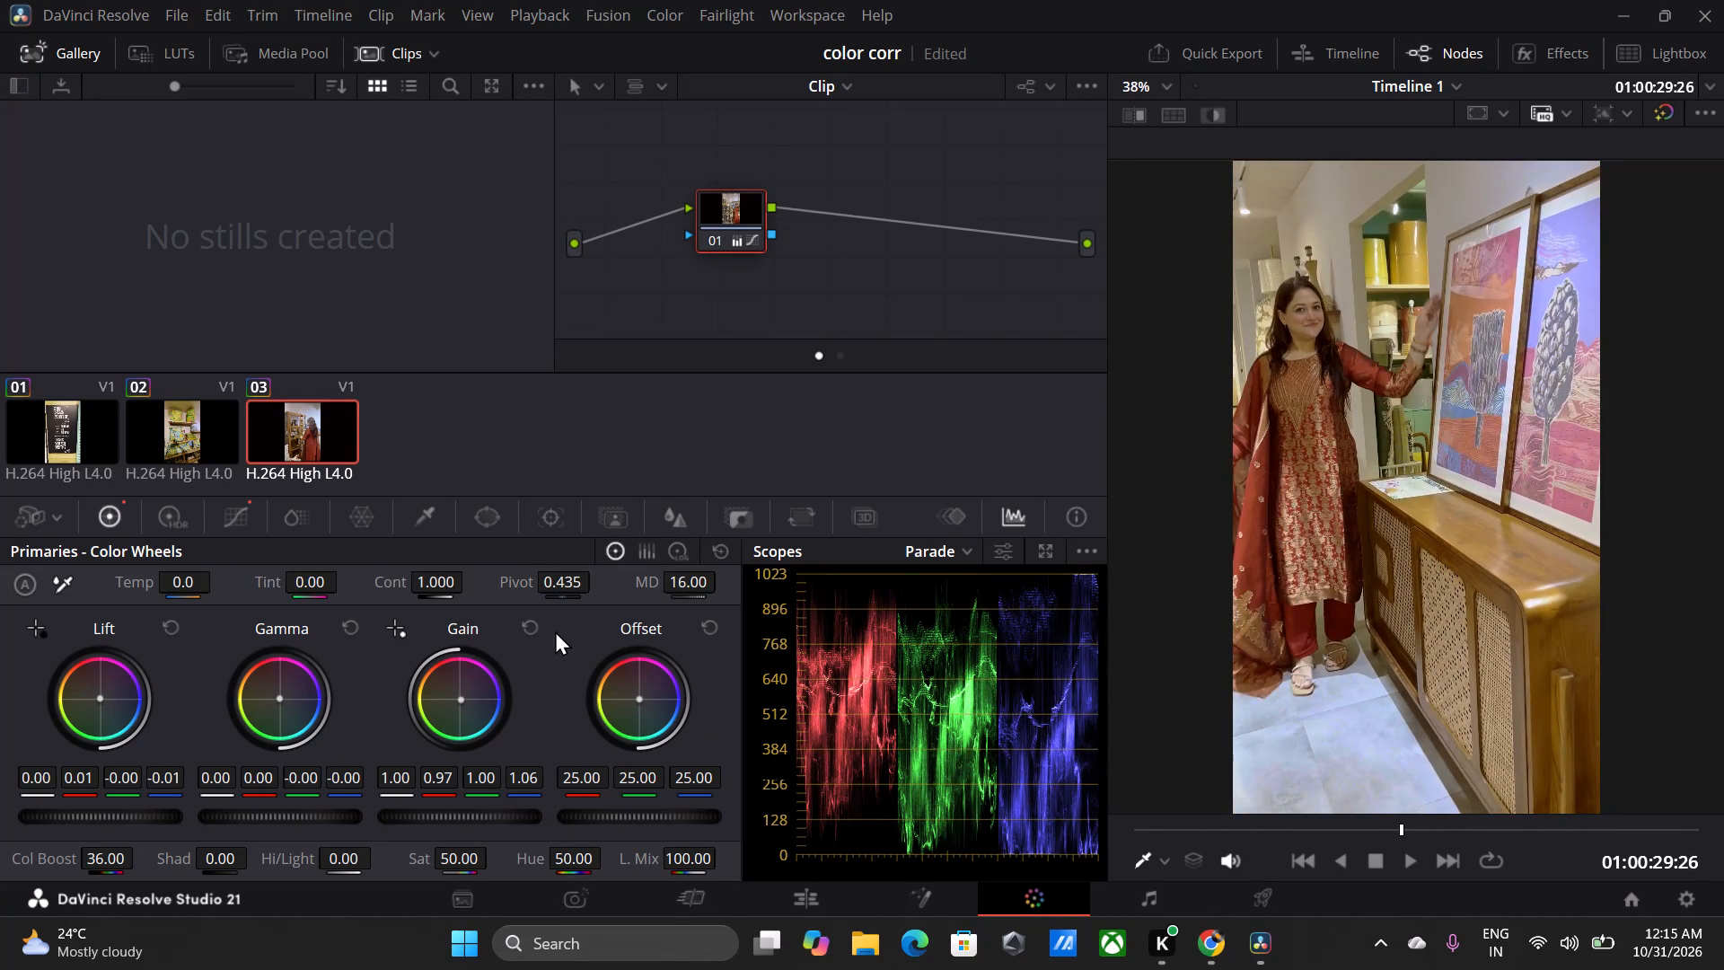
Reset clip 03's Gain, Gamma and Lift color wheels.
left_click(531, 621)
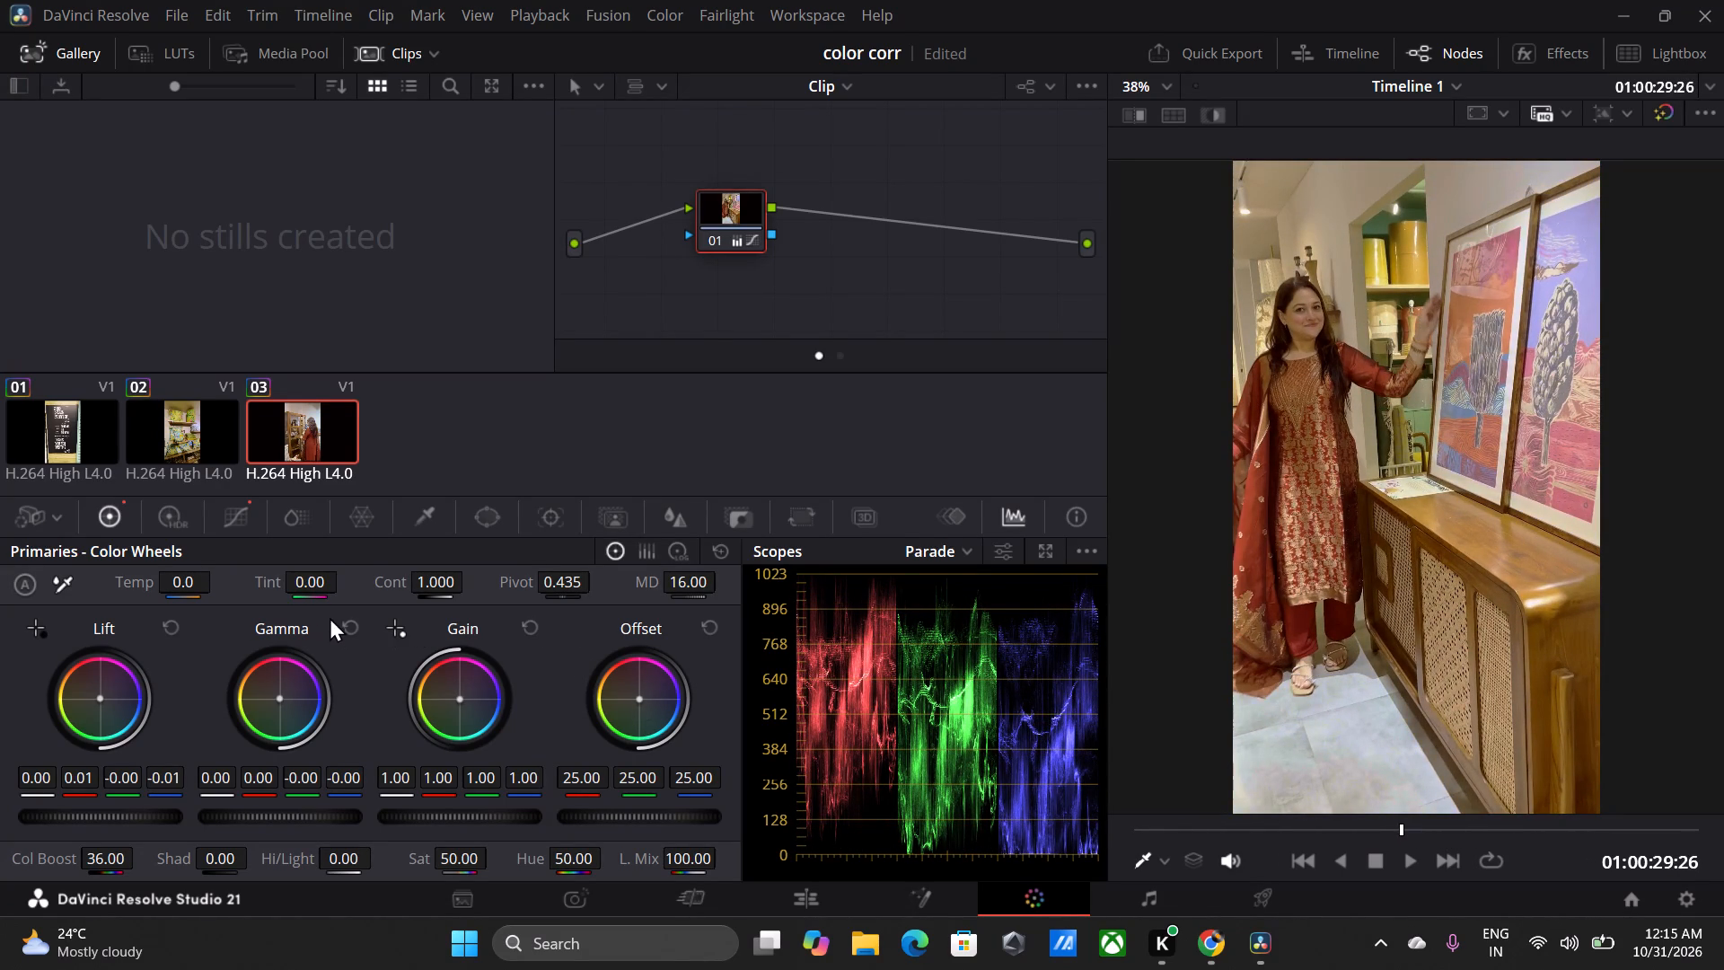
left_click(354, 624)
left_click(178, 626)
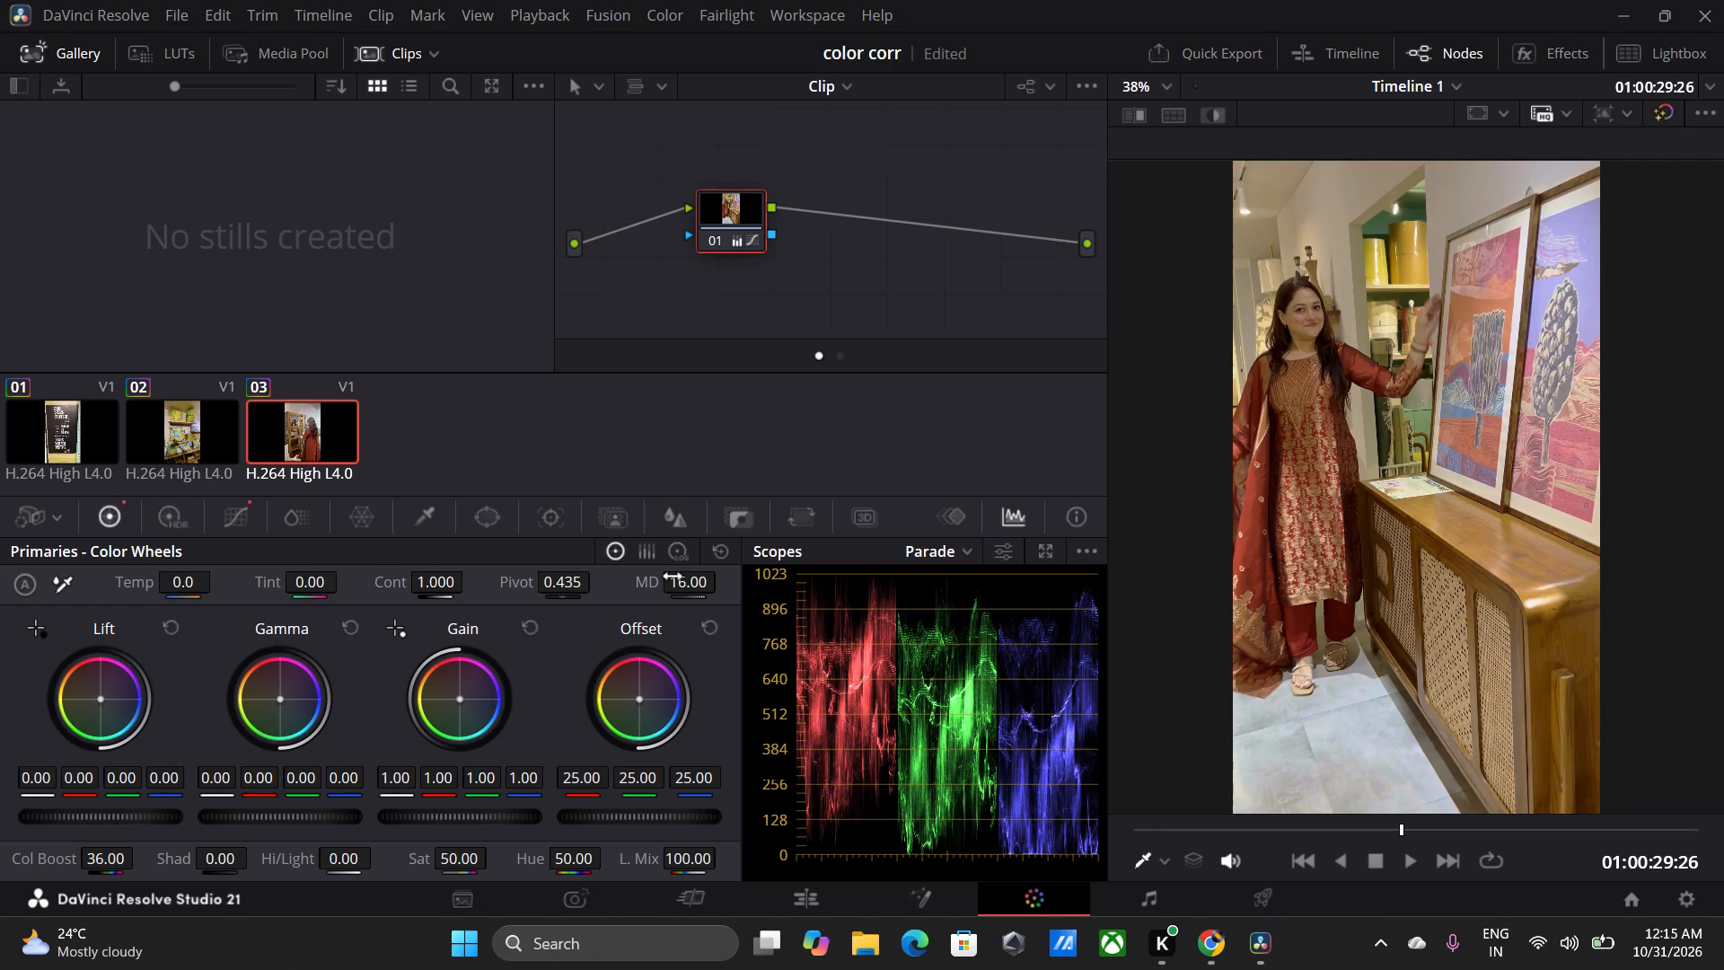
Set clip 03's Midtone Detail to 26.50 in the primaries.
left_click_drag(674, 577, 698, 581)
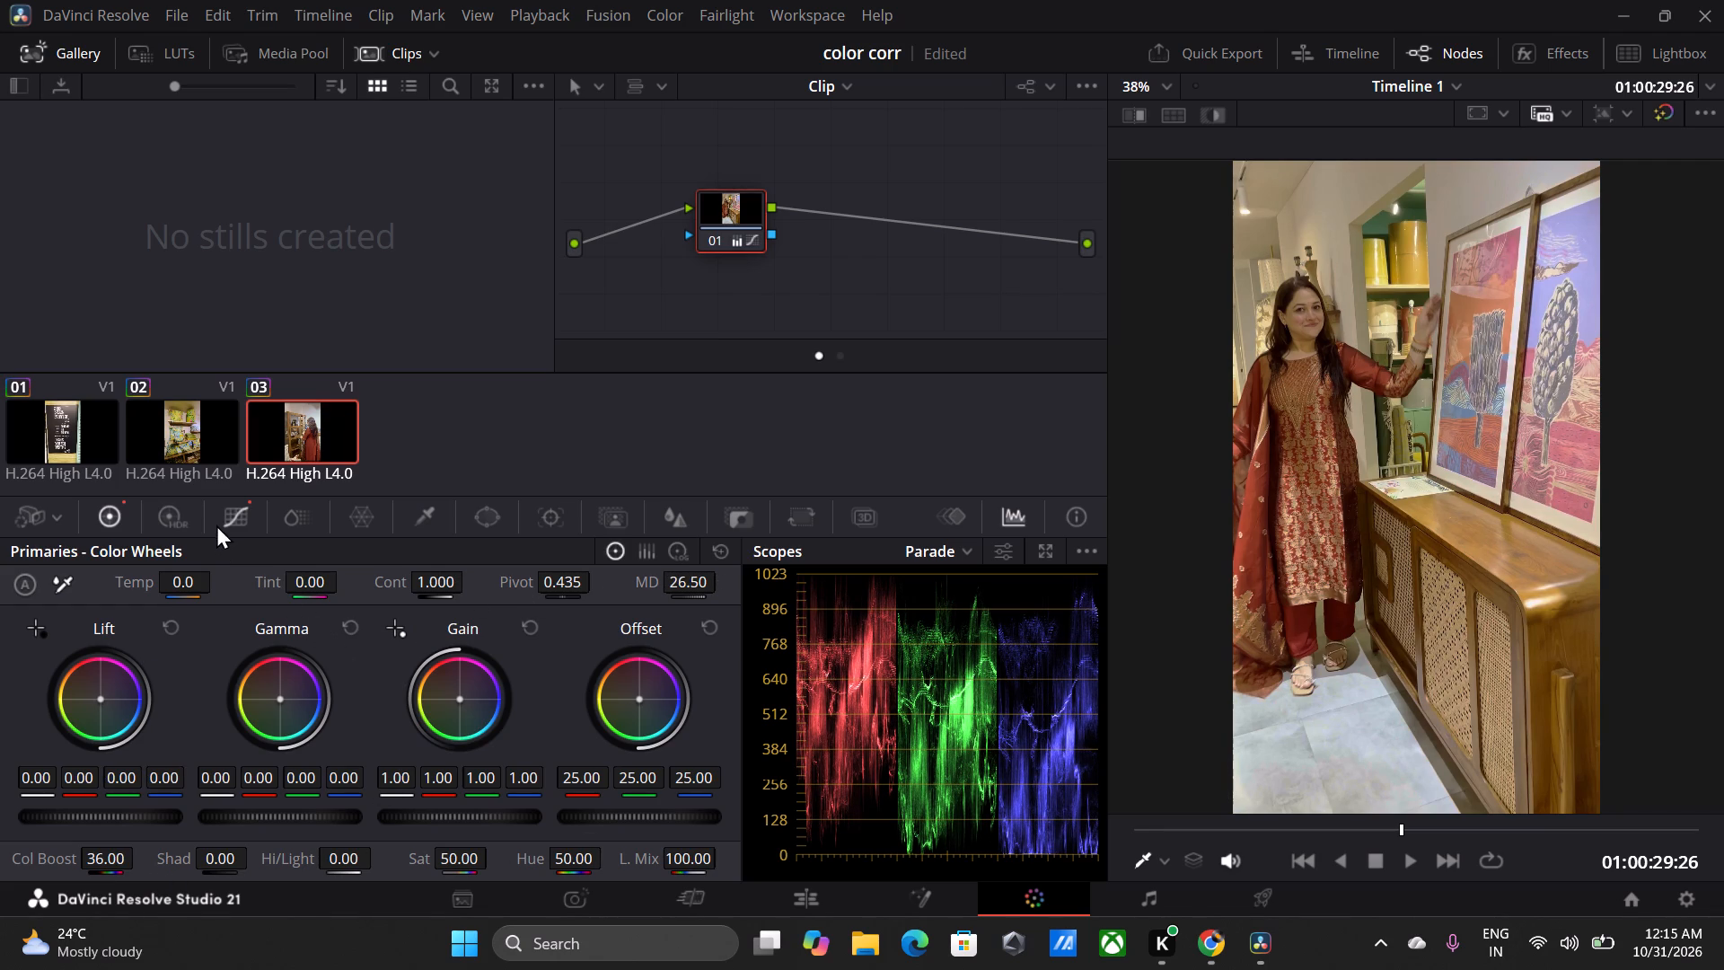
In clip 03's HDR color wheels, nudge Dark and Shadow X to 0.01 each and Light Y to -0.01.
left_click(169, 514)
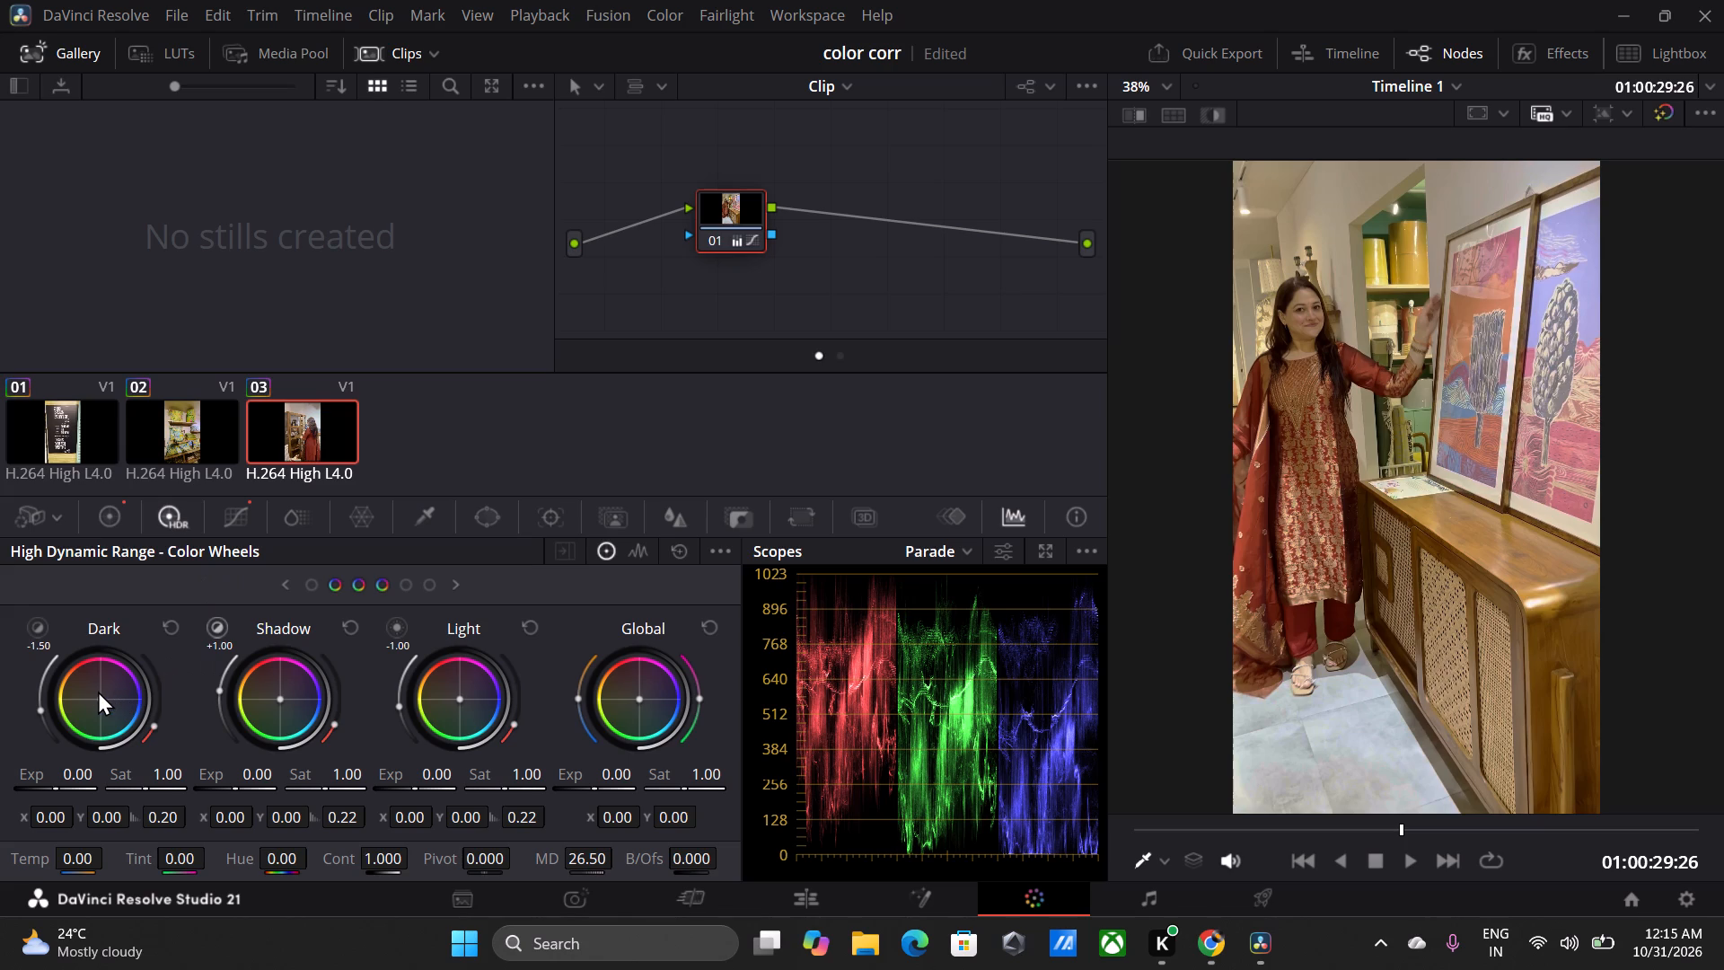
left_click(98, 690)
left_click_drag(287, 698, 295, 699)
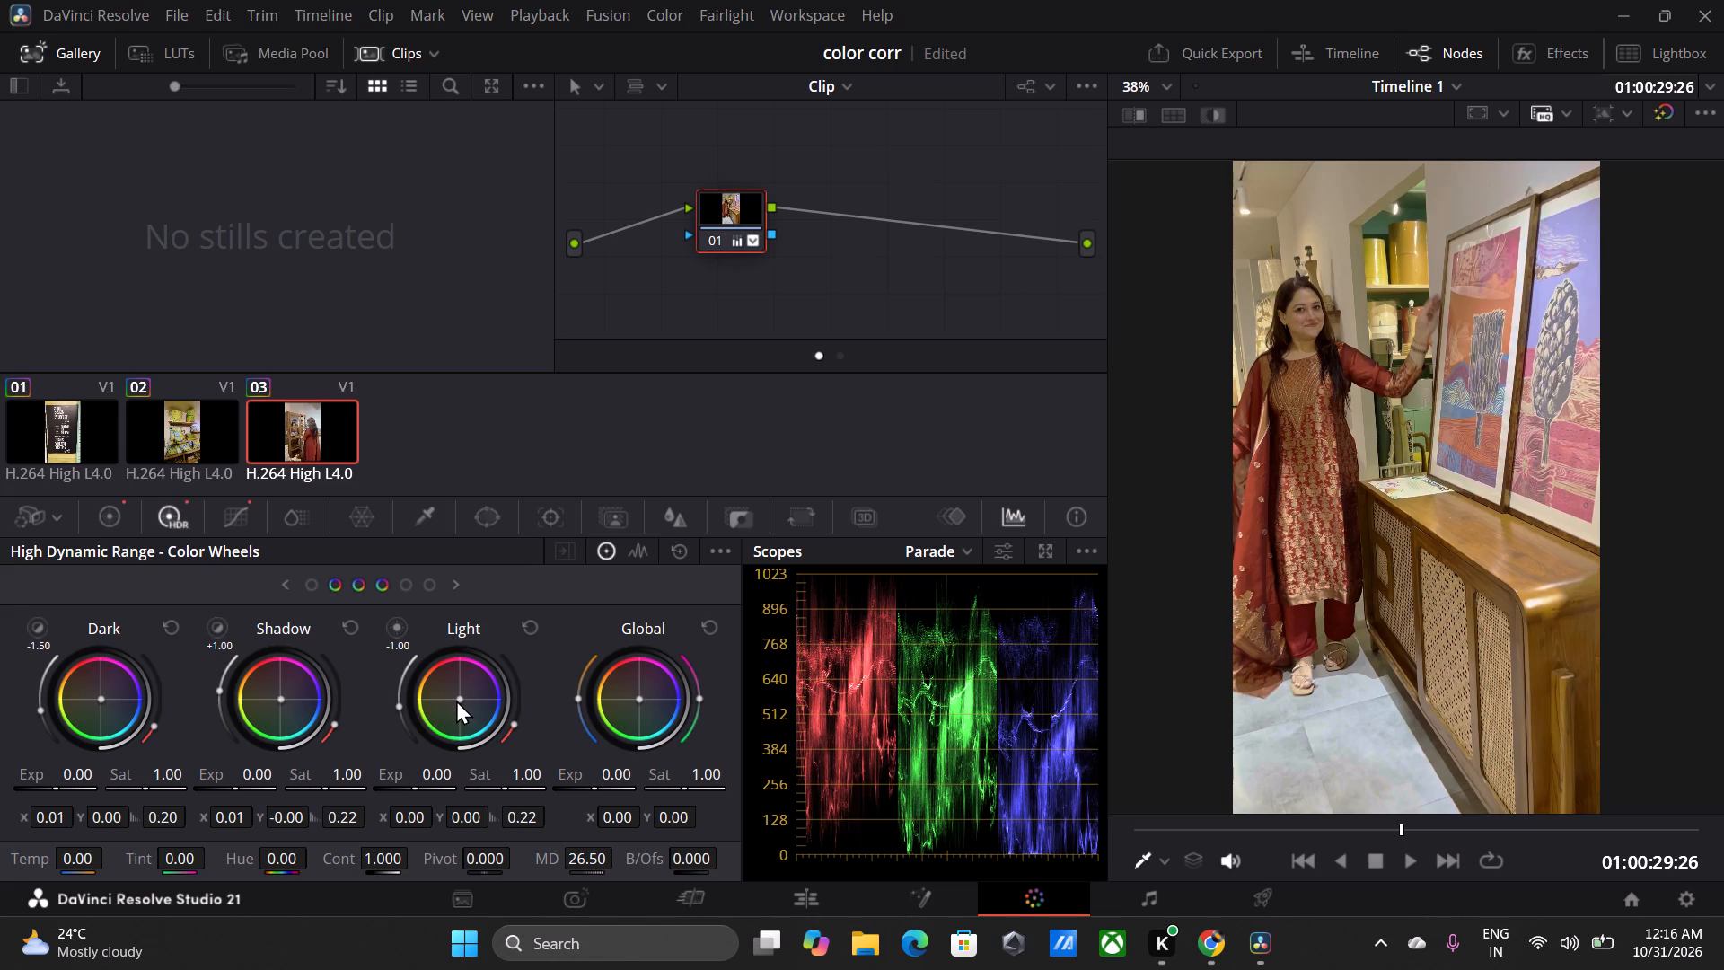
left_click(458, 700)
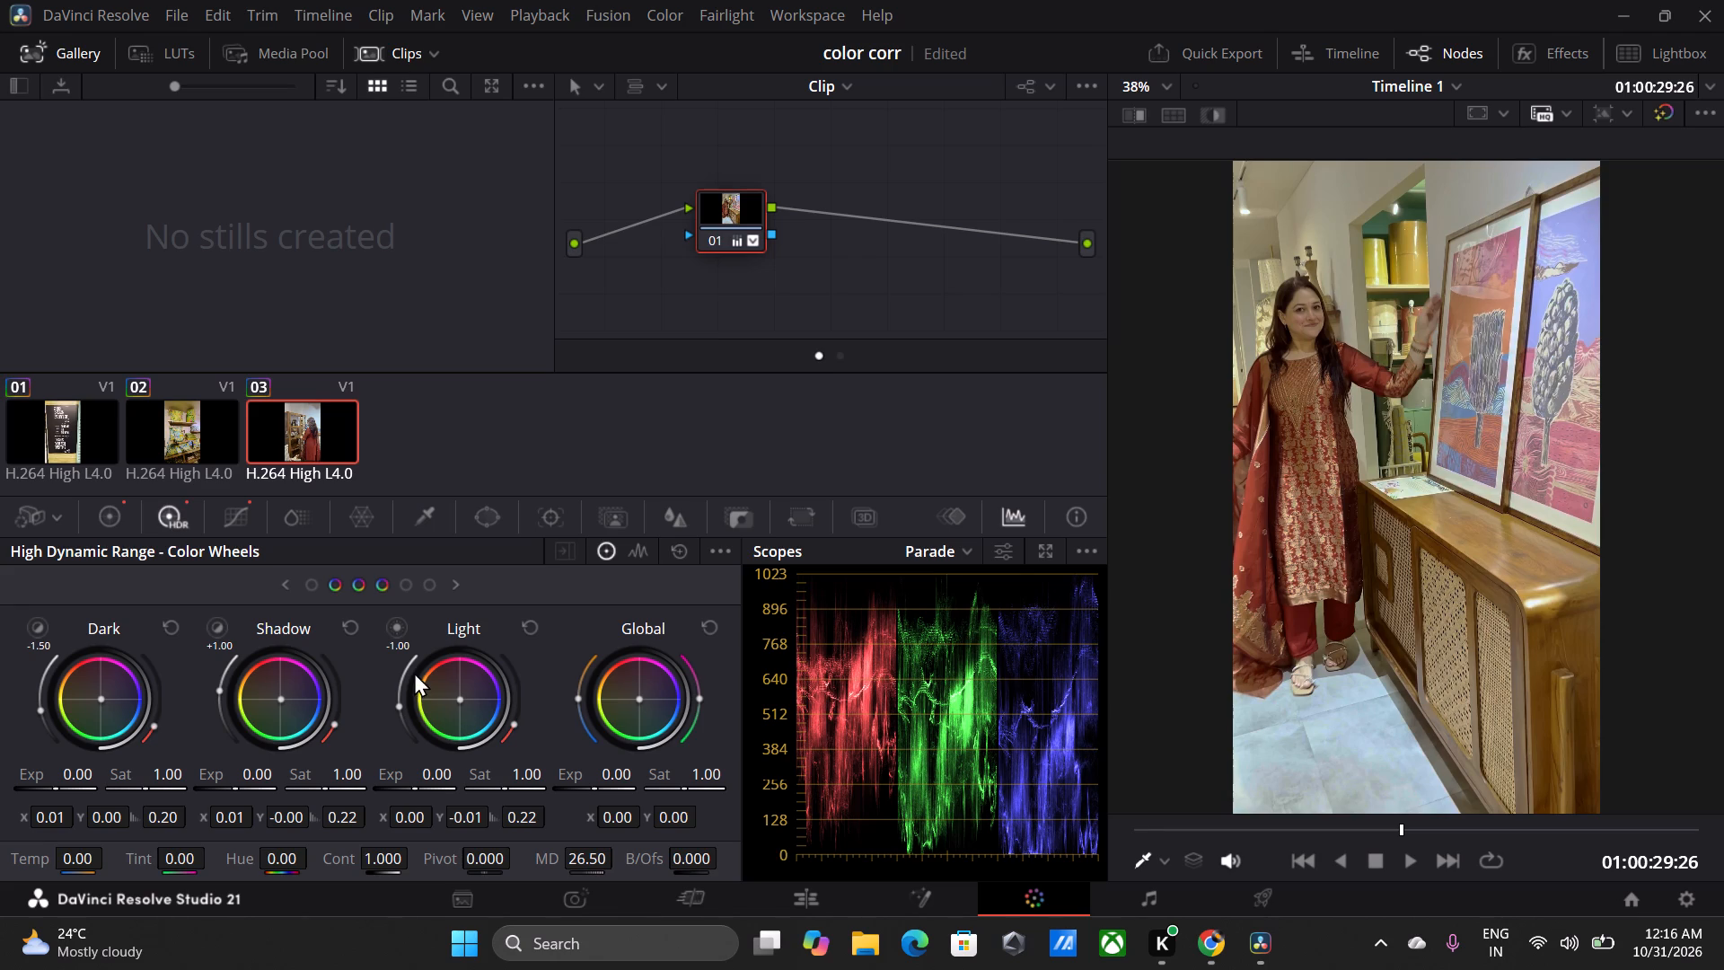
Scrub through clip 03's other shots to check the grade, parking at 01:00:39:17 on the woman seated by the bed.
left_click_drag(1287, 824, 1324, 837)
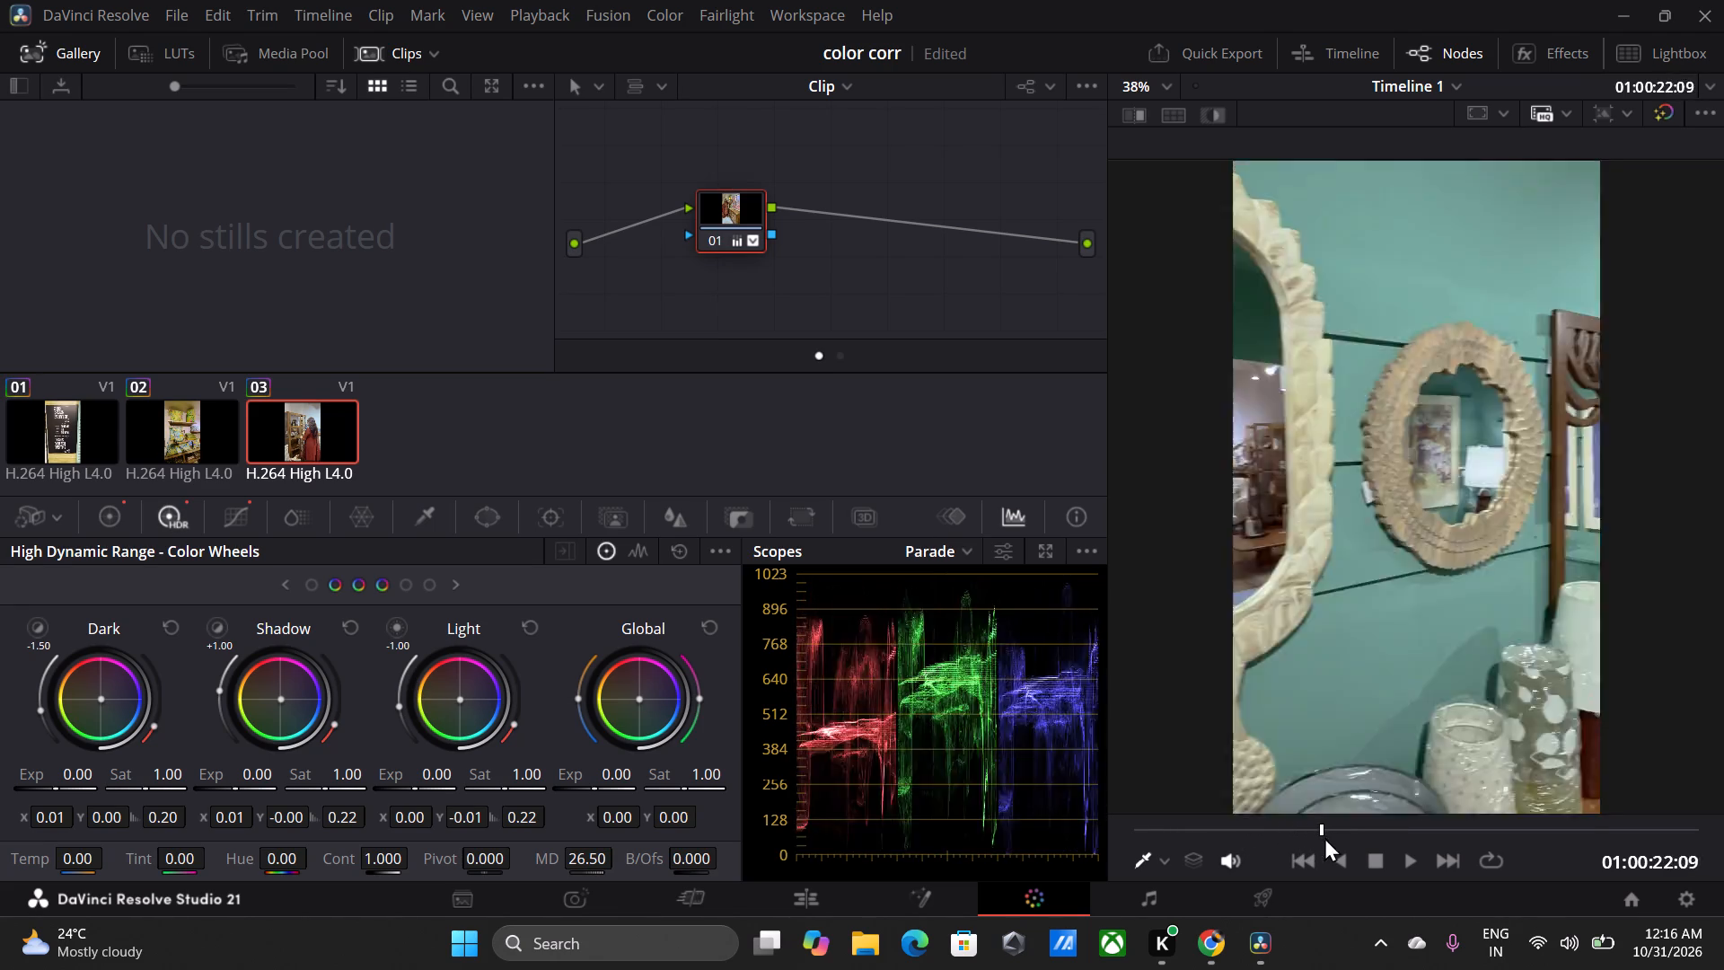
left_click_drag(1324, 837, 1597, 831)
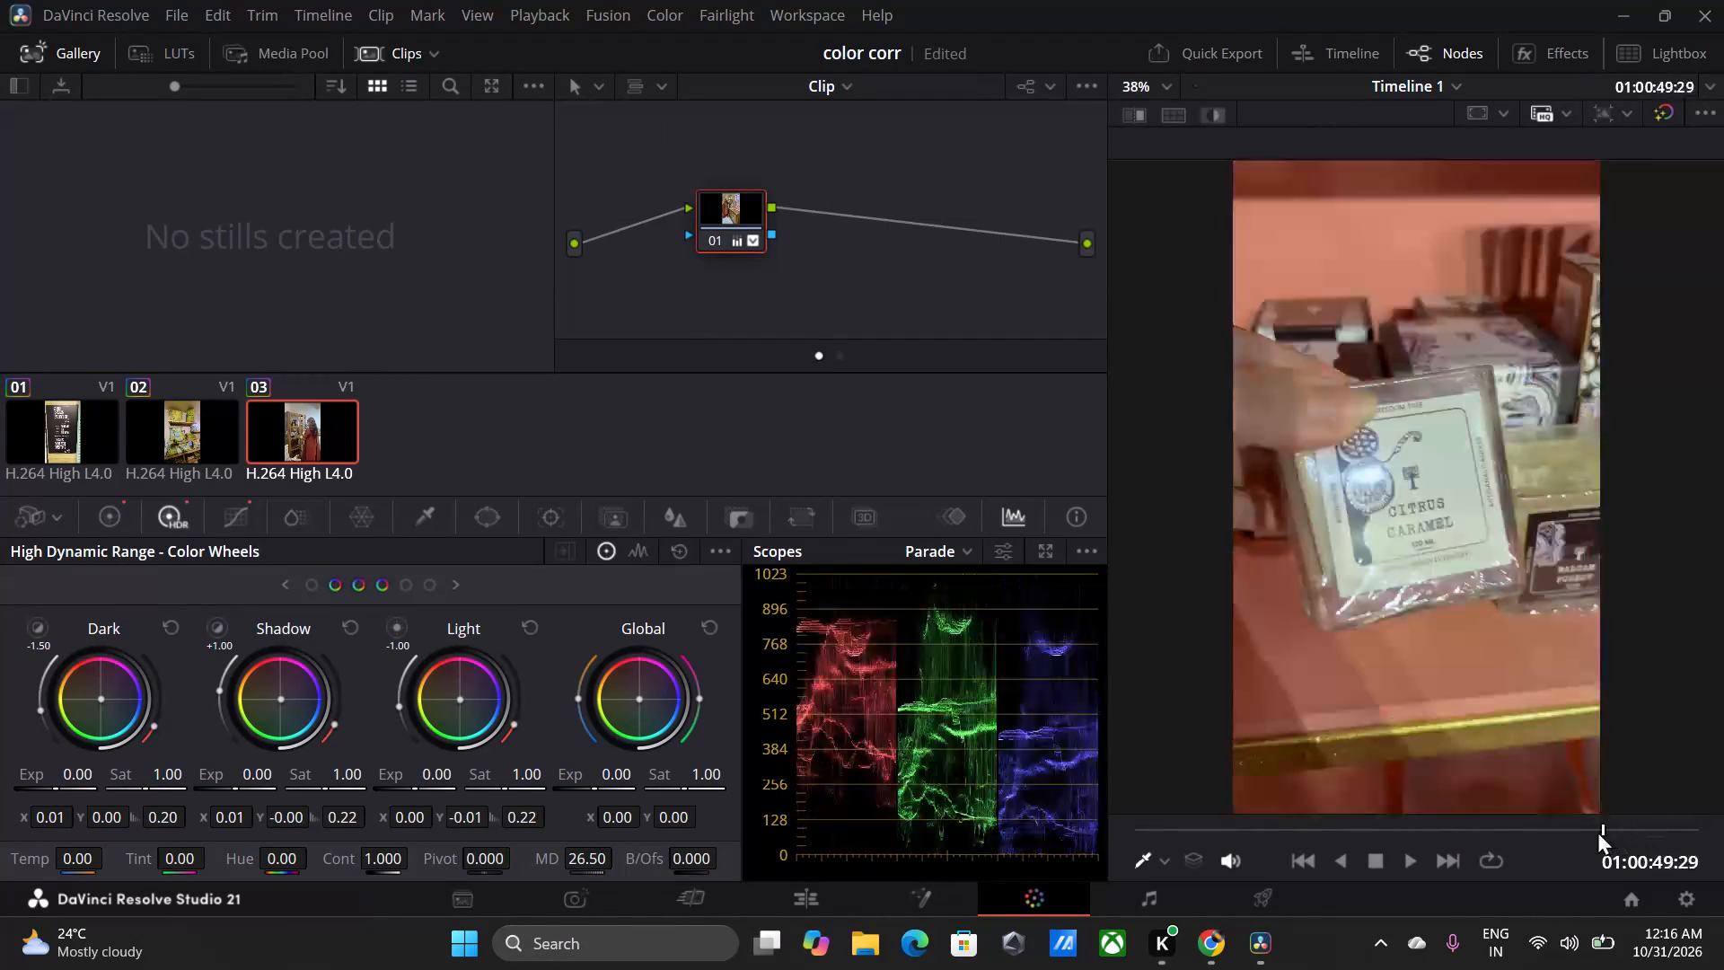
left_click_drag(1597, 831, 1570, 826)
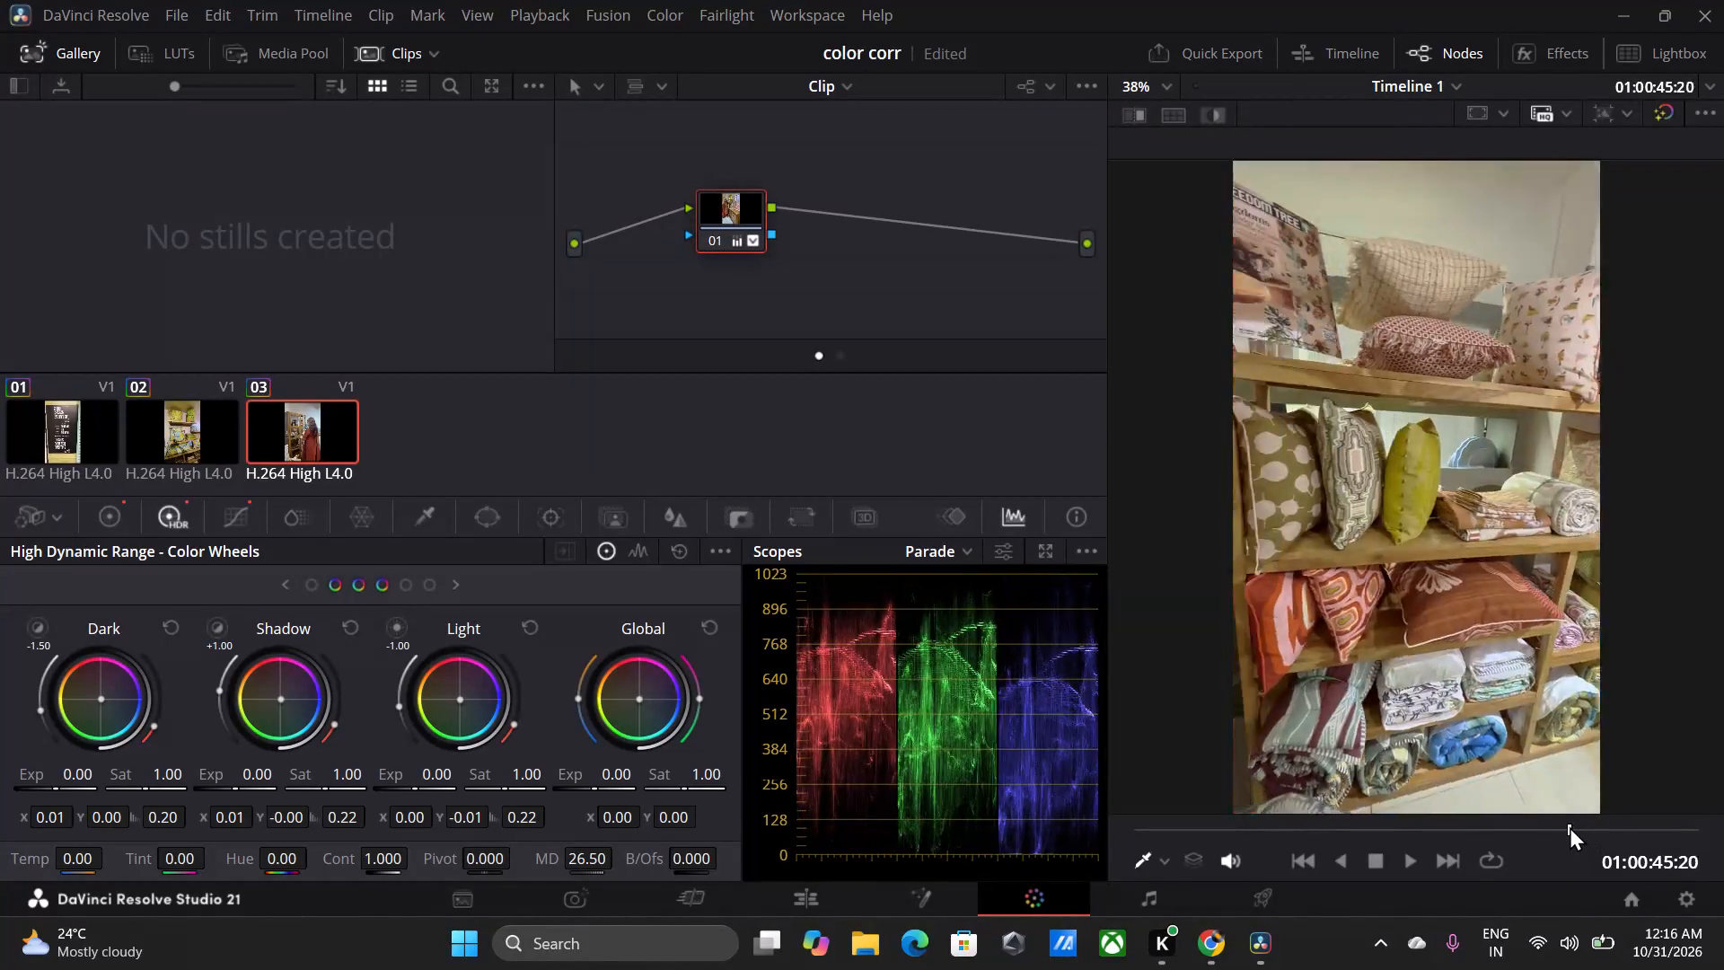
left_click_drag(1570, 826, 1519, 821)
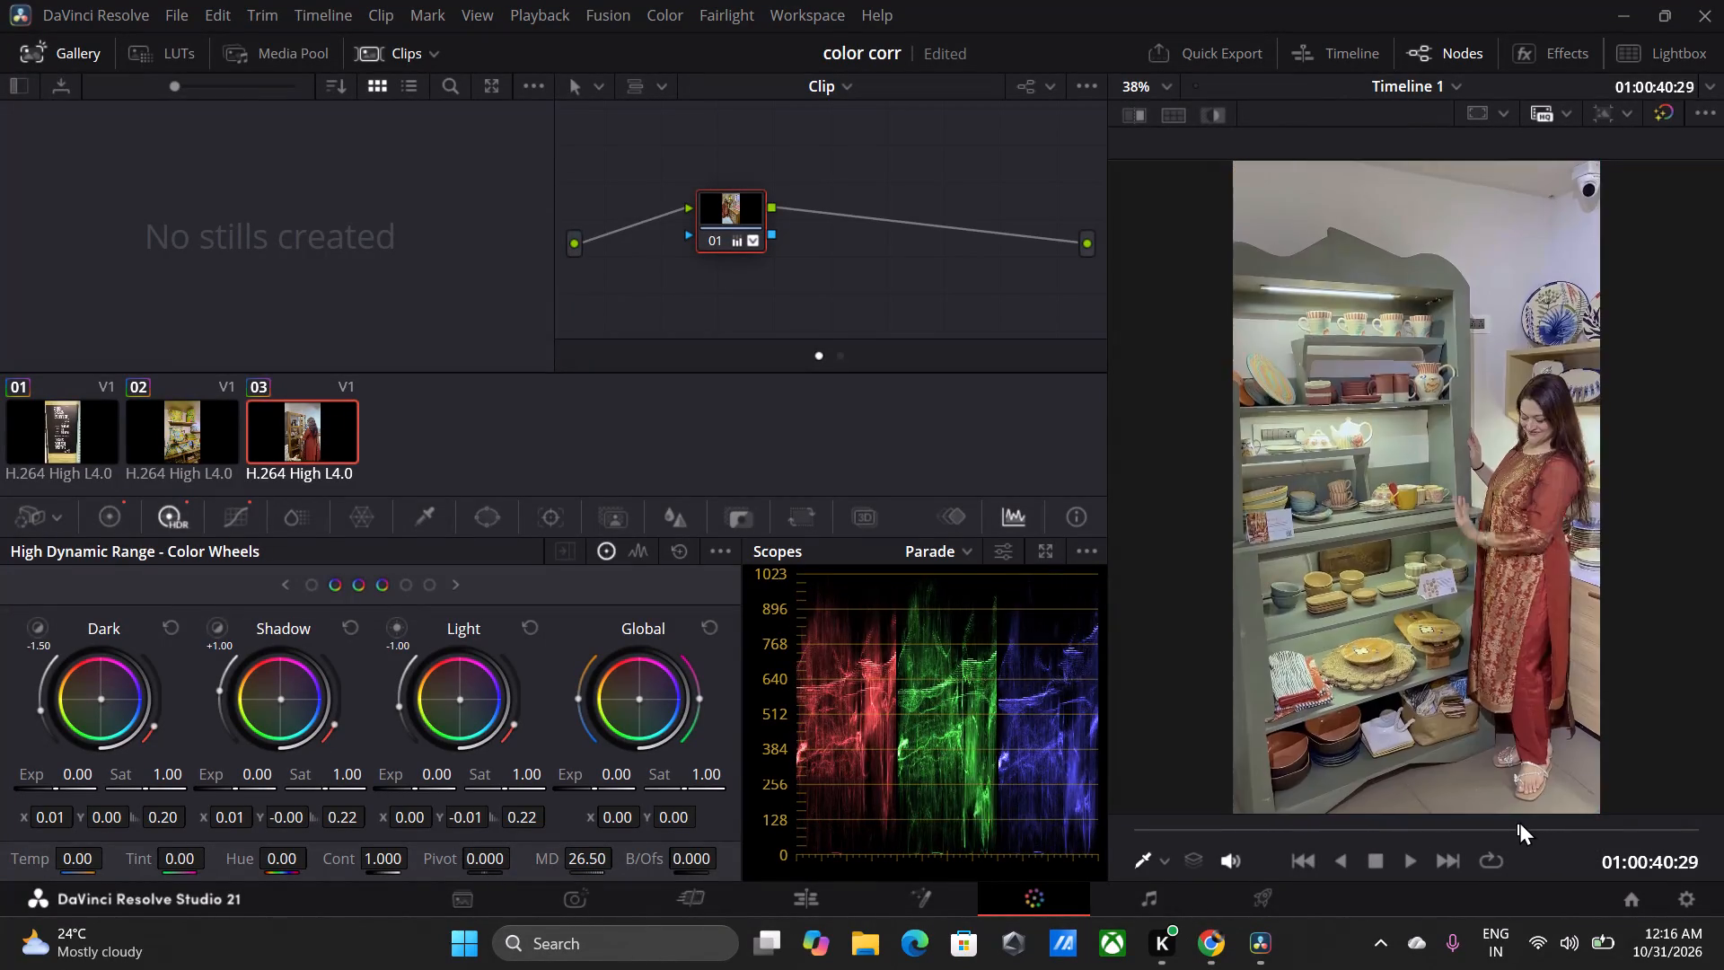
left_click_drag(1519, 821, 1505, 820)
On the Edit page, enable AI Super Scale for the selected first segment and set it to 2x NVIDIA RTX Video.
left_click(819, 886)
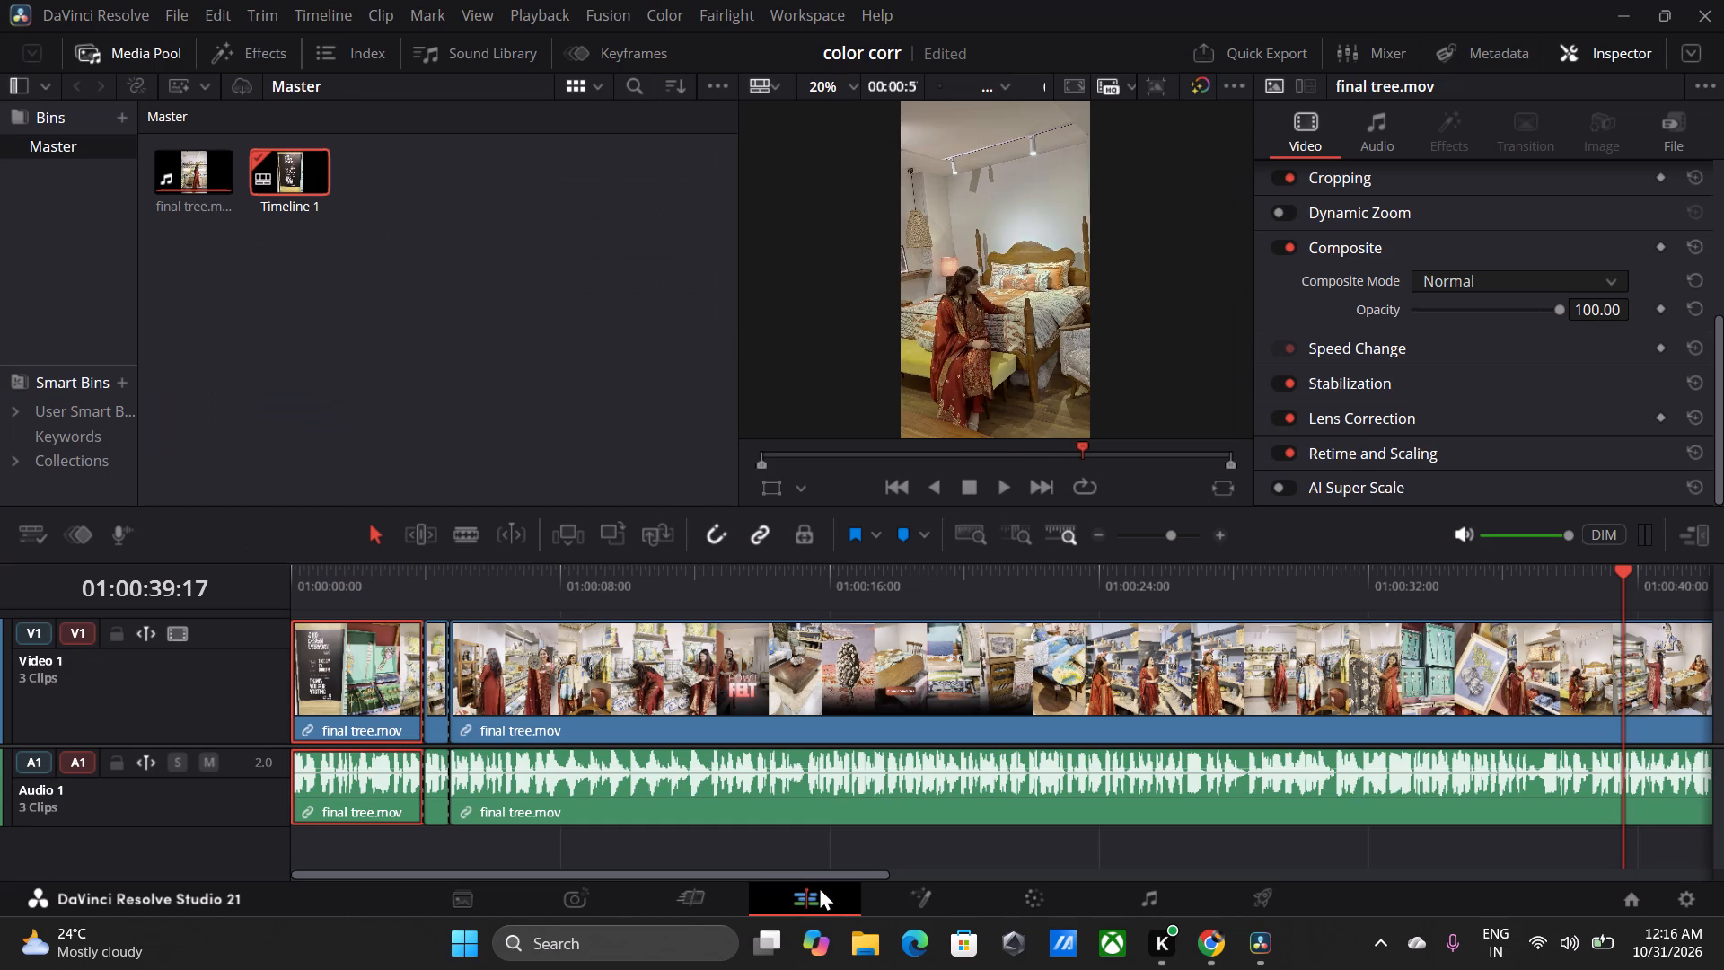
scroll(1435, 375, "down", 1)
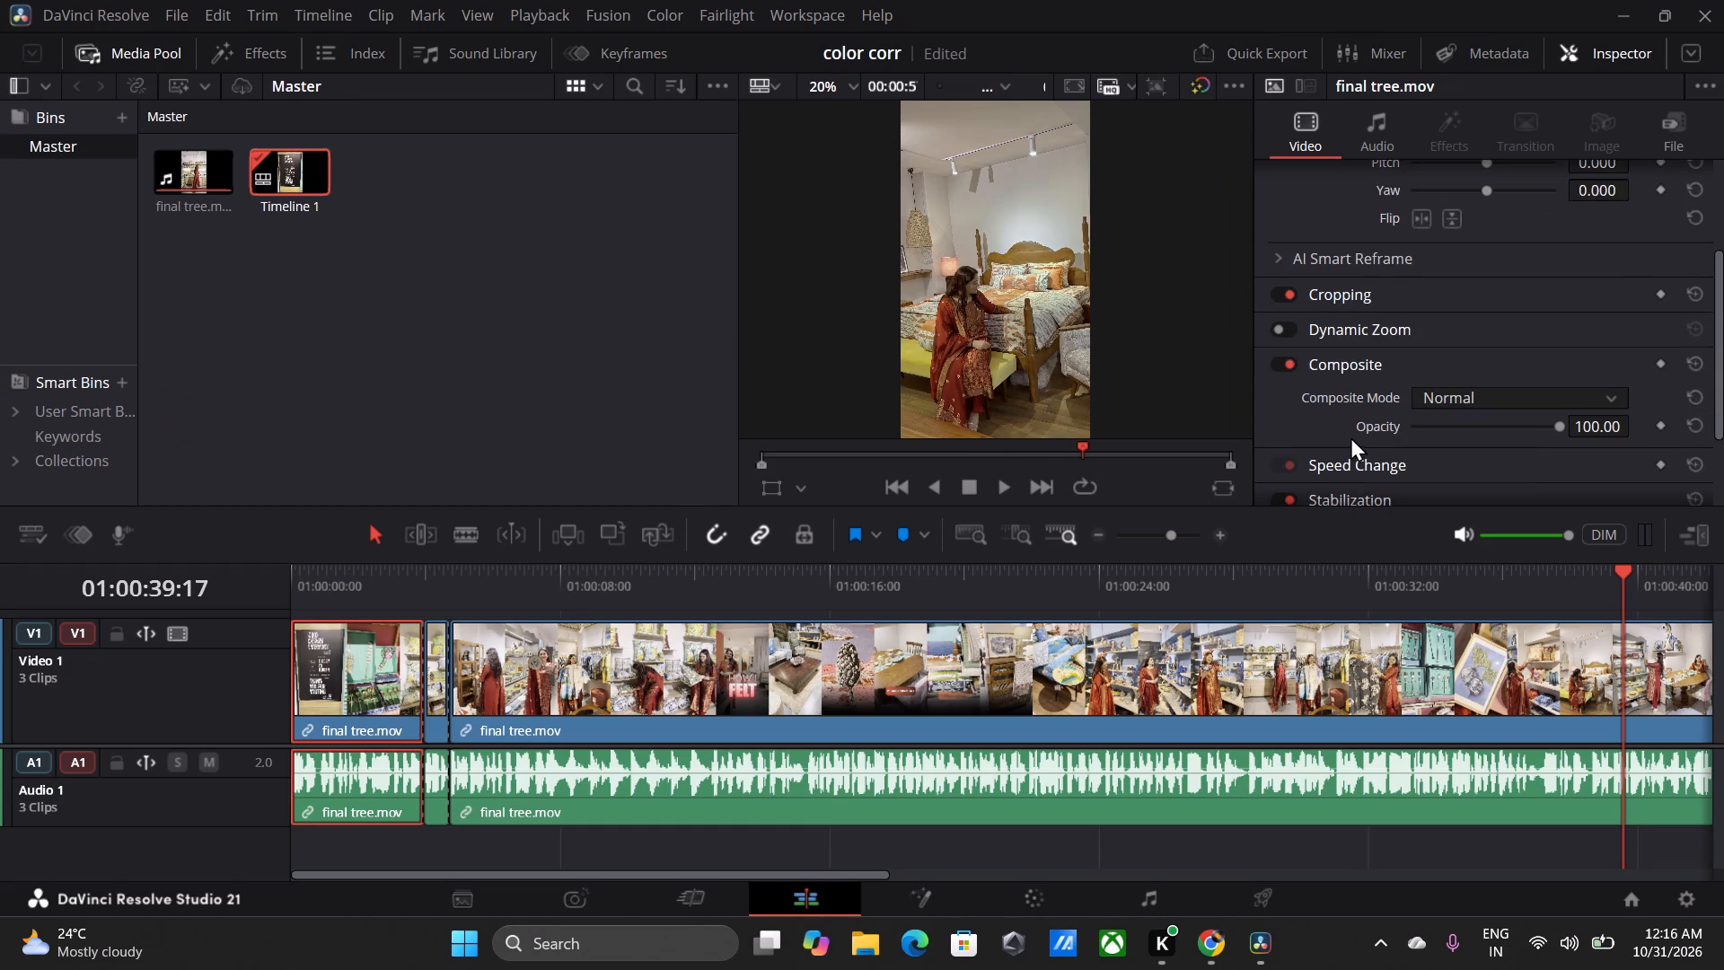
scroll(1395, 315, "down", 10)
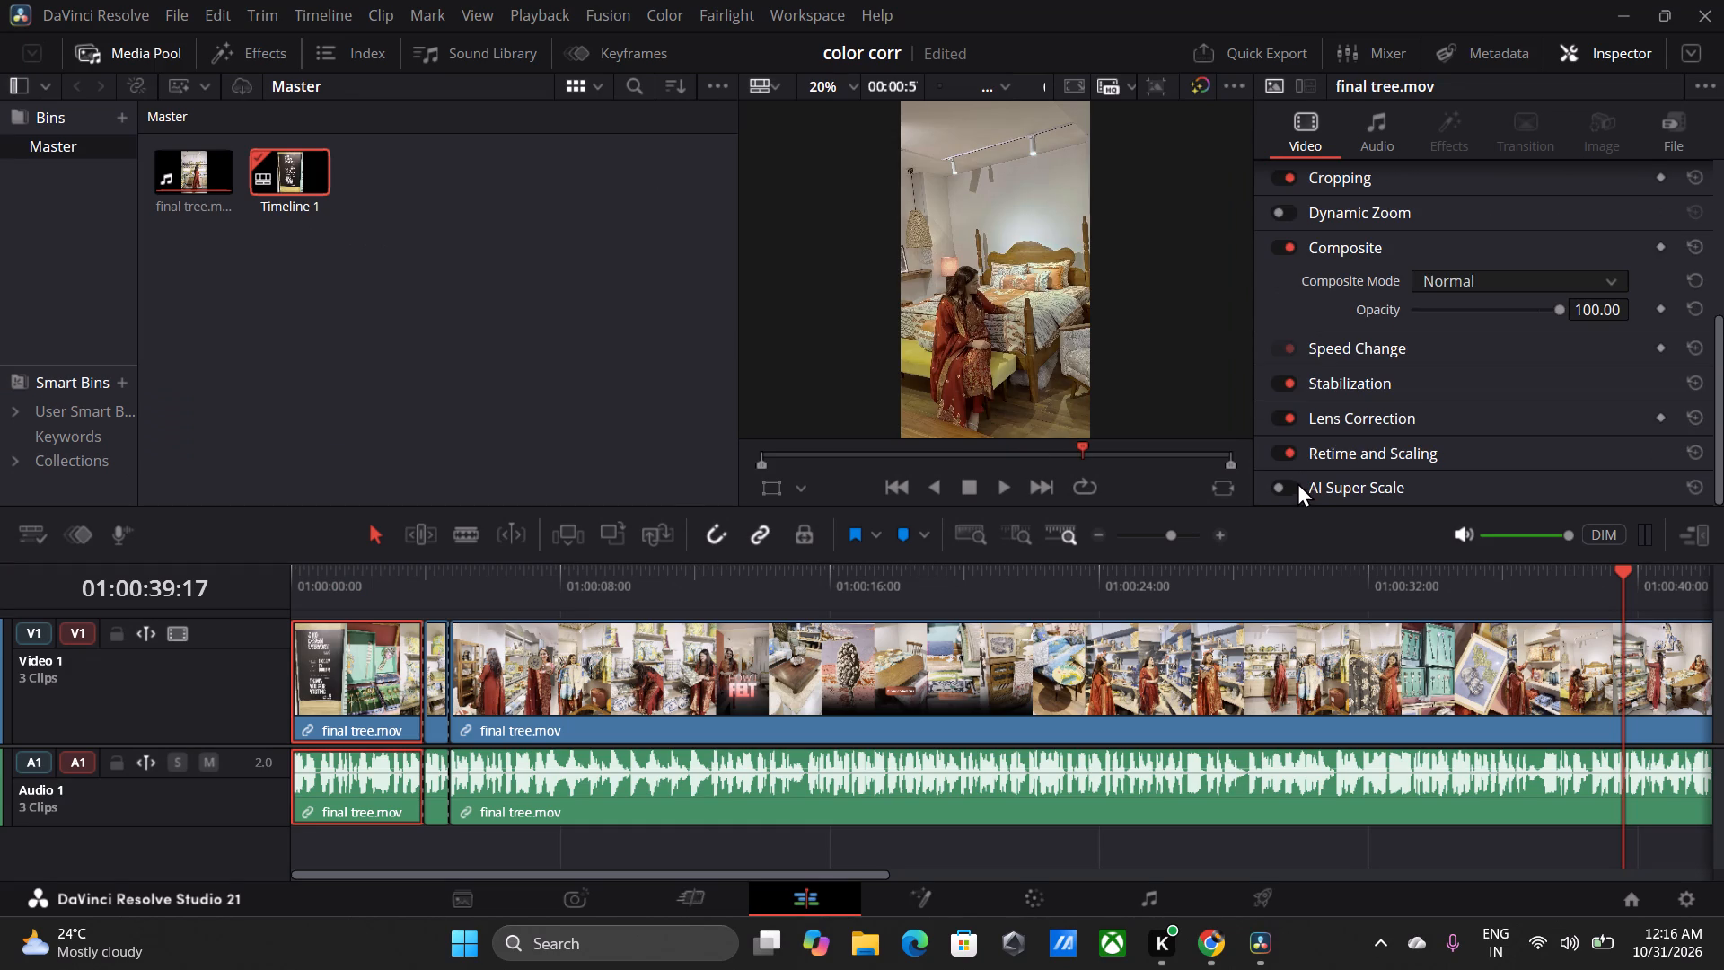
left_click(1286, 487)
scroll(1371, 406, "down", 3)
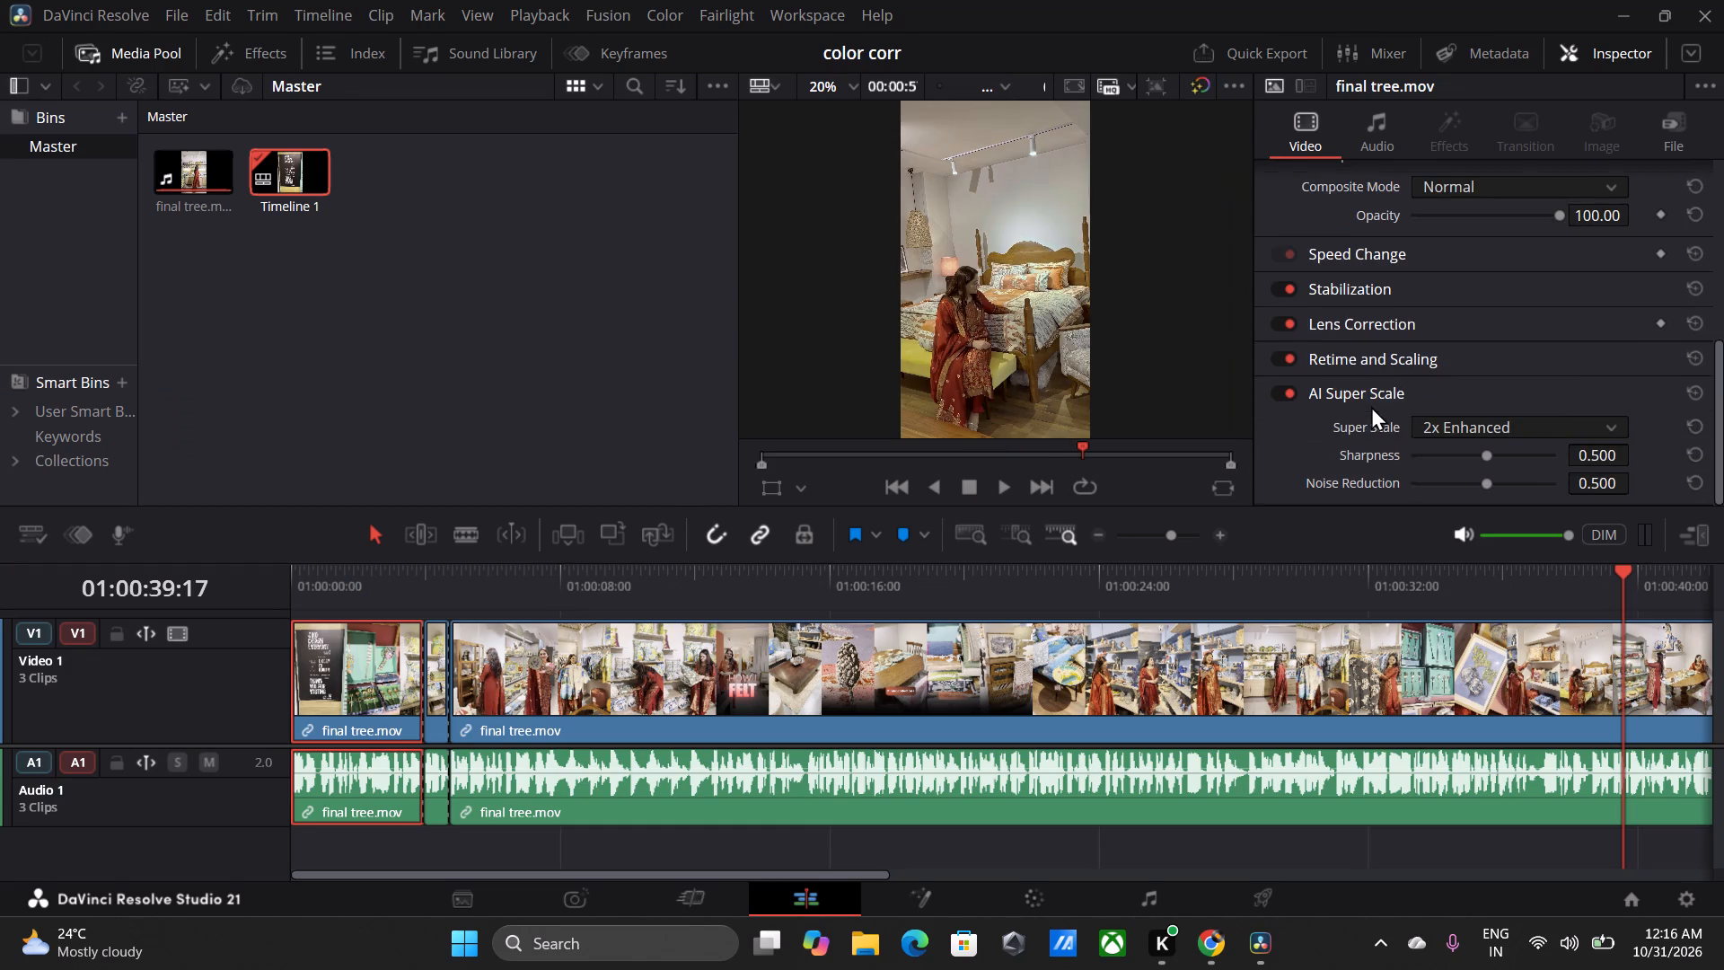
left_click(1454, 419)
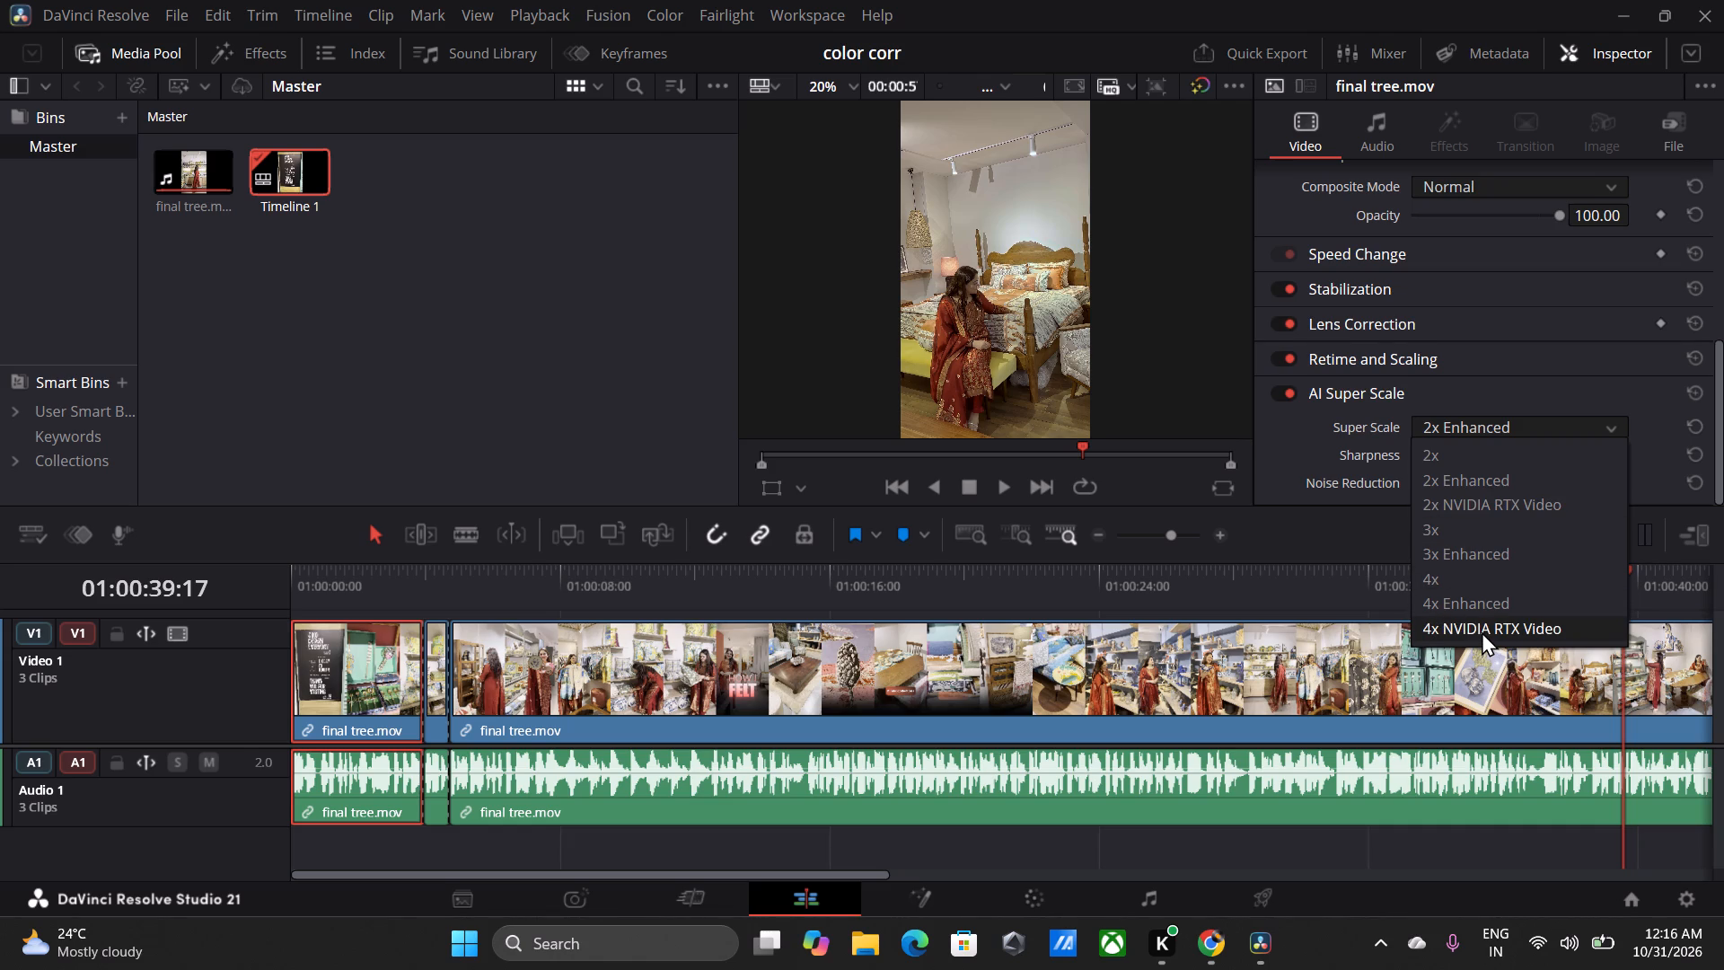
left_click(1499, 498)
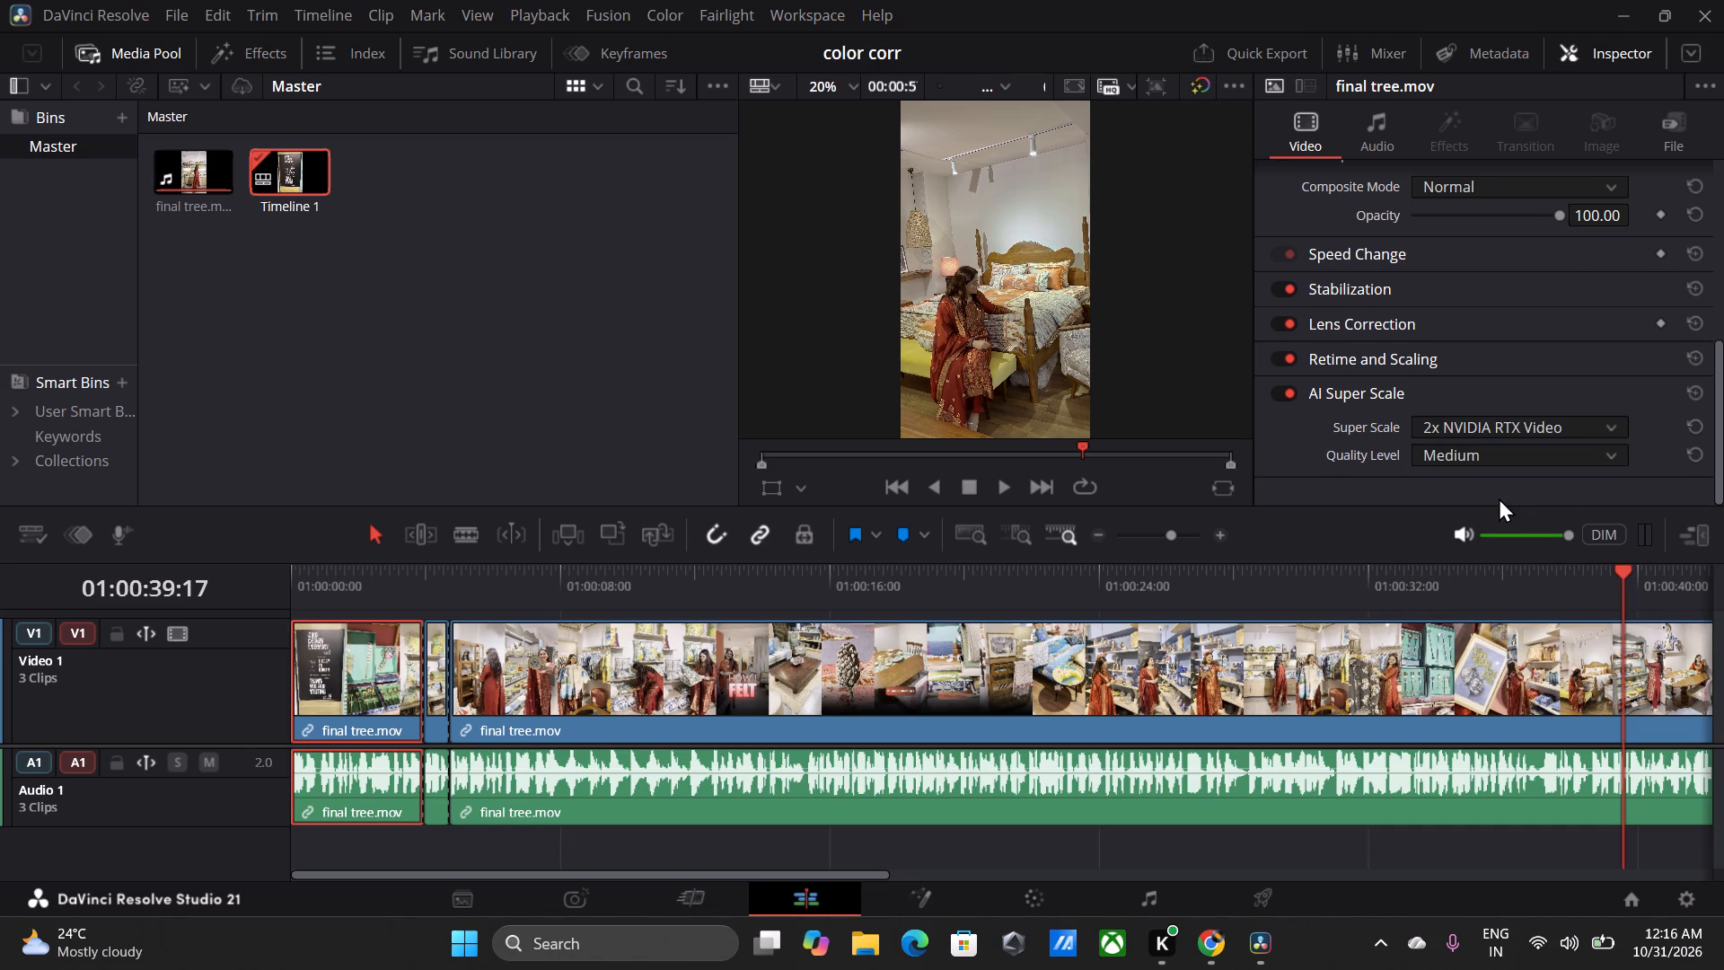
Set the first segment's AI Super Scale Quality Level to Ultra.
scroll(1385, 432, "down", 2)
left_click(1427, 477)
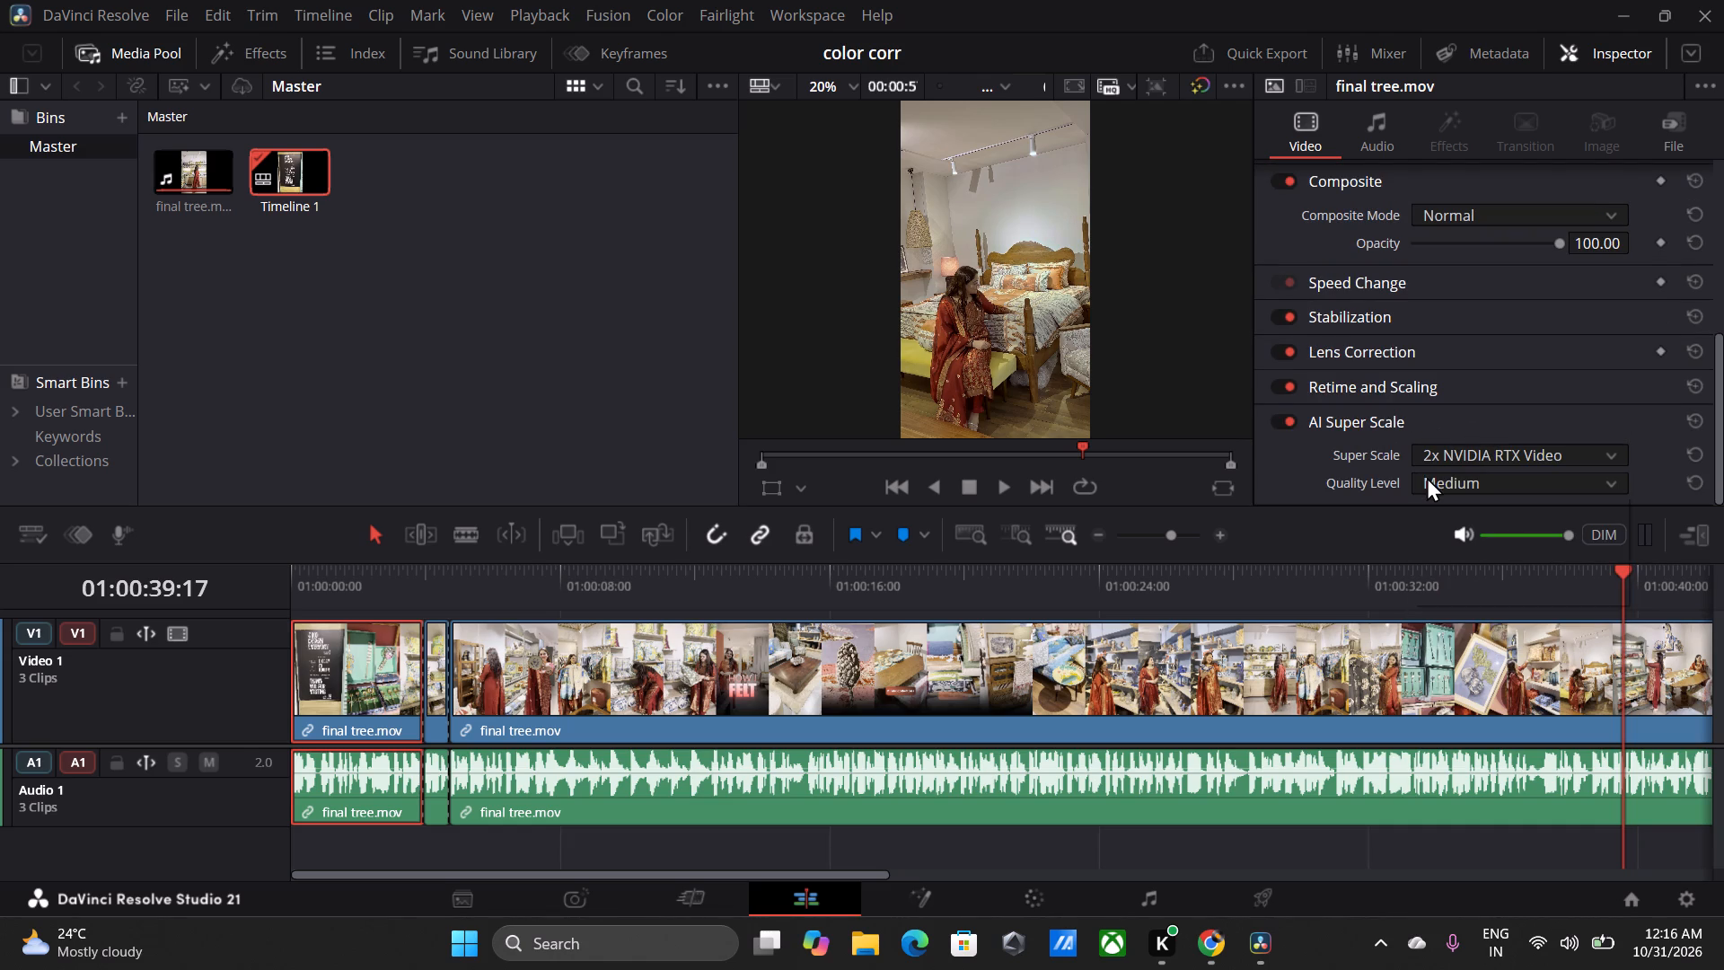
left_click(1447, 579)
scroll(1357, 422, "down", 2)
scroll(1073, 293, "left", 1)
scroll(987, 249, "up", 3, "ctrl")
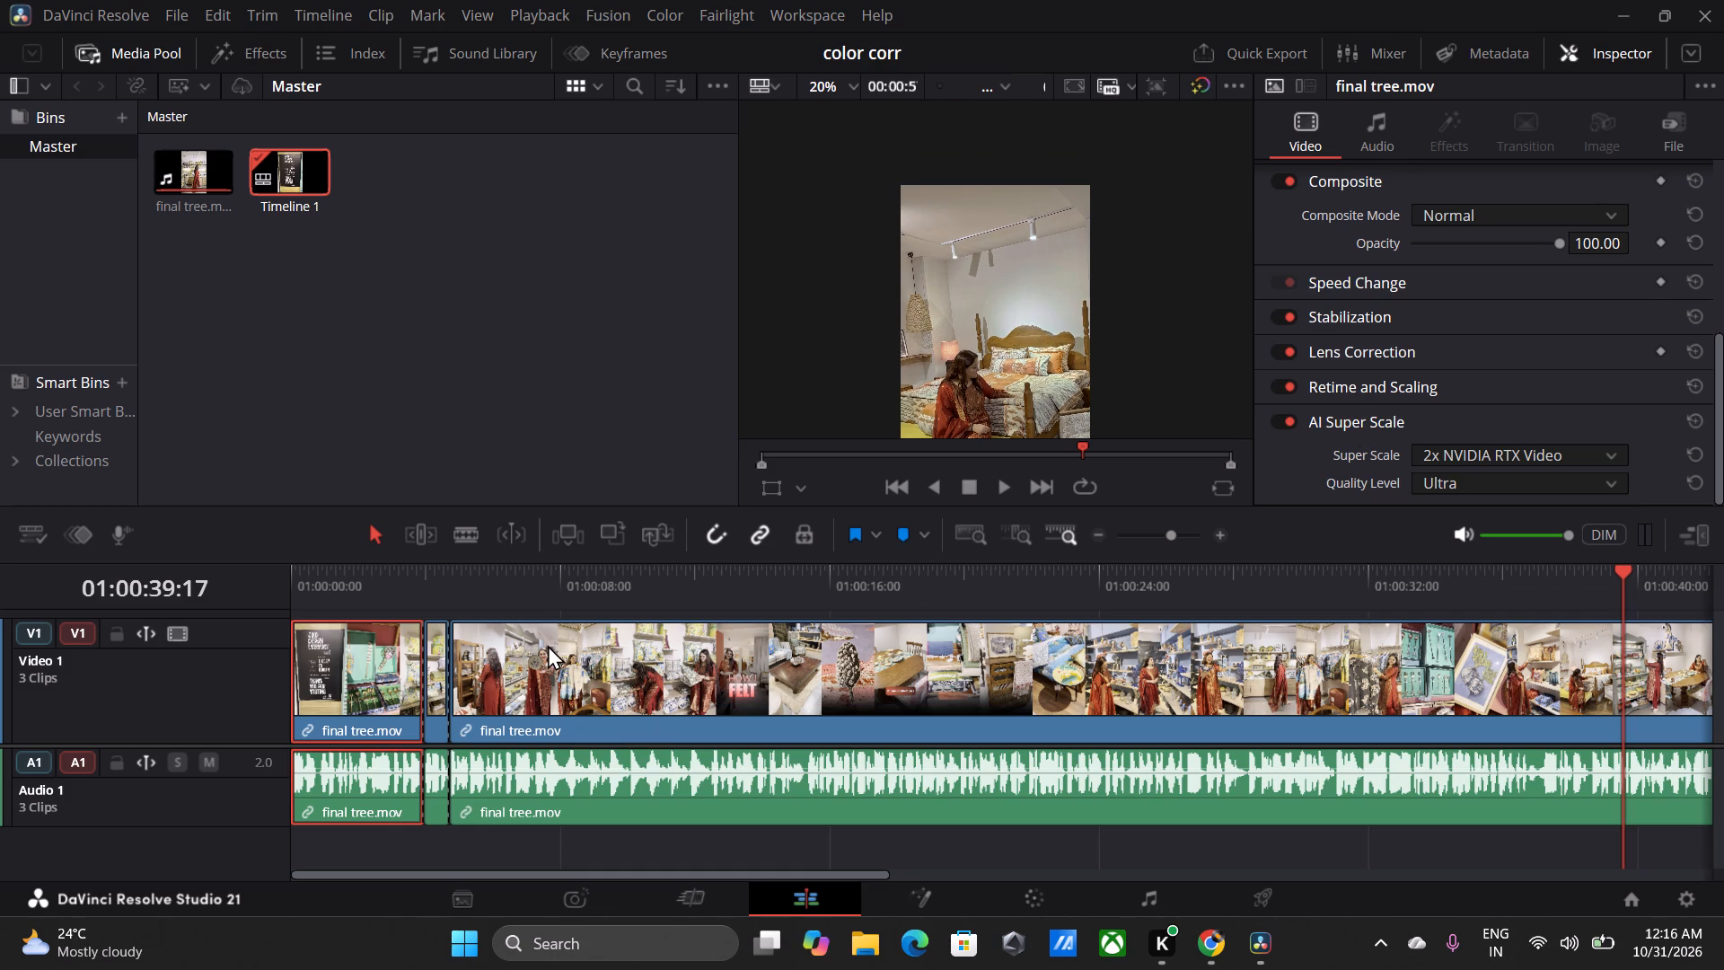
Check the AI Super Scale settings on the third and second segments, ending with the first segment reselected.
left_click(548, 645)
scroll(1378, 445, "down", 1)
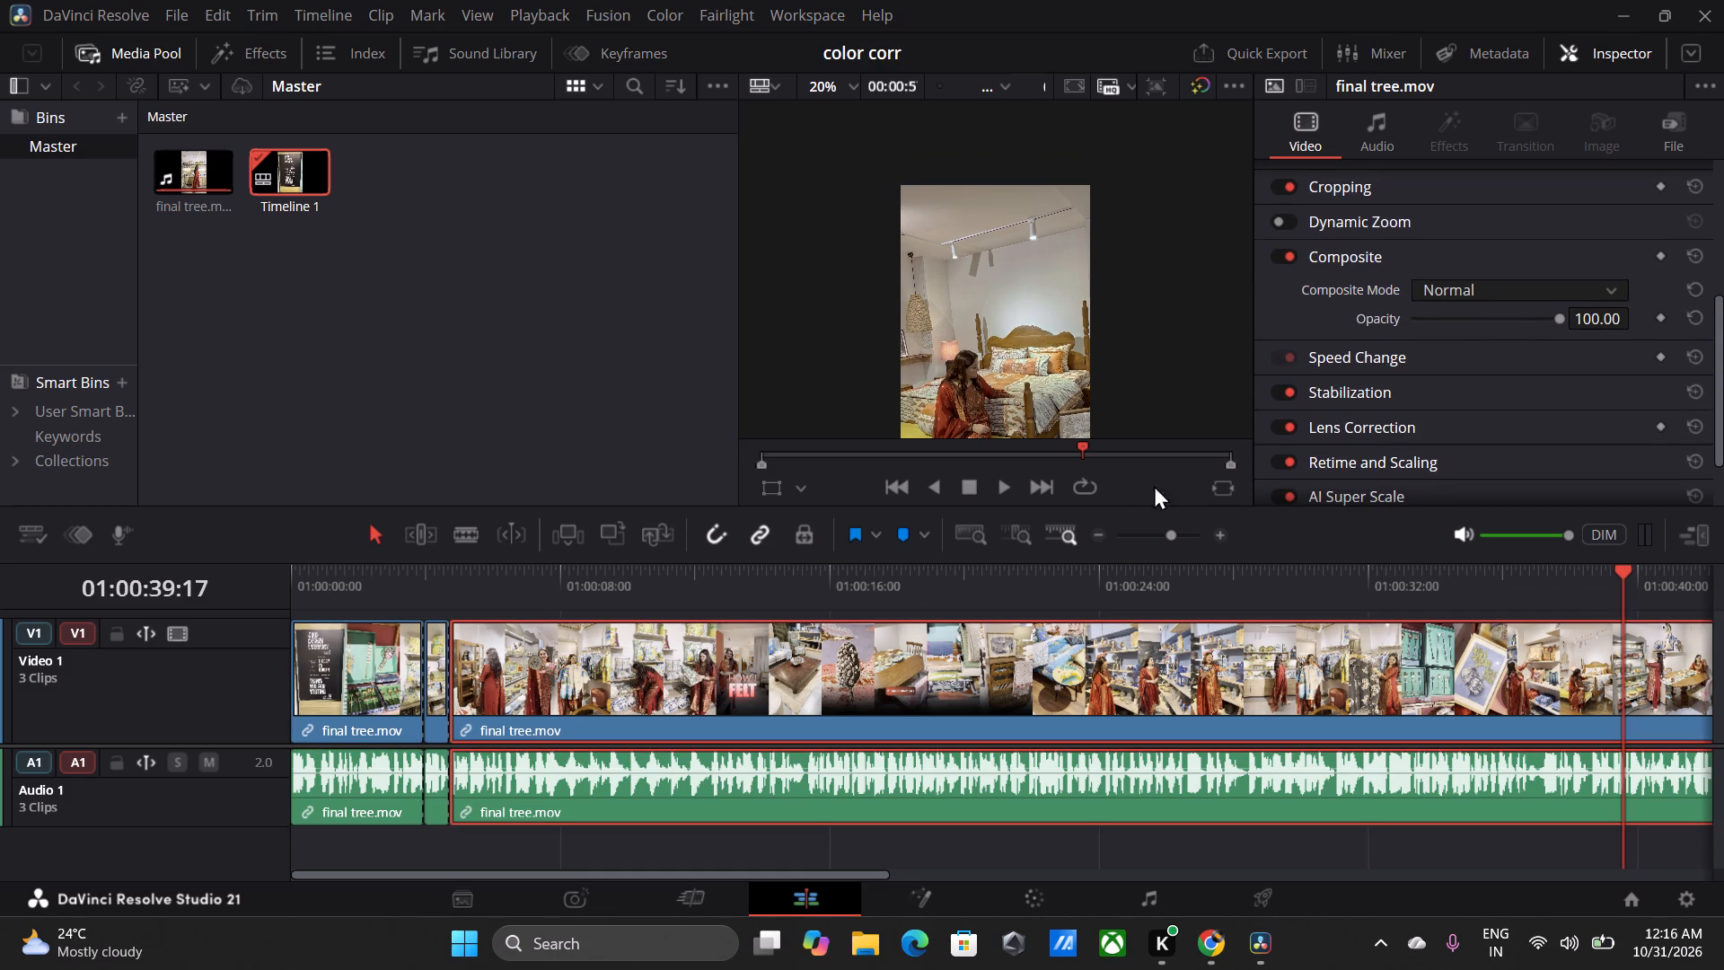
scroll(1384, 430, "down", 3)
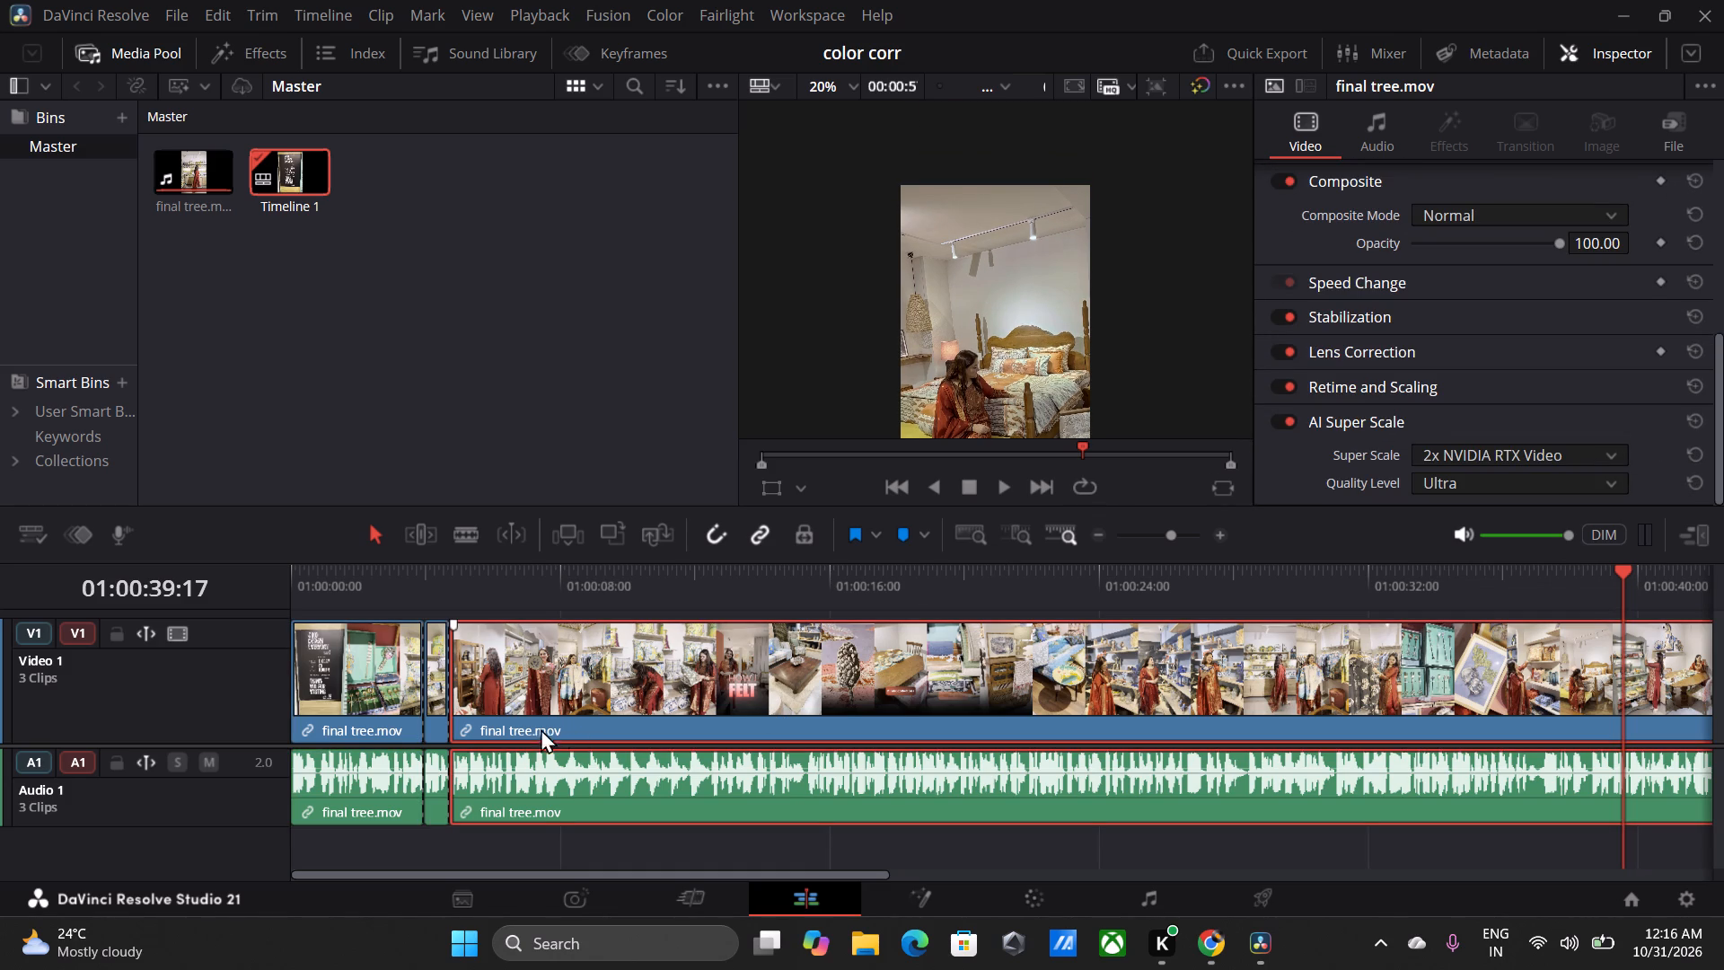
left_click(437, 722)
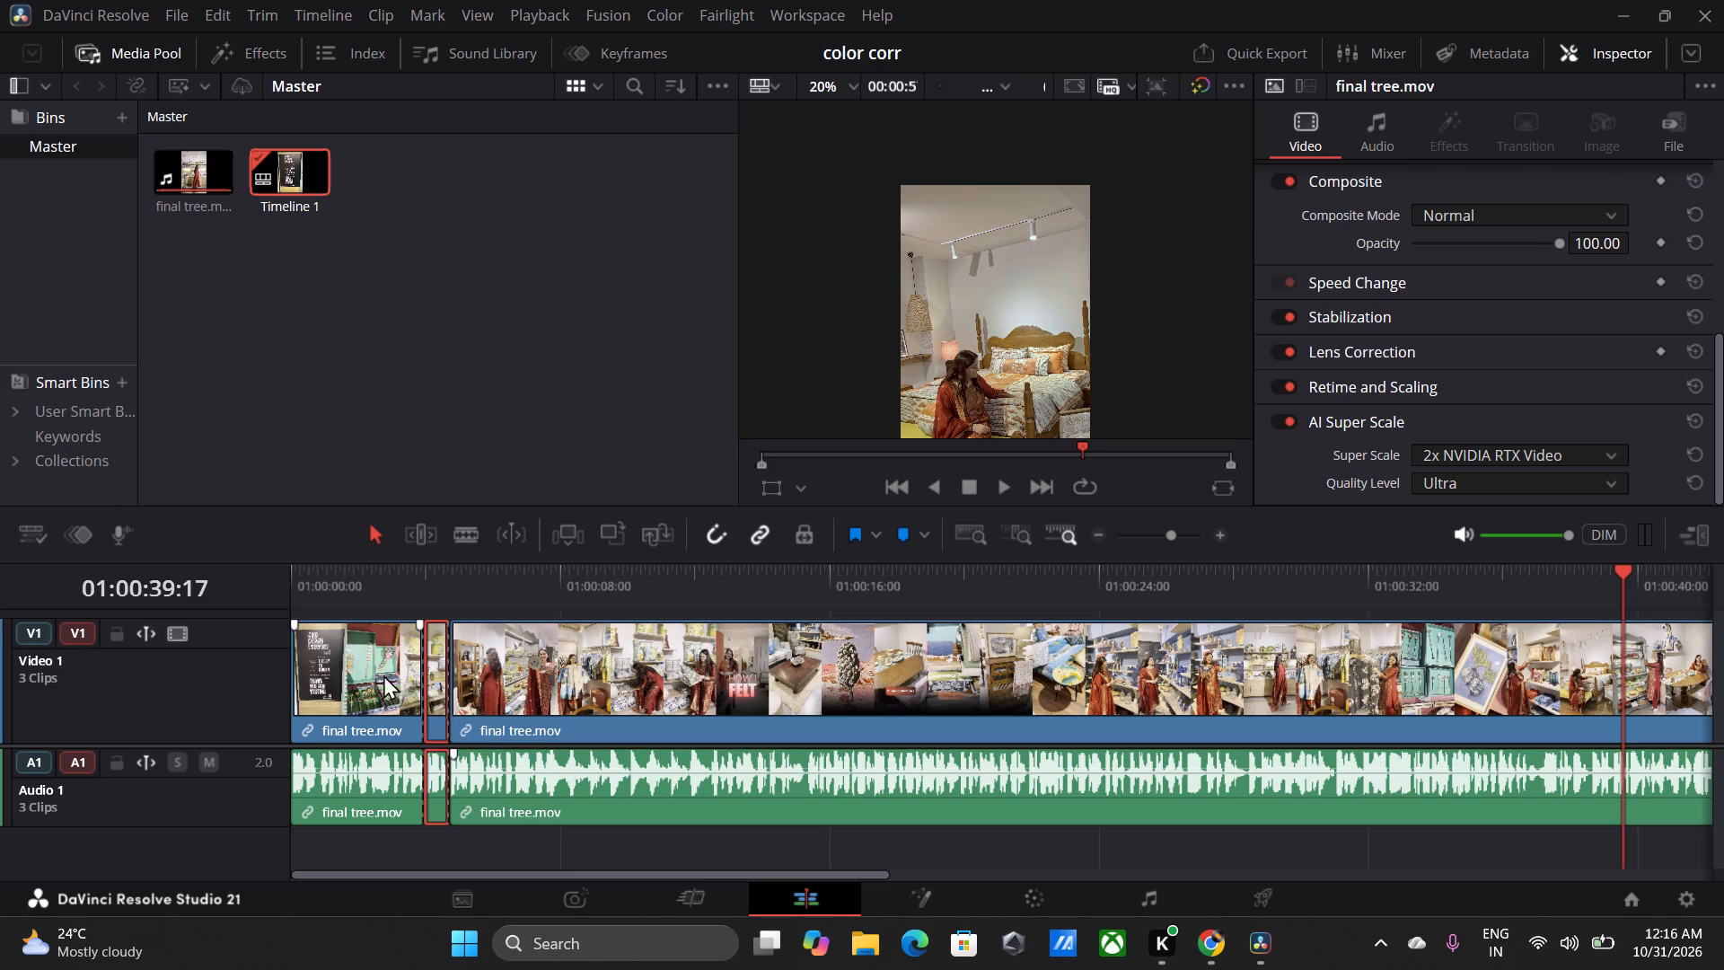
left_click(370, 670)
scroll(1336, 339, "down", 1)
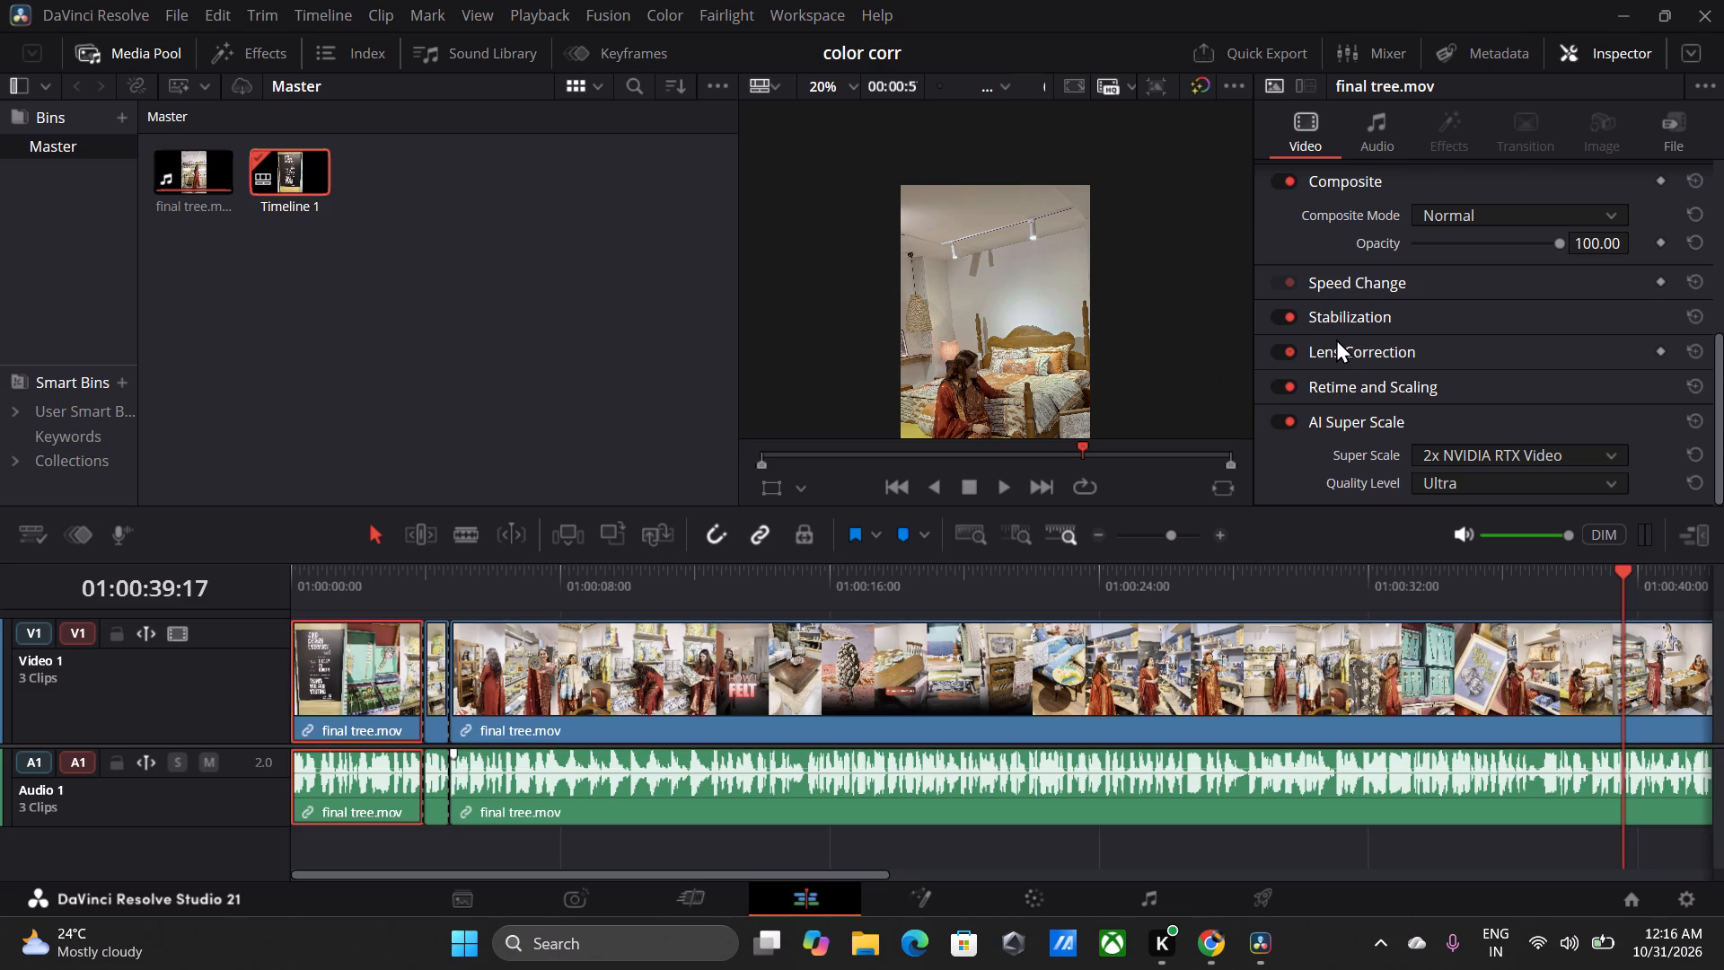
scroll(1336, 339, "down", 1)
Zoom in on the seated woman's brocade dress and compare the picture with AI Super Scale off and on.
scroll(994, 264, "up", 3)
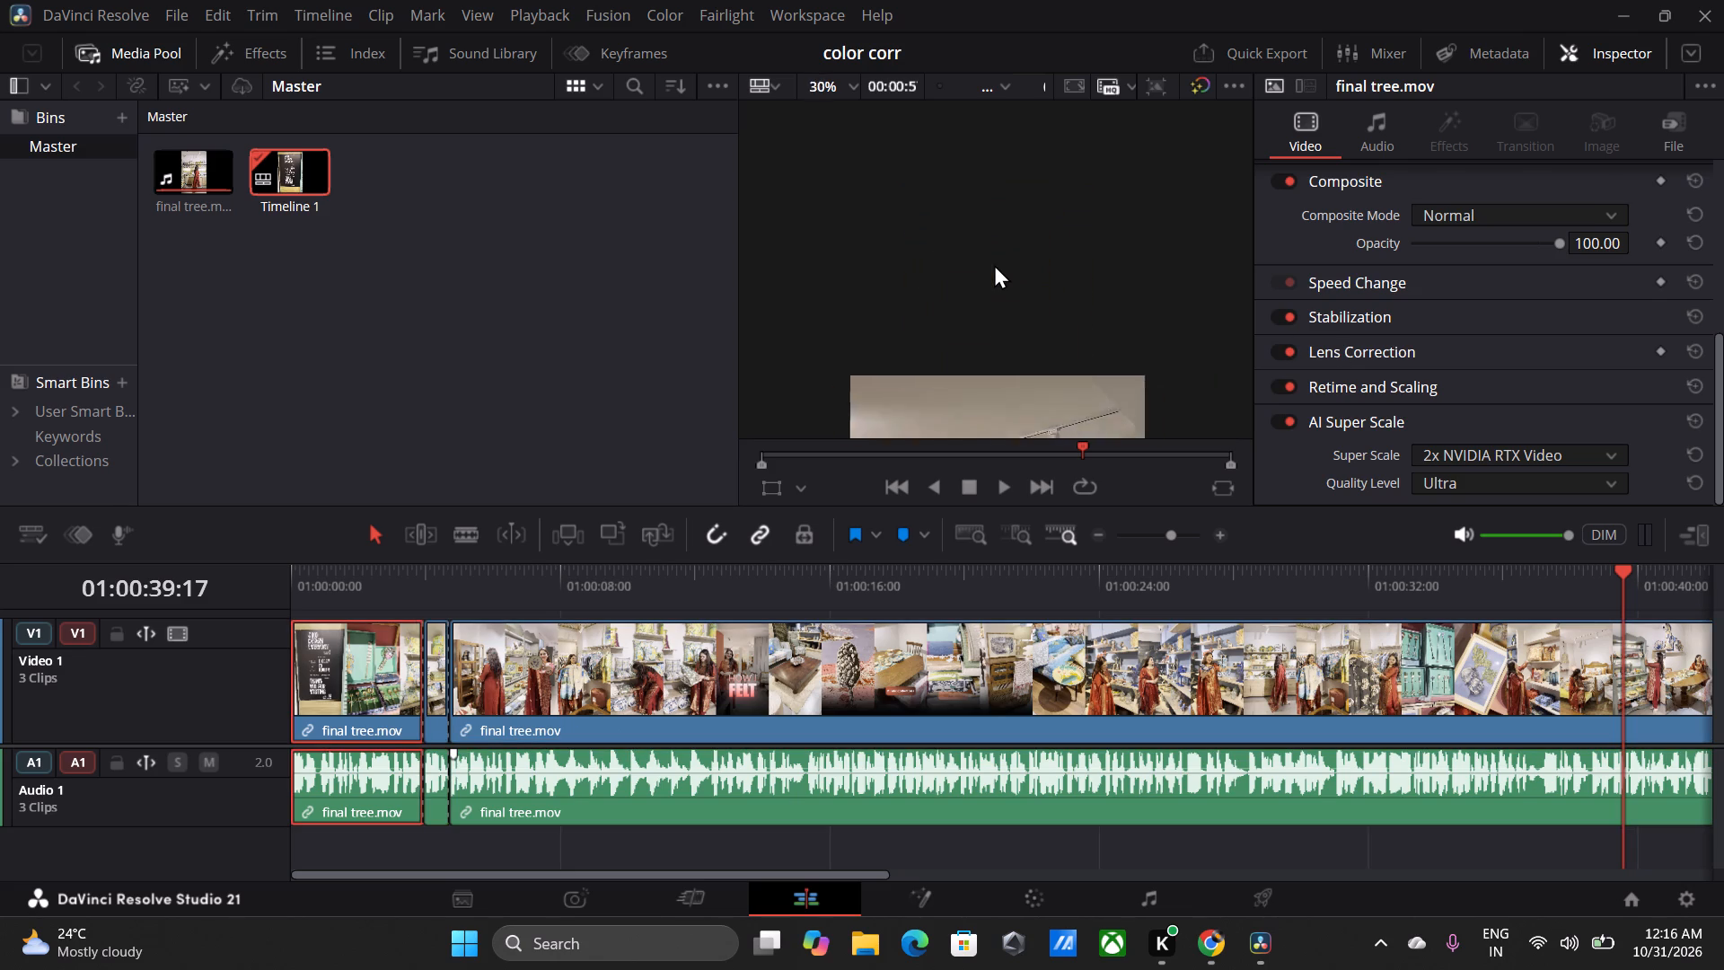
left_click(984, 399)
scroll(984, 399, "up", 1)
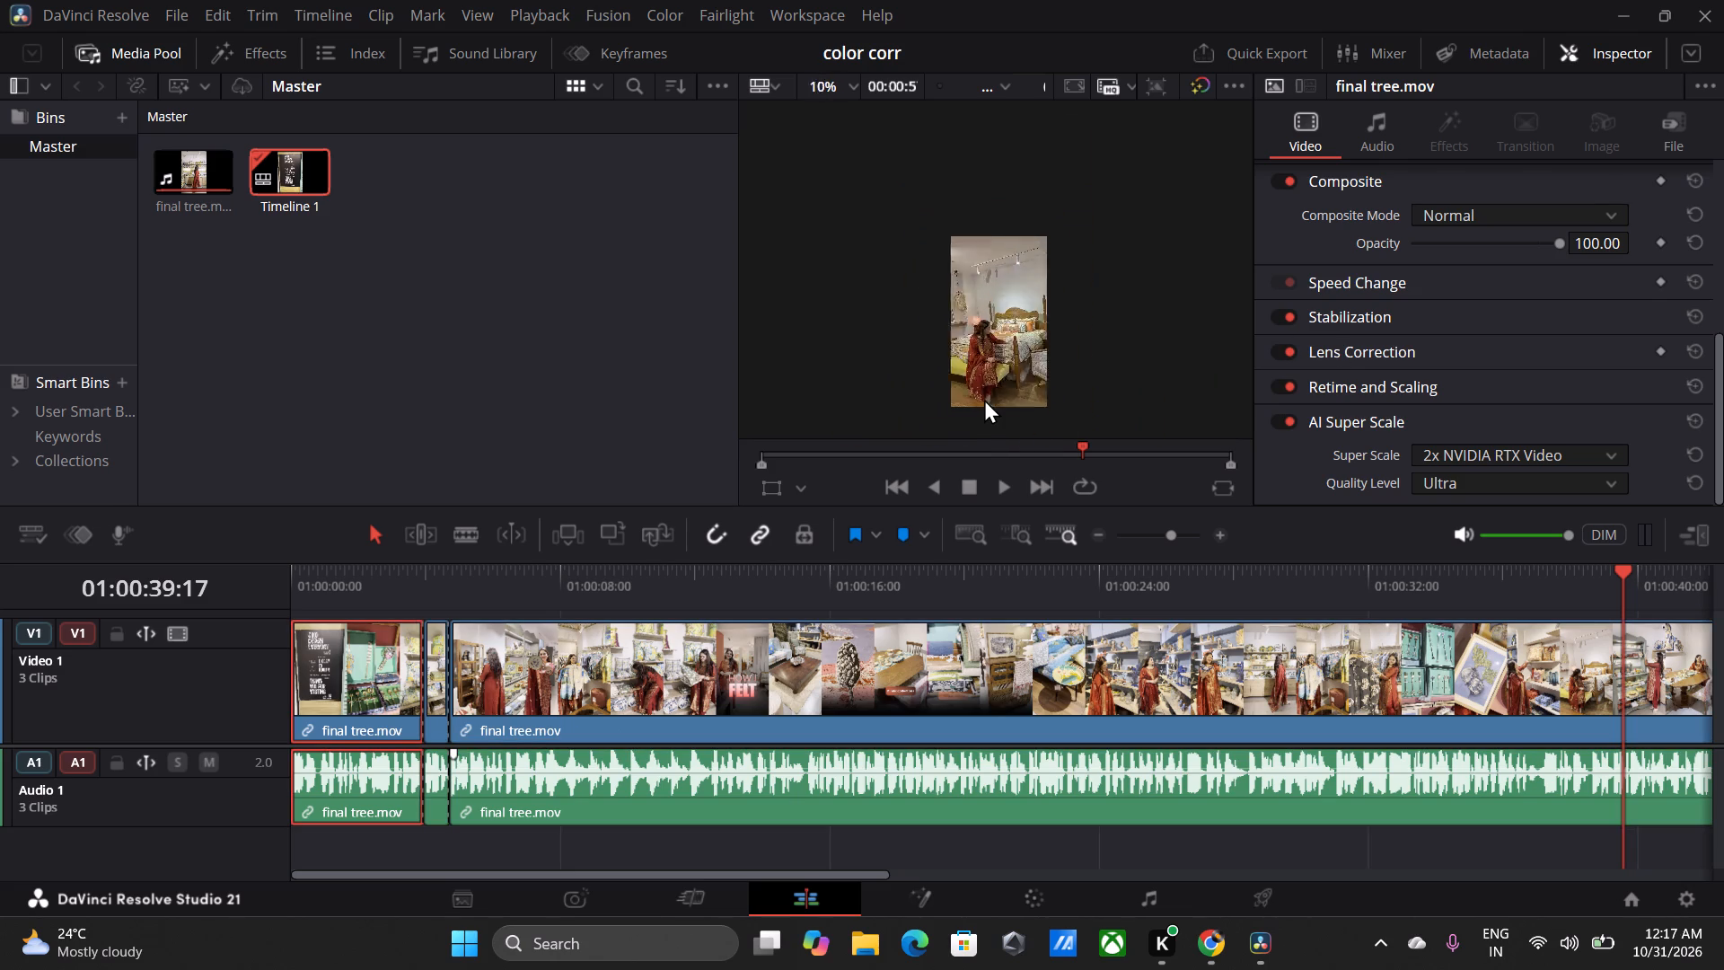
scroll(984, 399, "up", 1)
scroll(1038, 210, "up", 1)
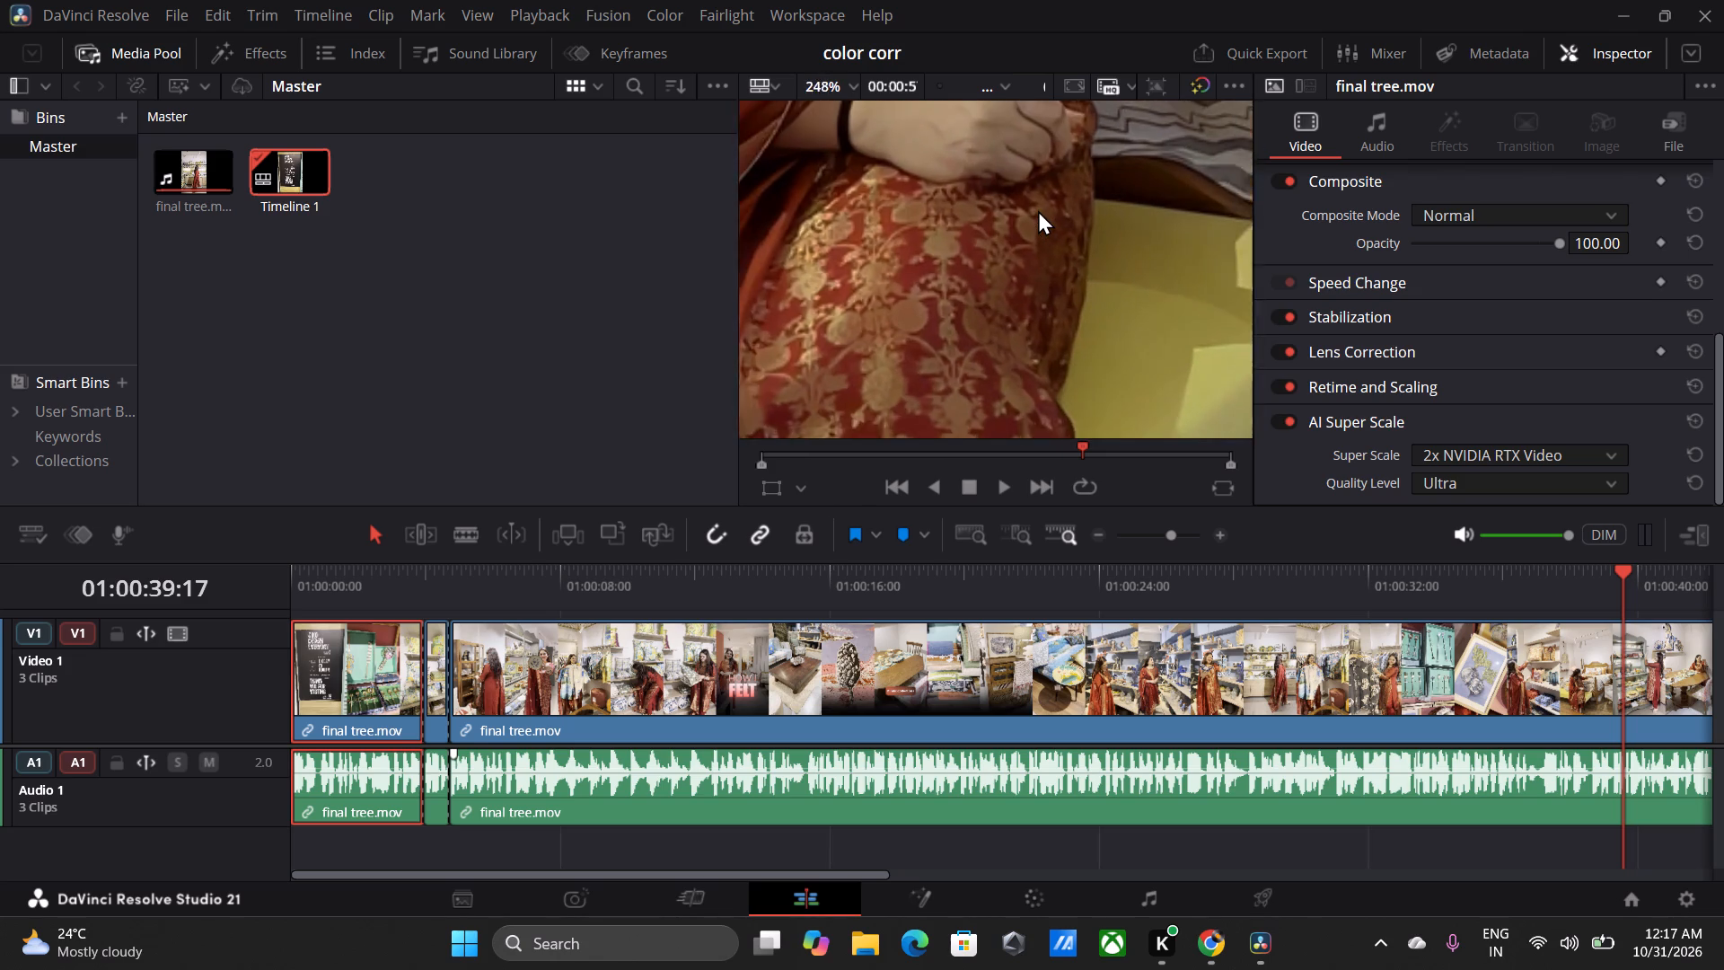
scroll(1038, 210, "up", 1)
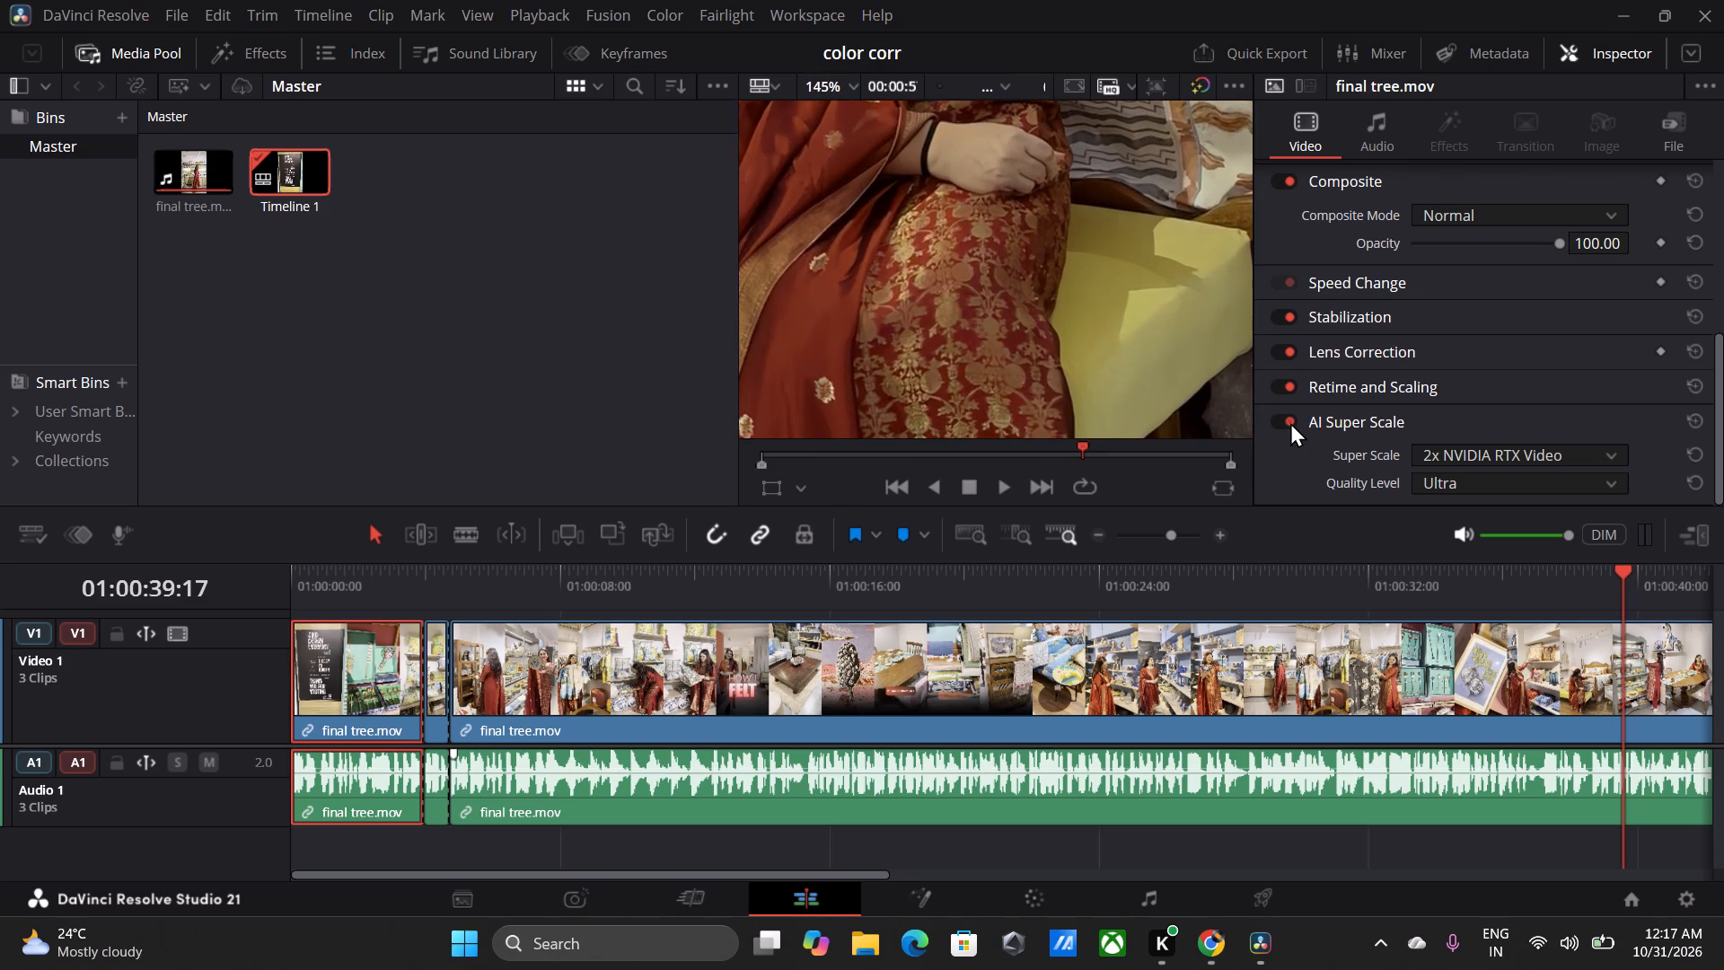
left_click(1289, 422)
left_click(1289, 422)
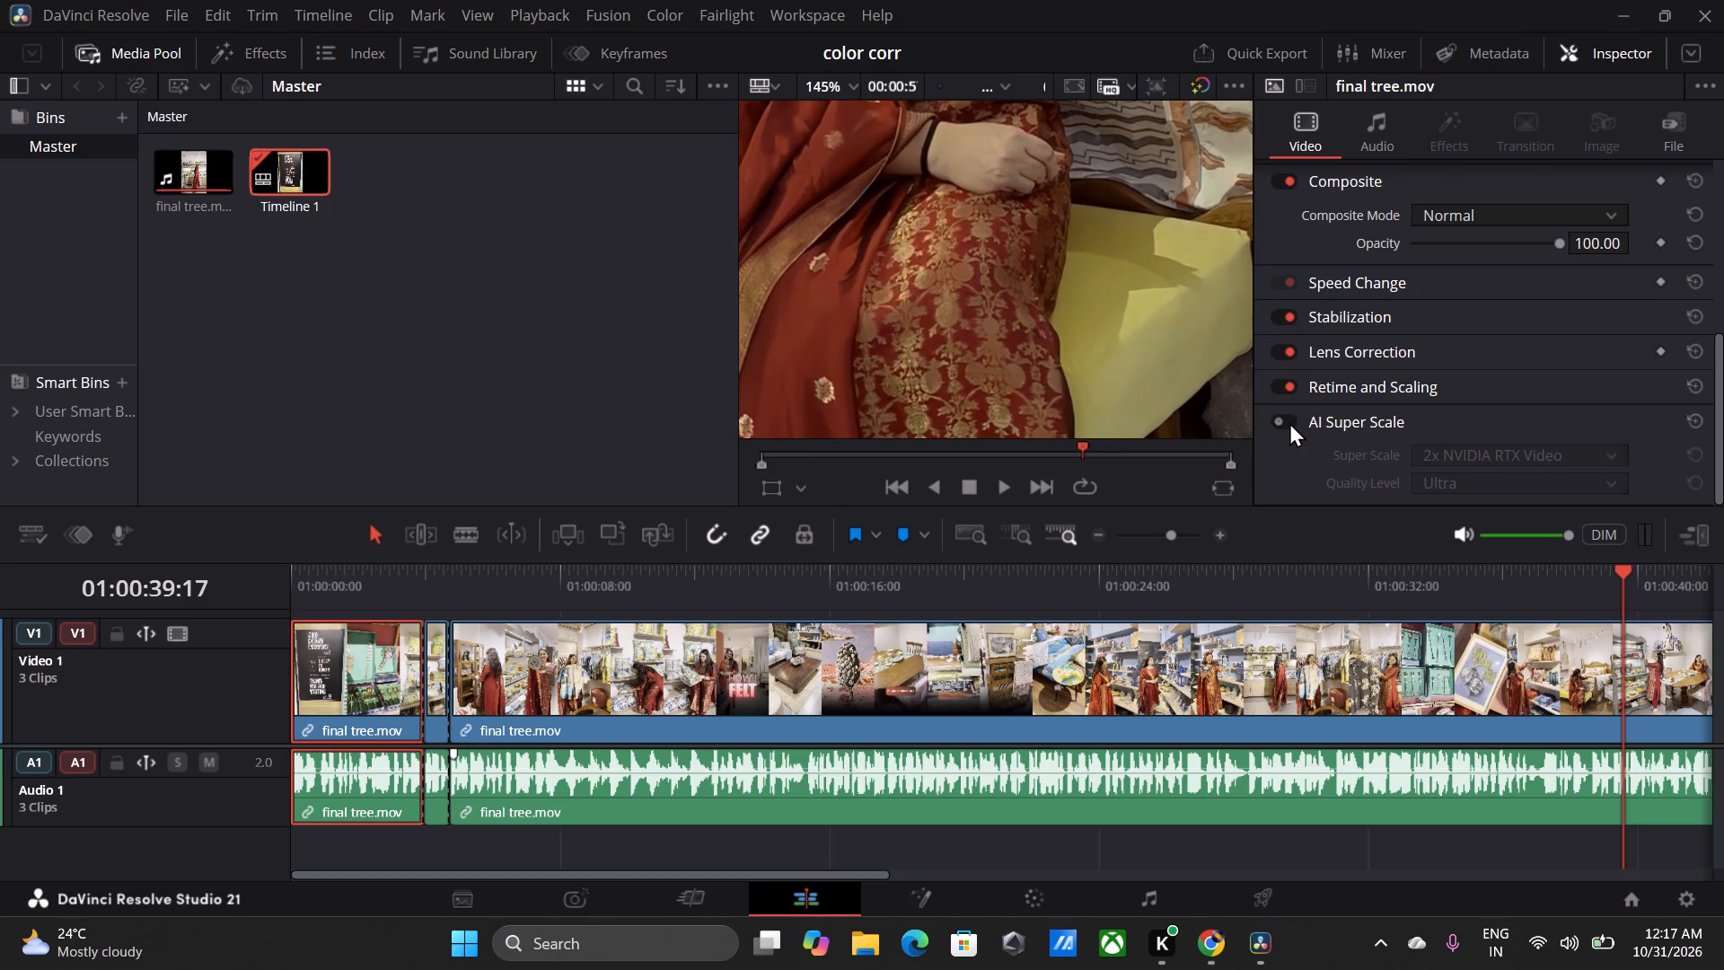
left_click(1289, 422)
left_click(1289, 422)
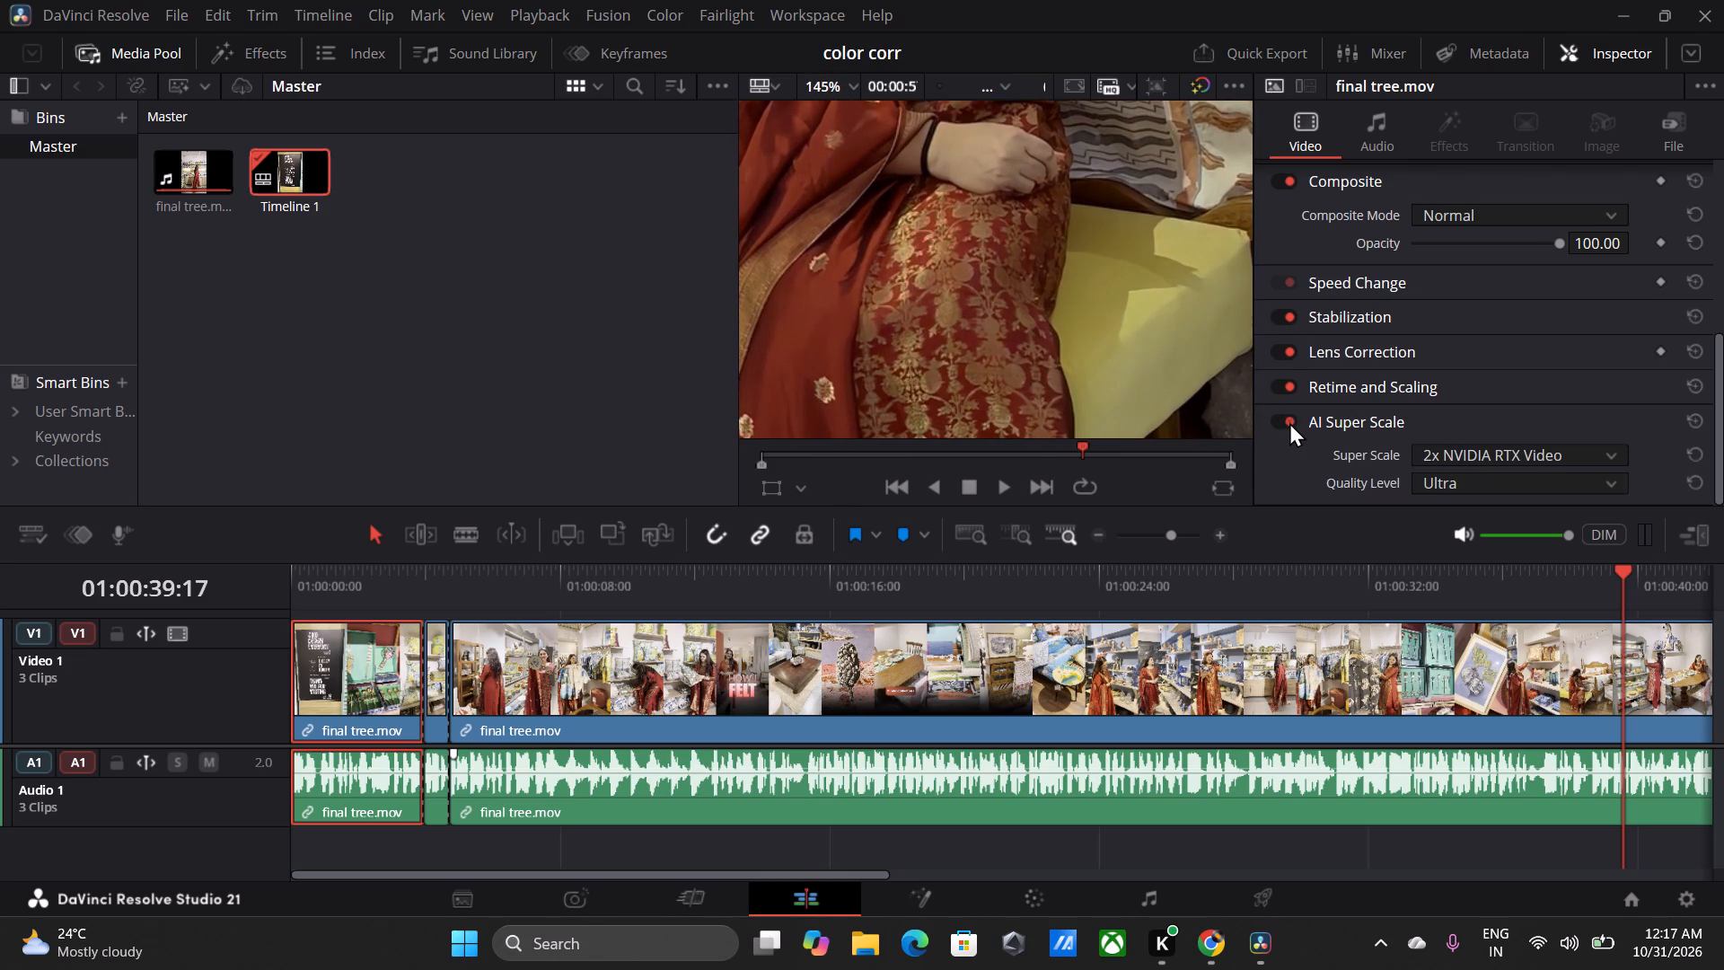
Set the first segment's Super Scale to 4x NVIDIA RTX Video.
left_click(1452, 458)
left_click(1459, 660)
Compare the dress detail up close with 4x AI Super Scale off and on, ending with the whole frame fitted in the viewer.
scroll(991, 227, "up", 1)
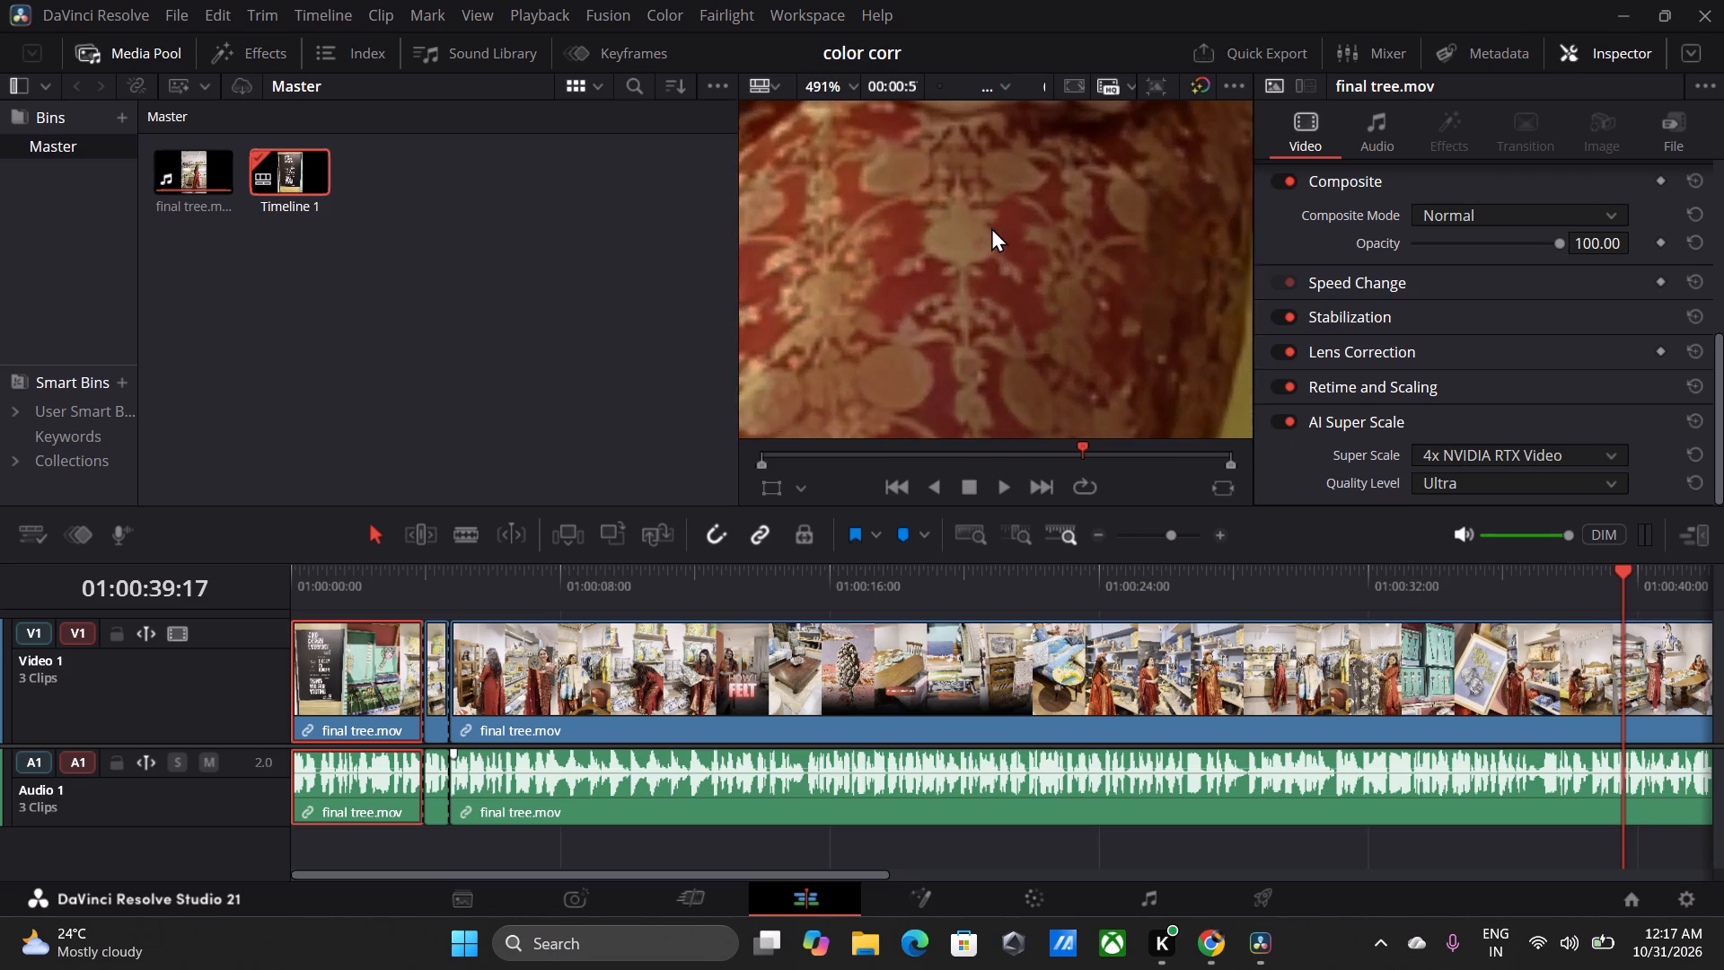
scroll(991, 227, "up", 1)
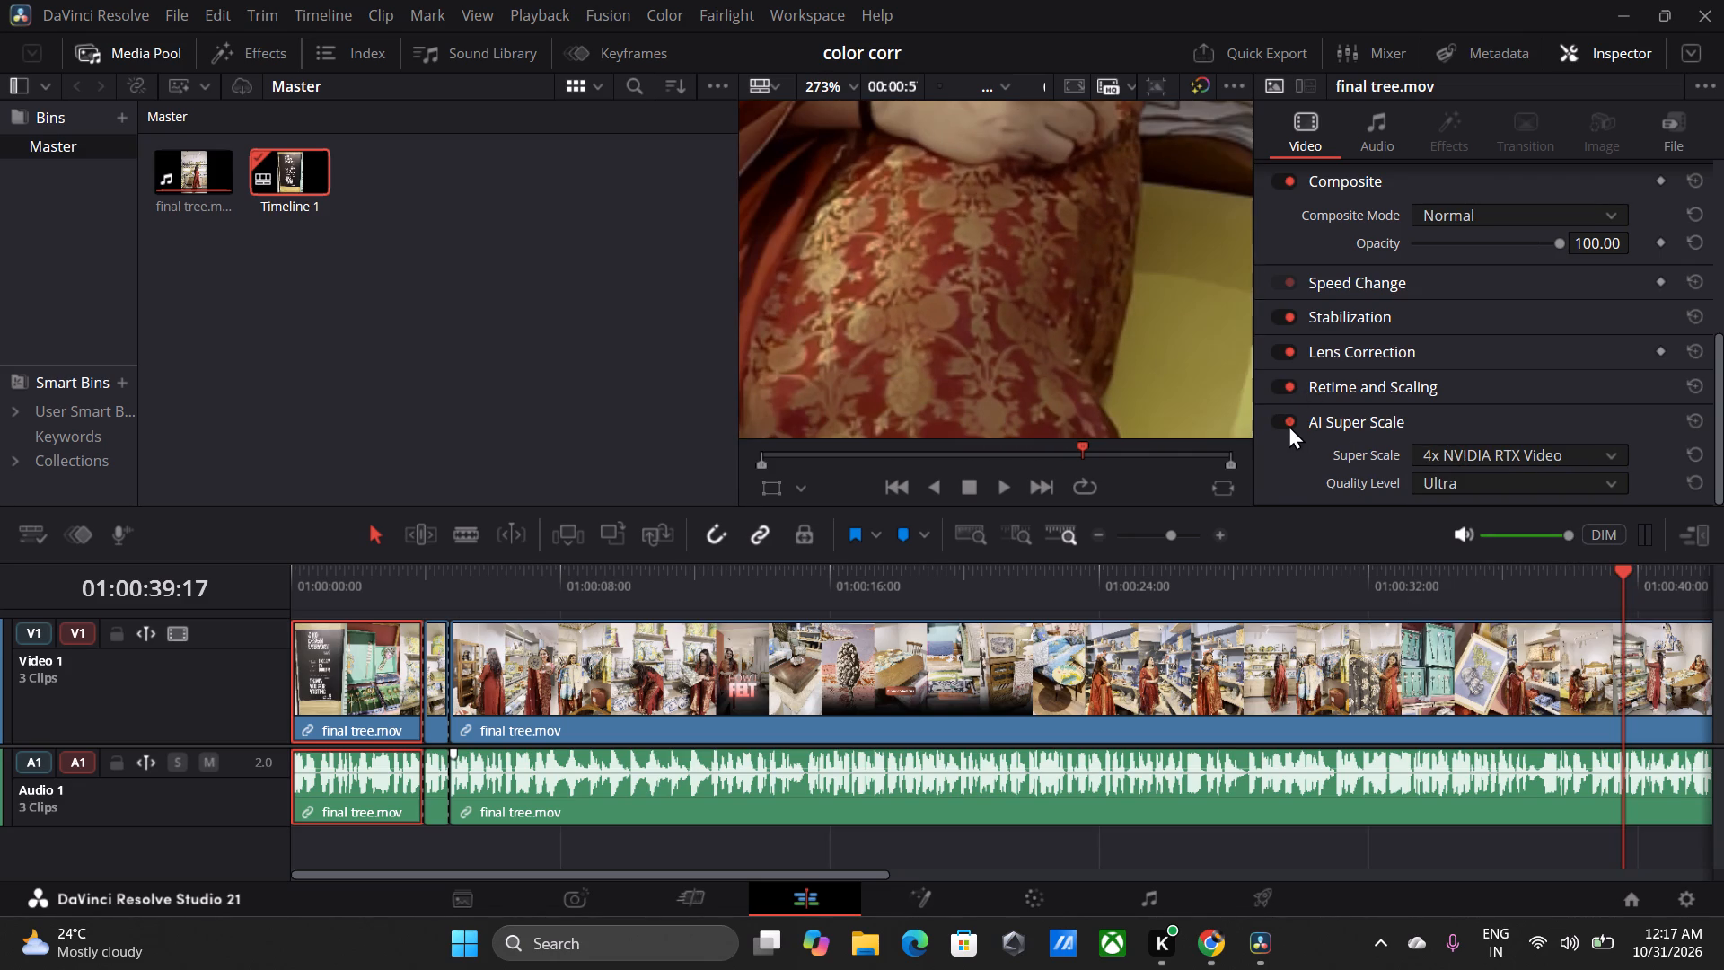
left_click(1286, 420)
left_click(1286, 420)
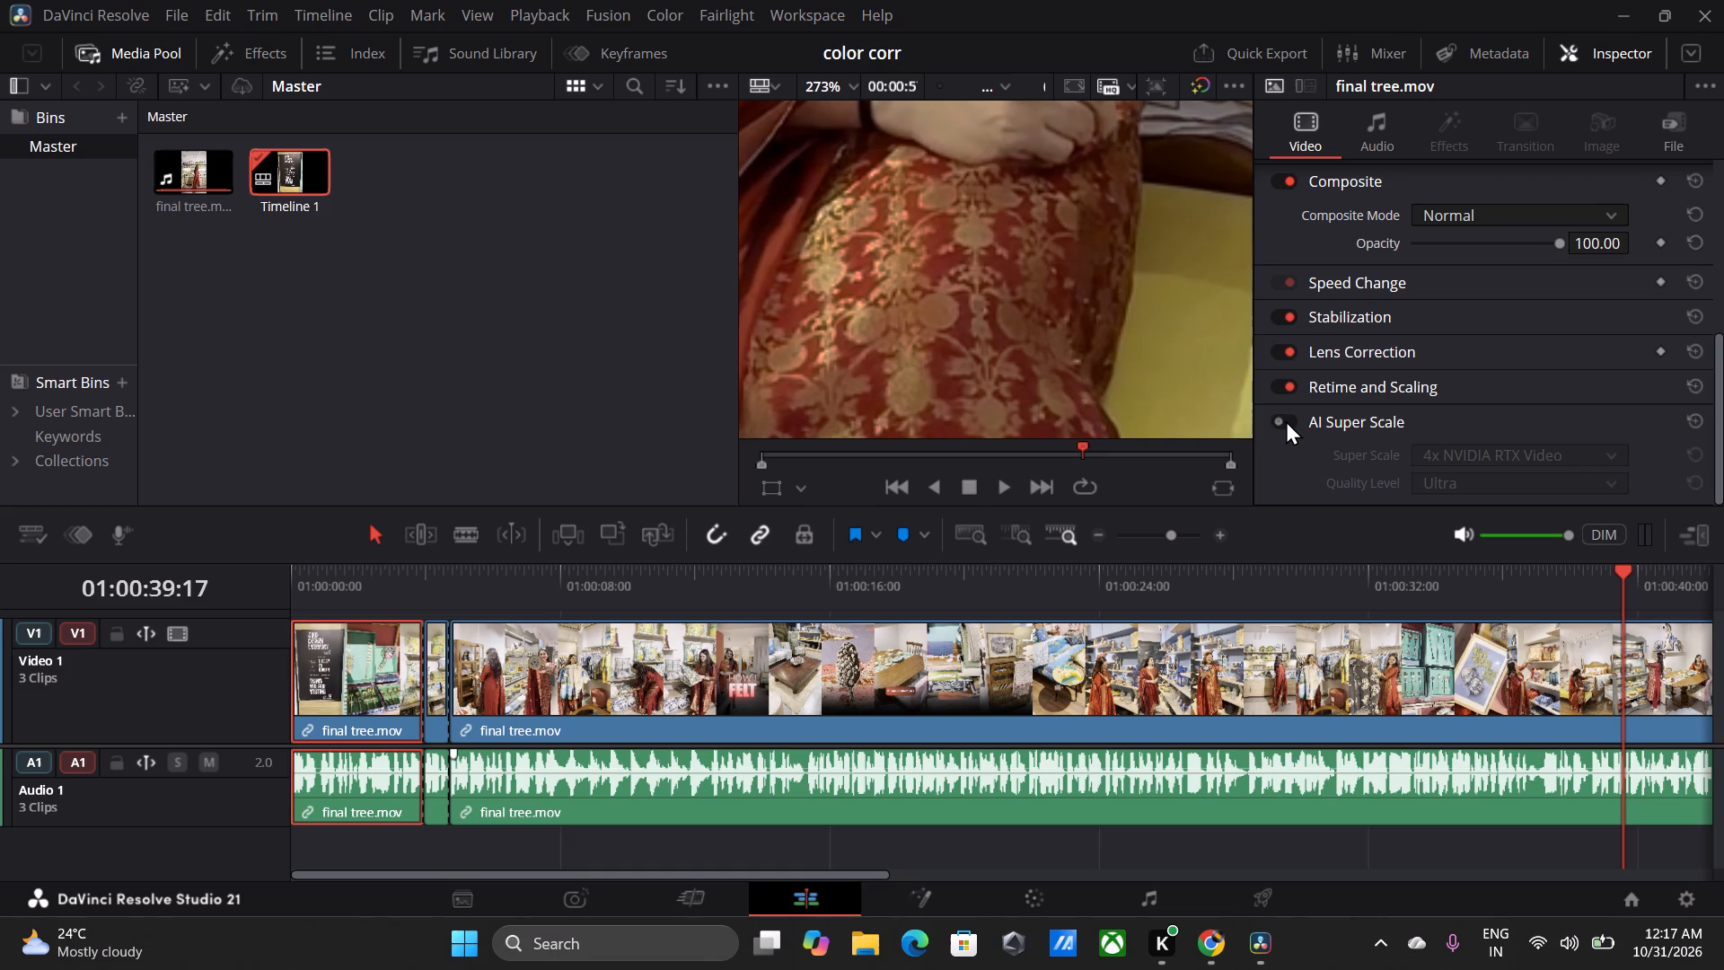
left_click(1286, 420)
left_click(1286, 420)
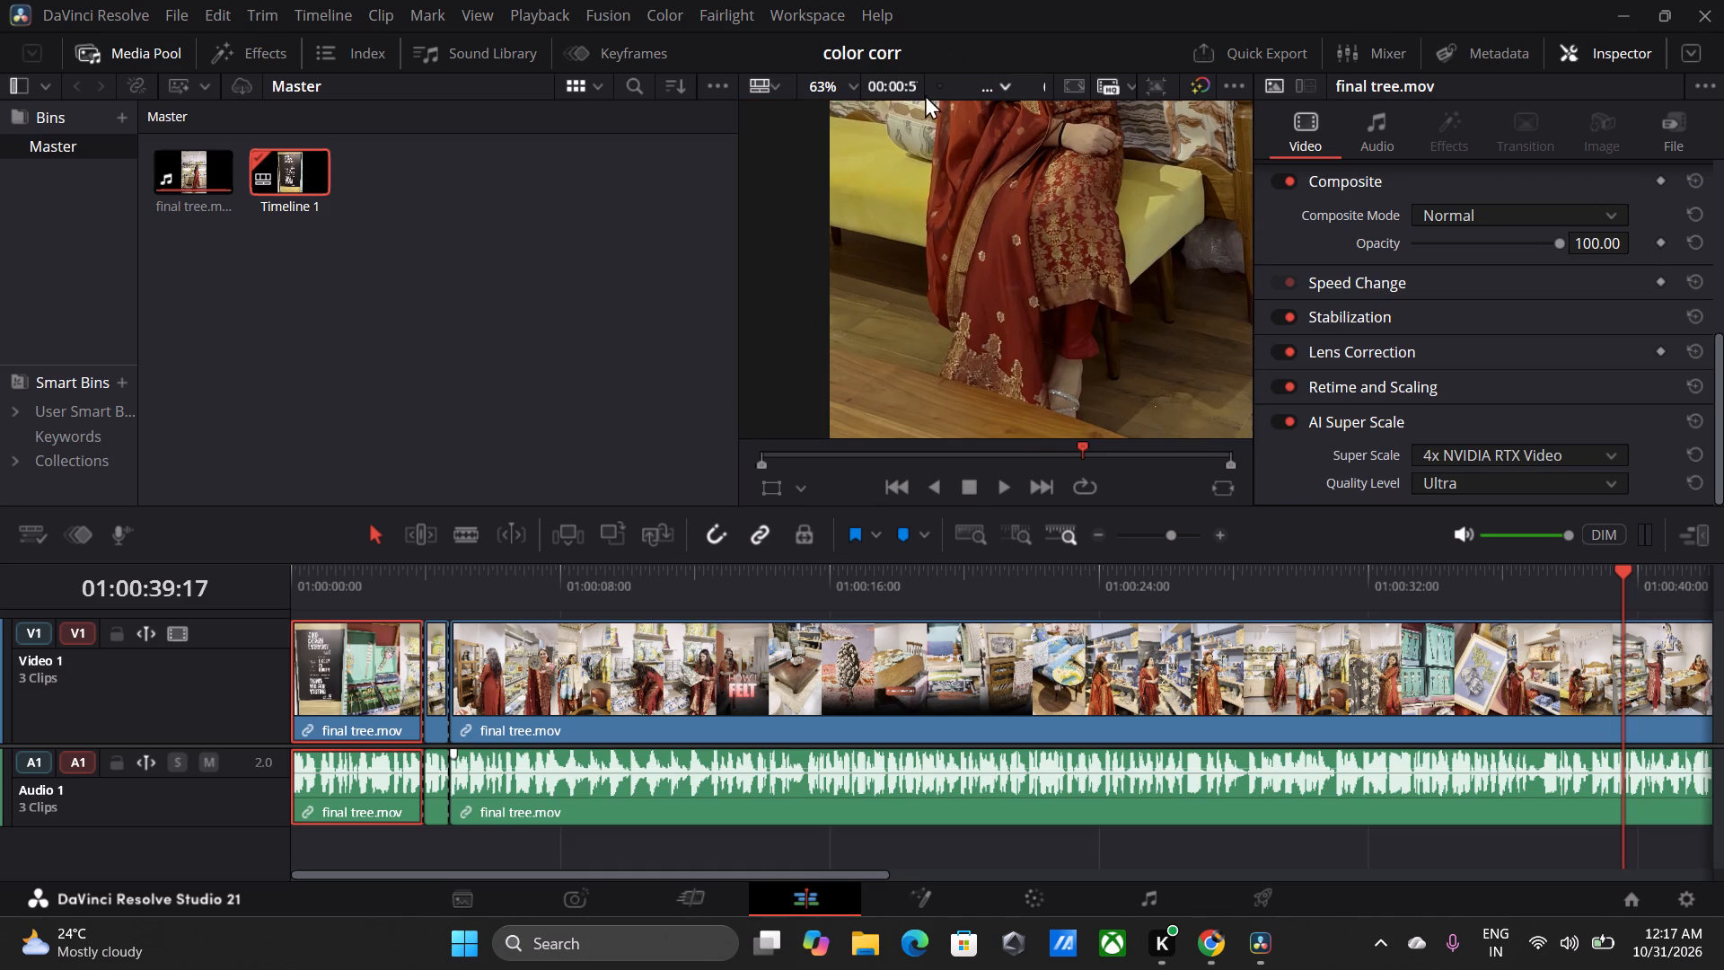
key("z")
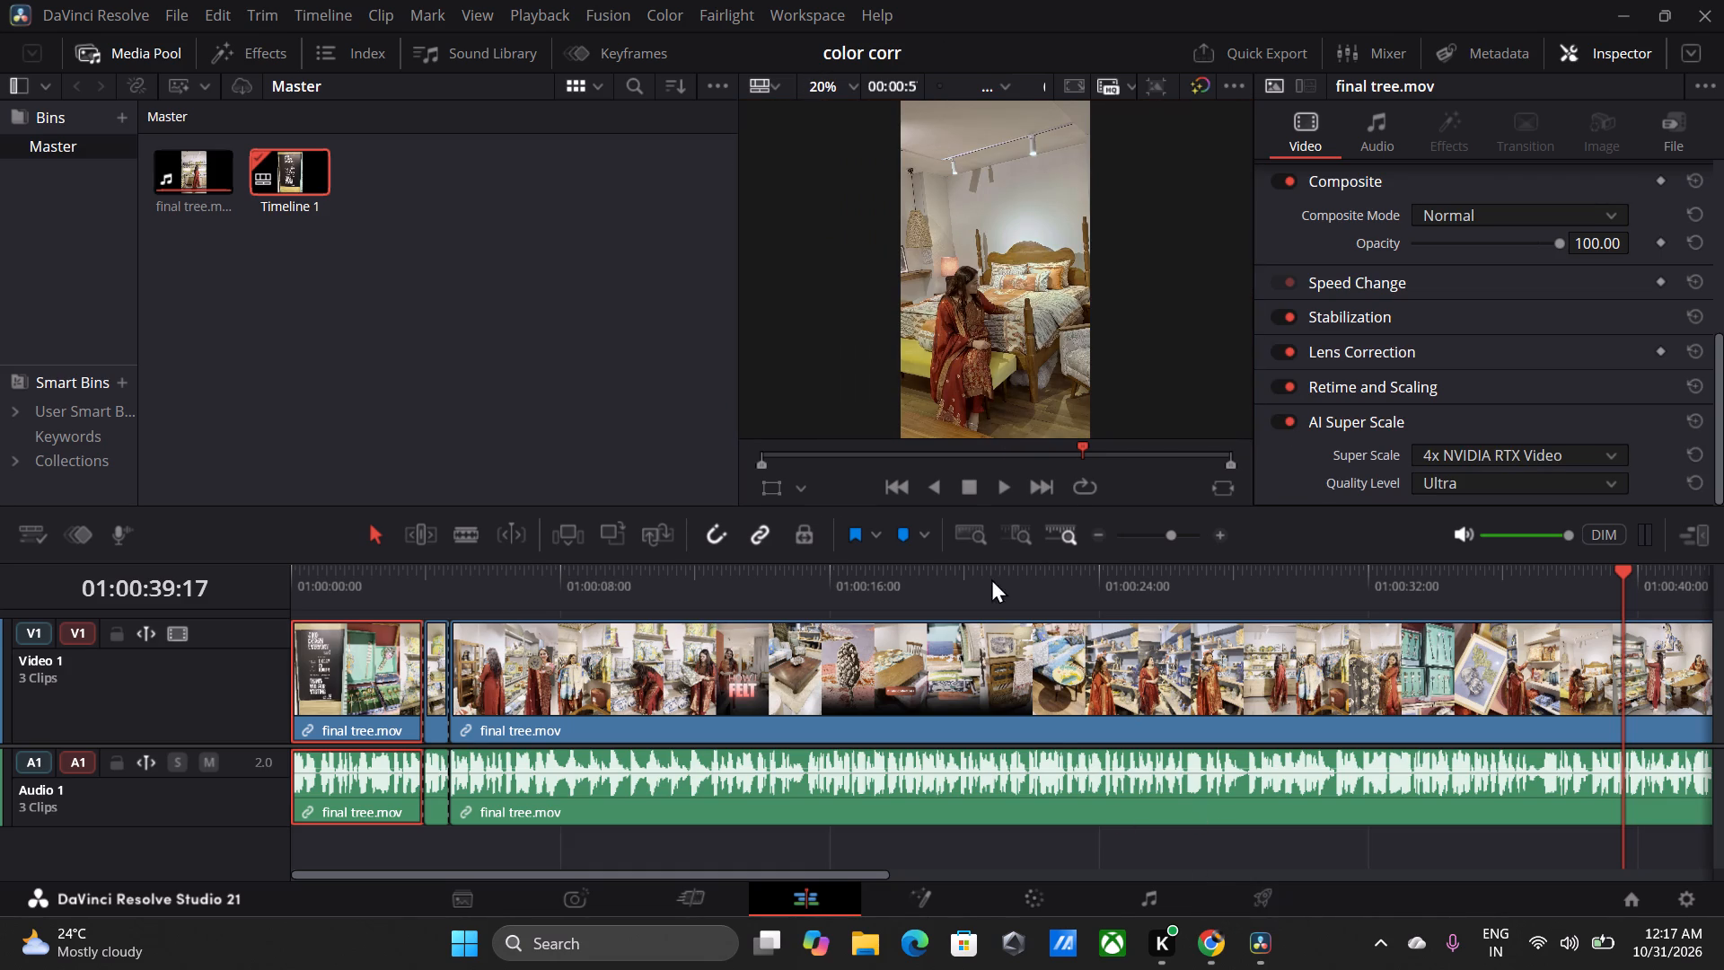
Scrub through the timeline's shots to review the picture, parking at 01:00:01:09 on the woman at the glass door.
left_click_drag(568, 579, 628, 592)
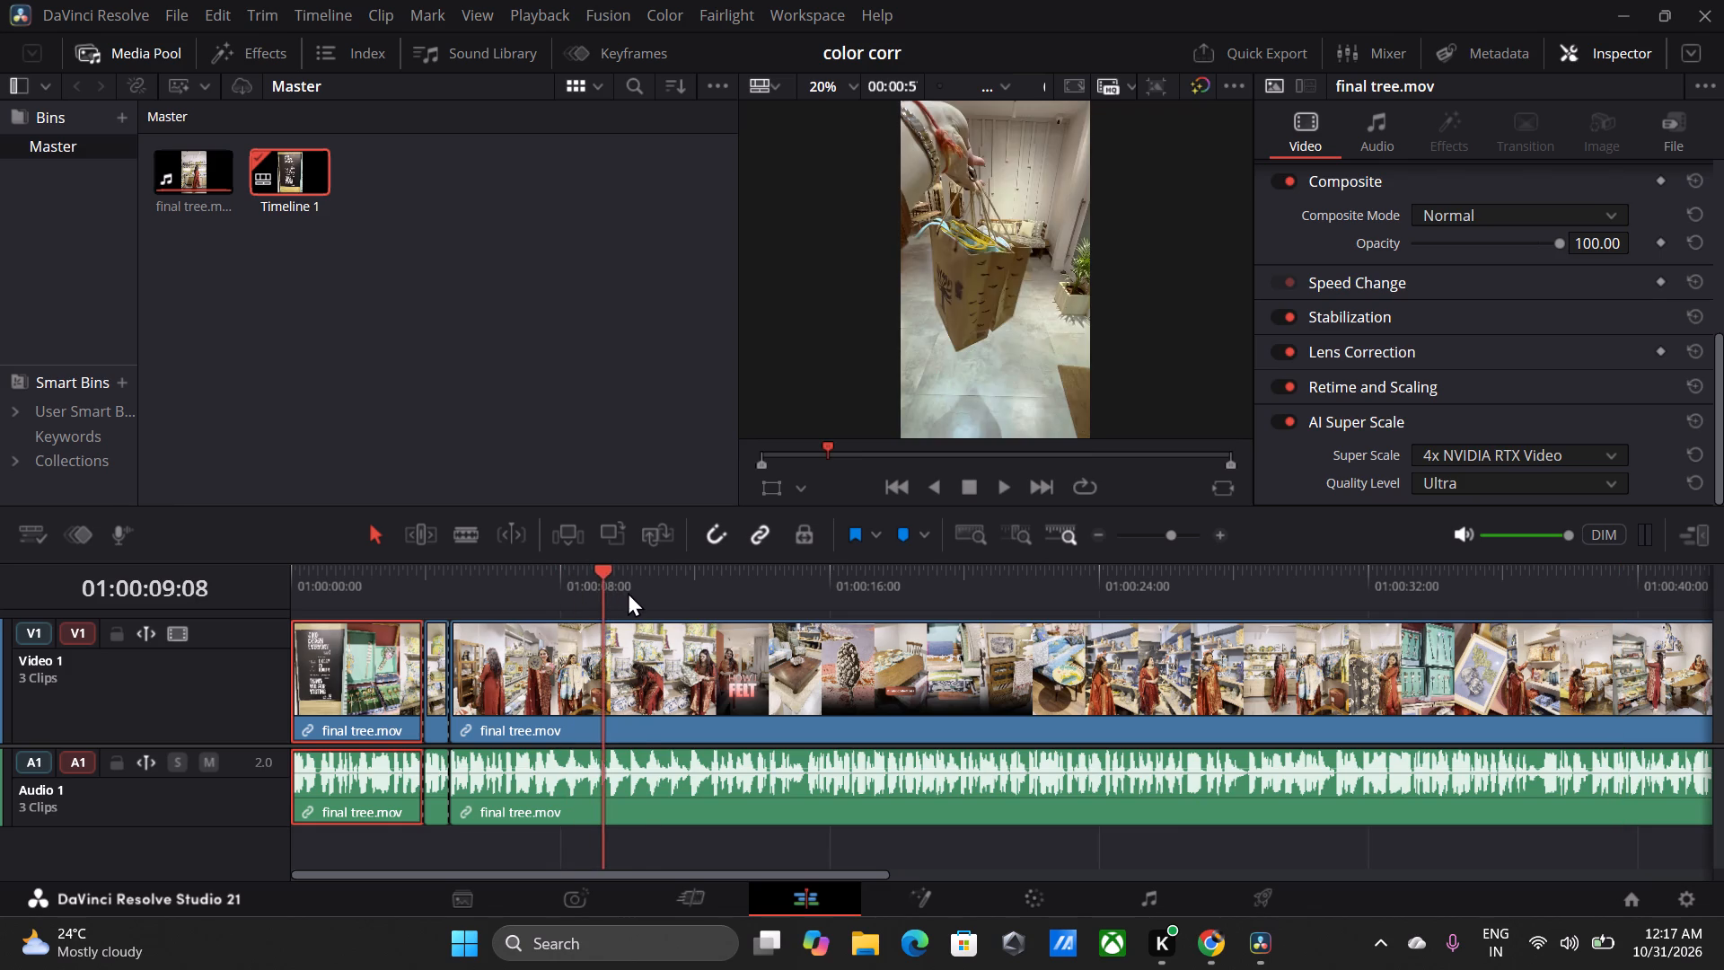
left_click_drag(628, 592, 710, 616)
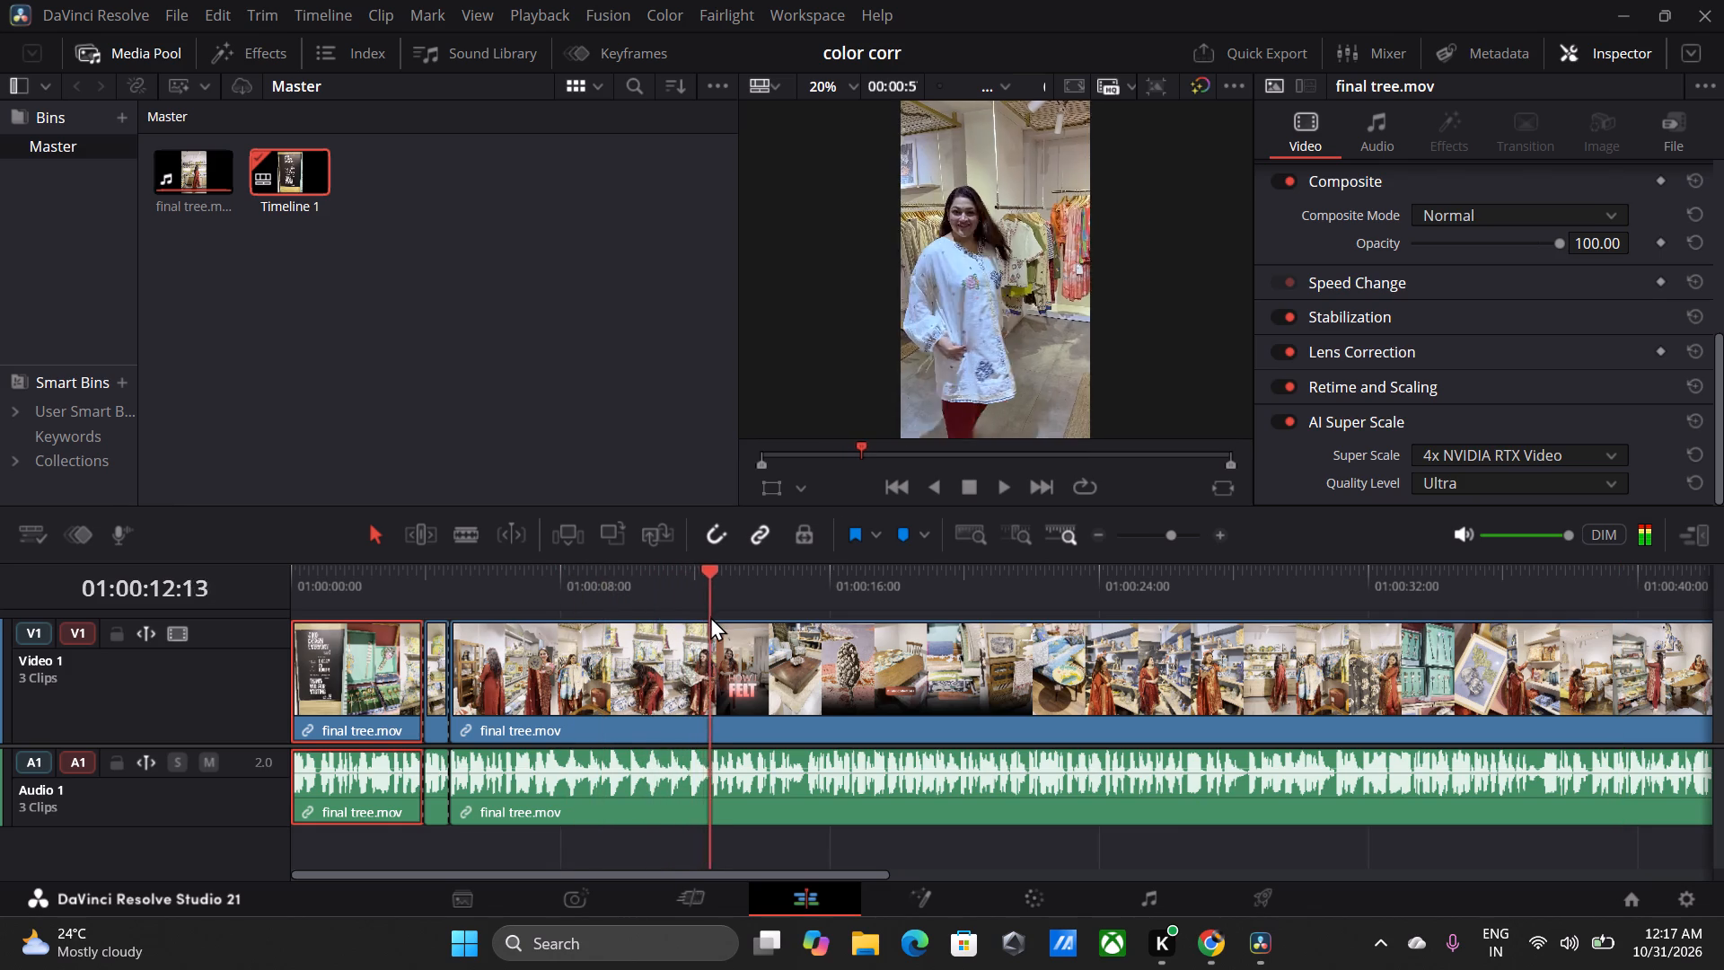
left_click_drag(710, 616, 724, 623)
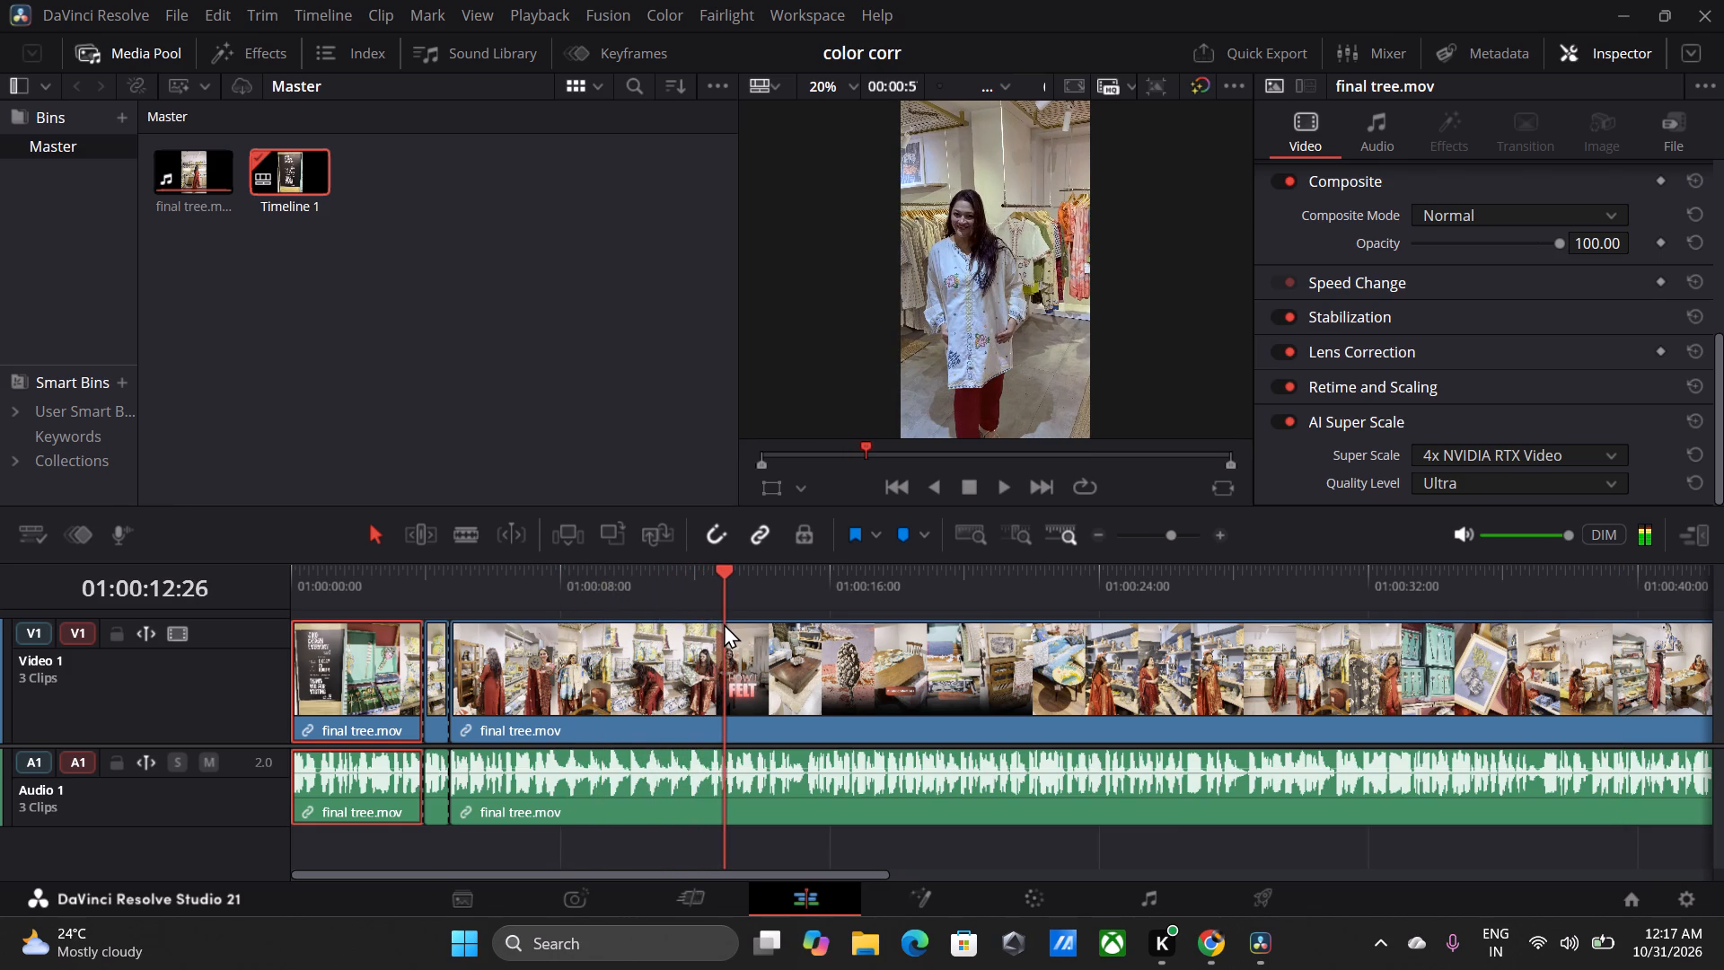
left_click_drag(724, 623, 789, 630)
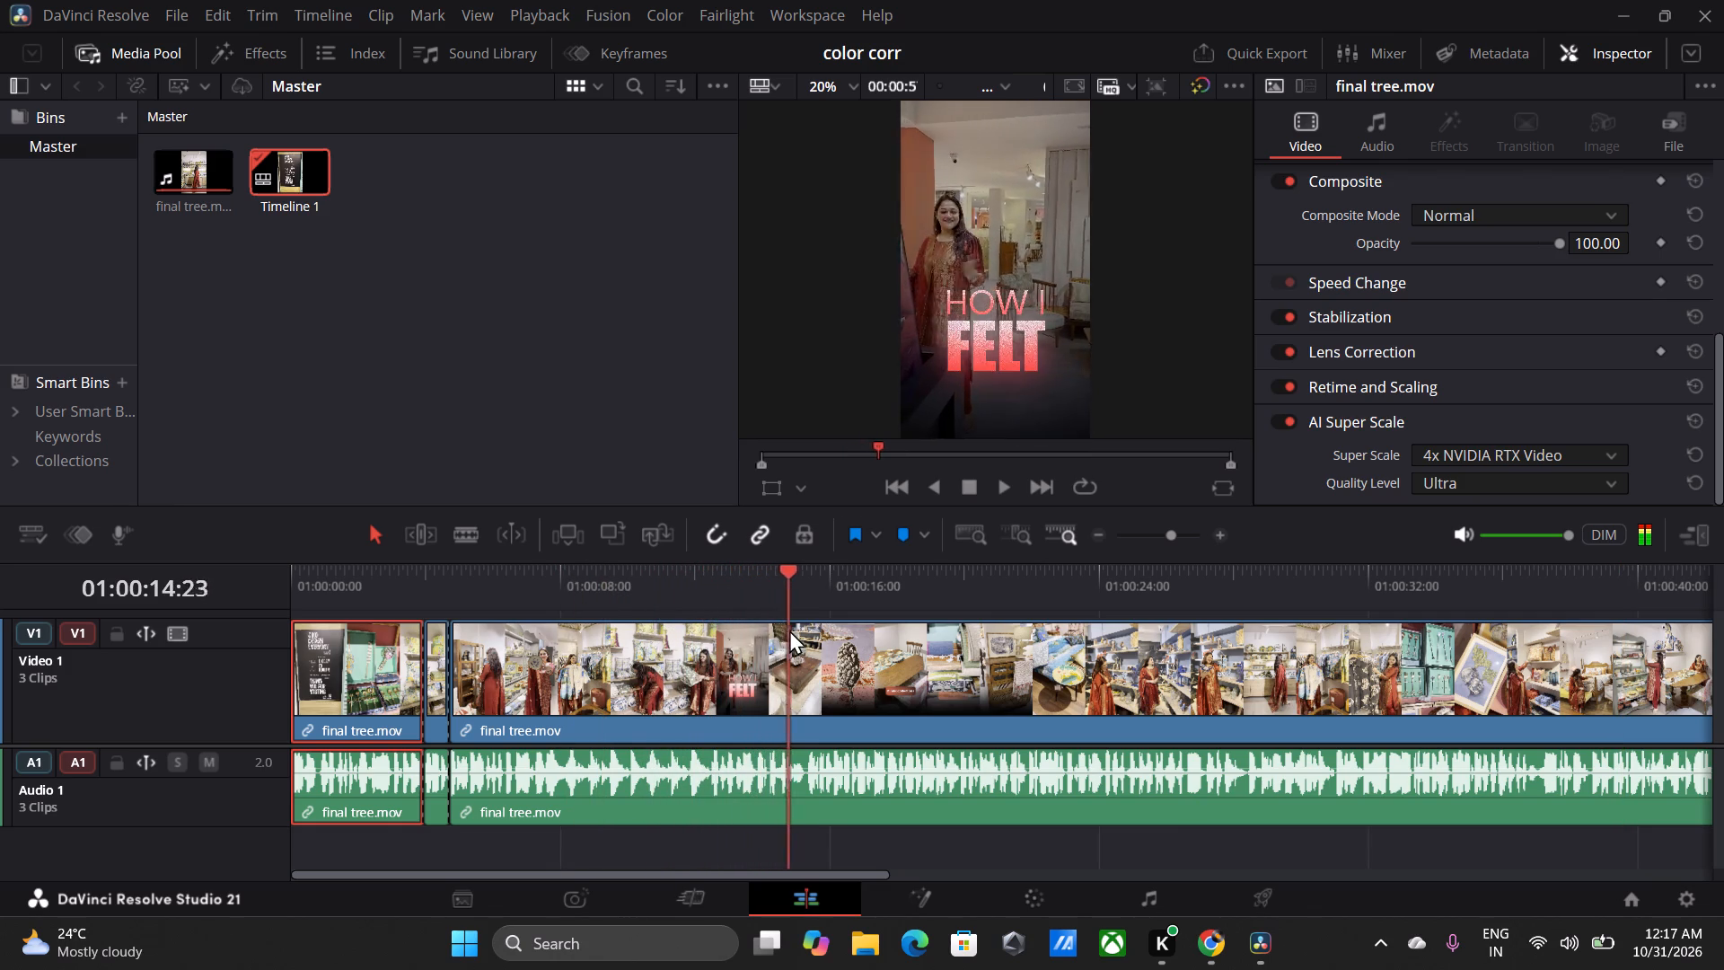
left_click_drag(789, 630, 1066, 627)
left_click_drag(411, 594, 360, 595)
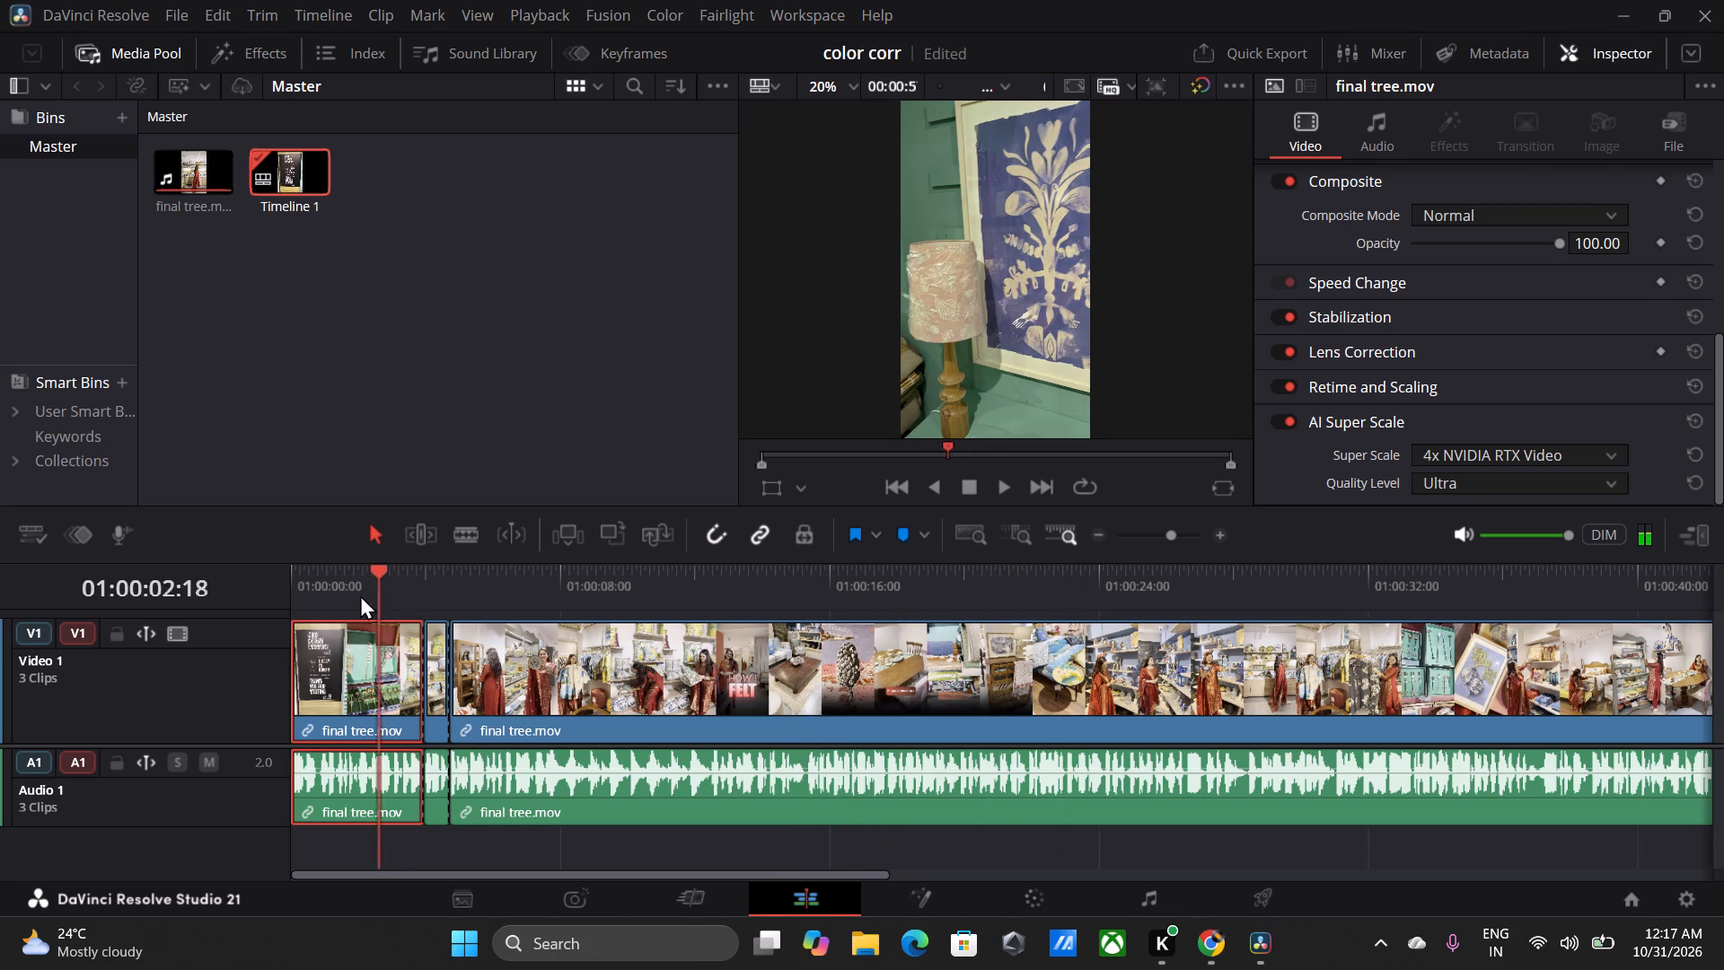
left_click_drag(360, 595, 328, 595)
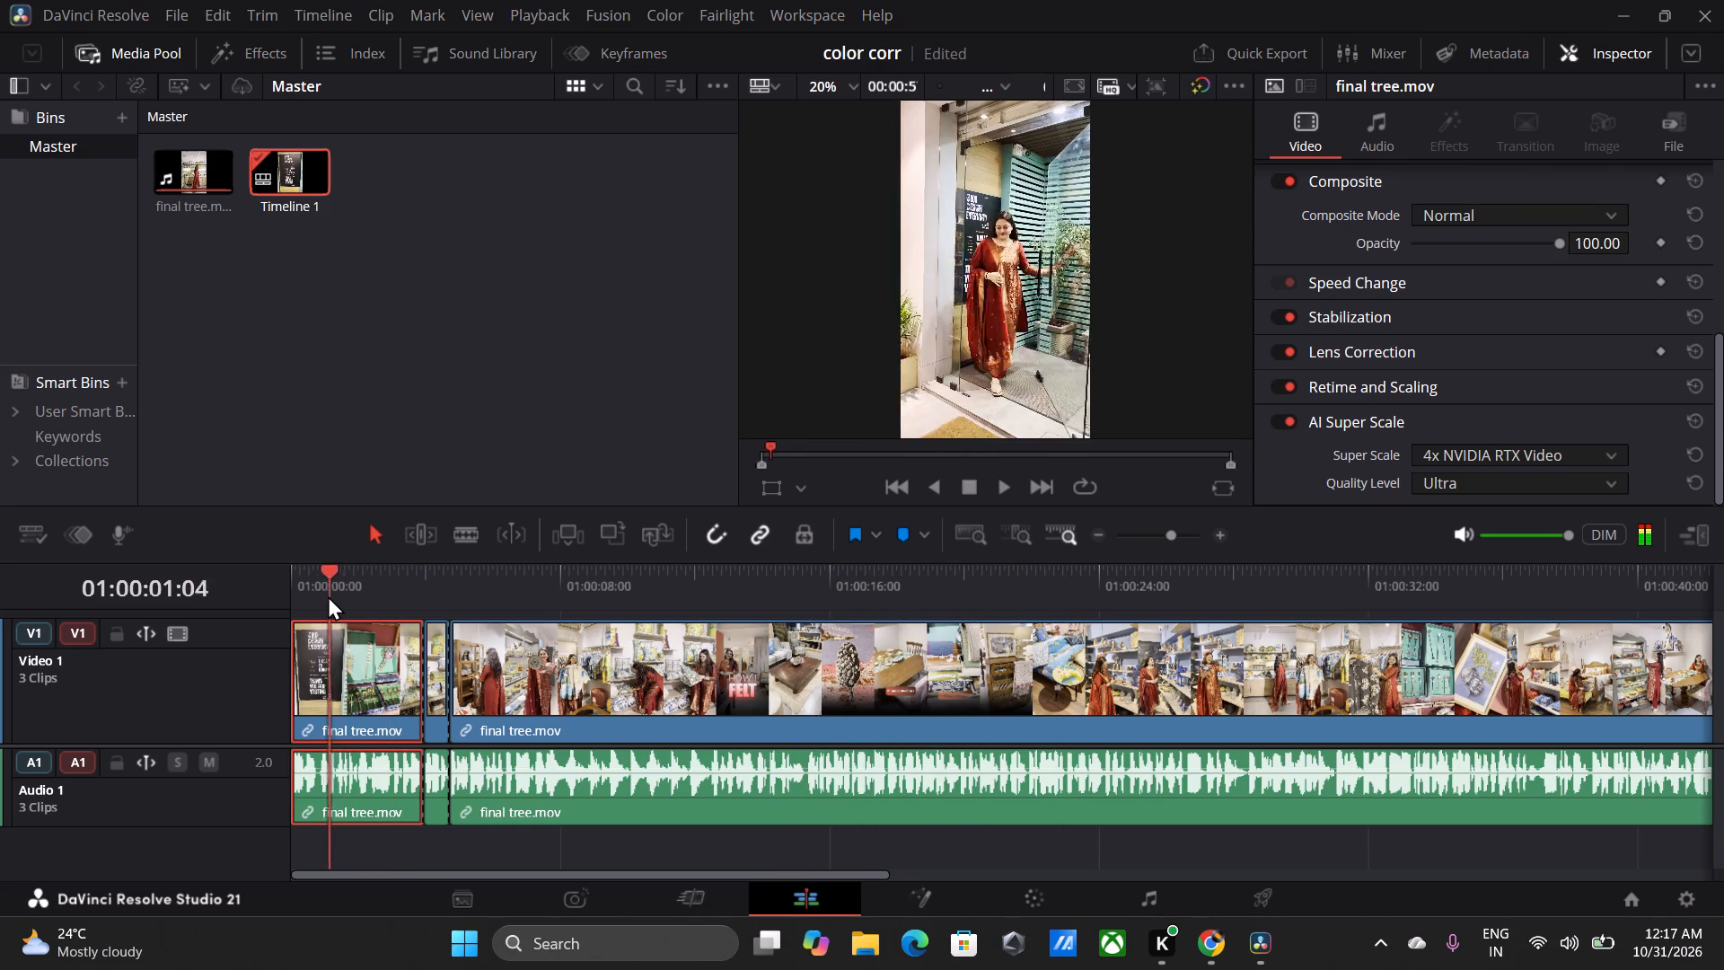
left_click_drag(328, 595, 335, 596)
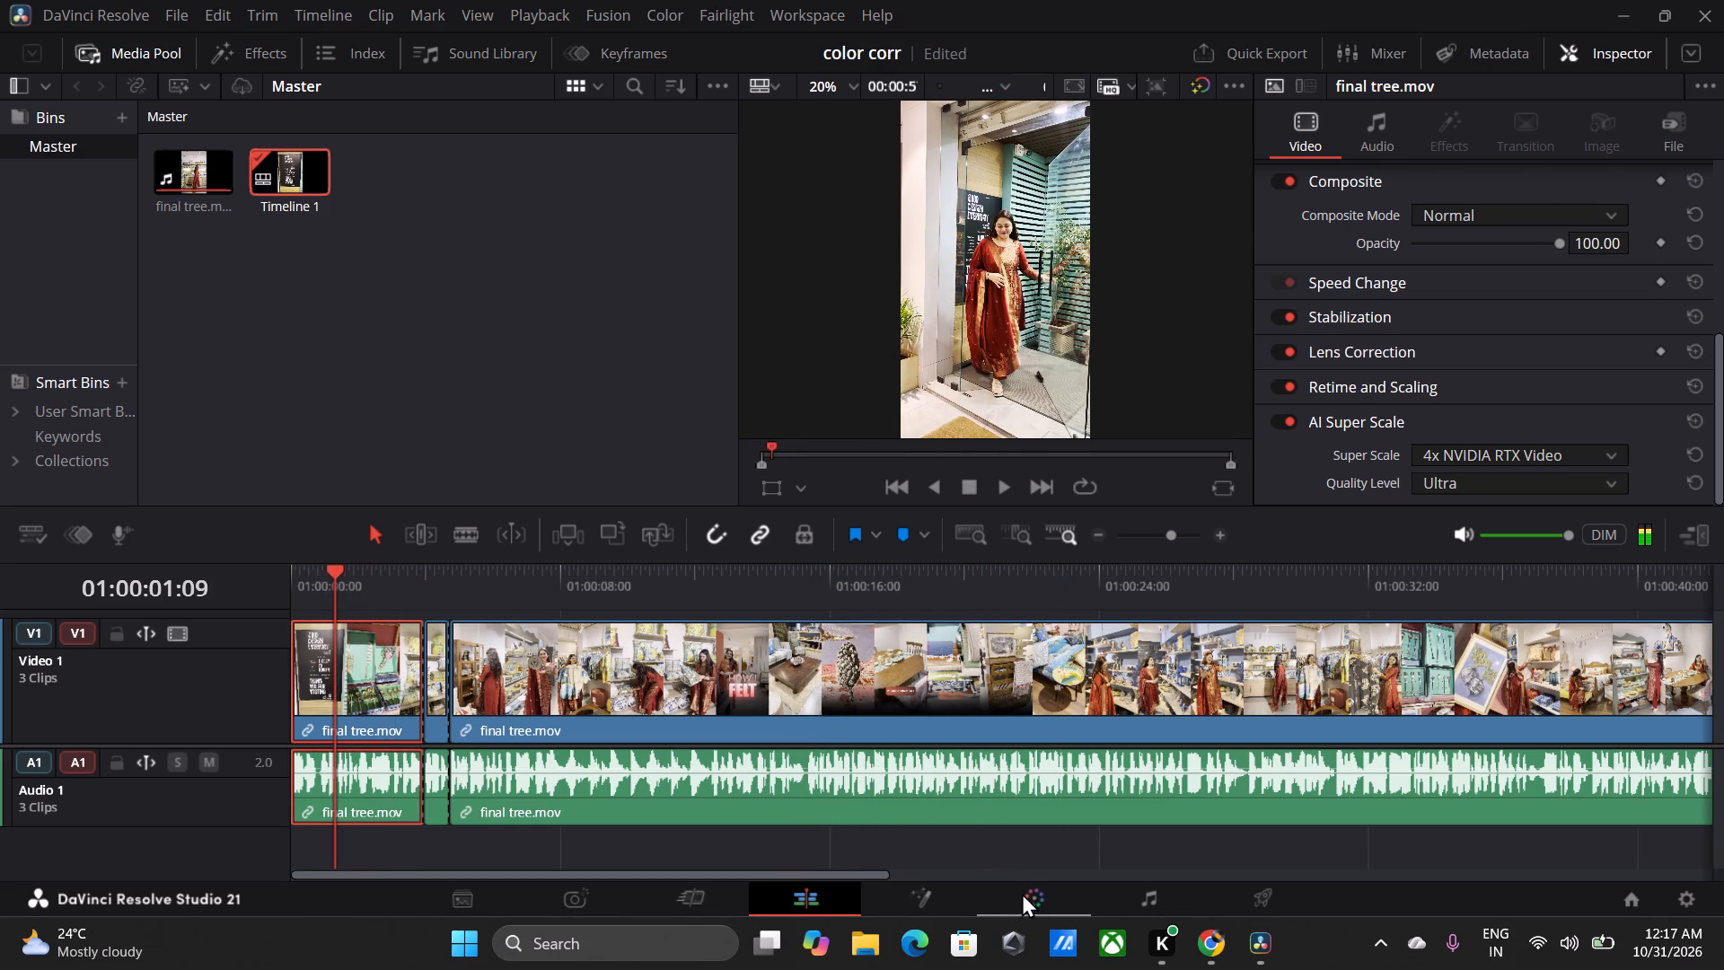
On the Color page, pull down the upper control point of clip 01's custom curve and lower its white endpoint slightly.
left_click(1001, 896)
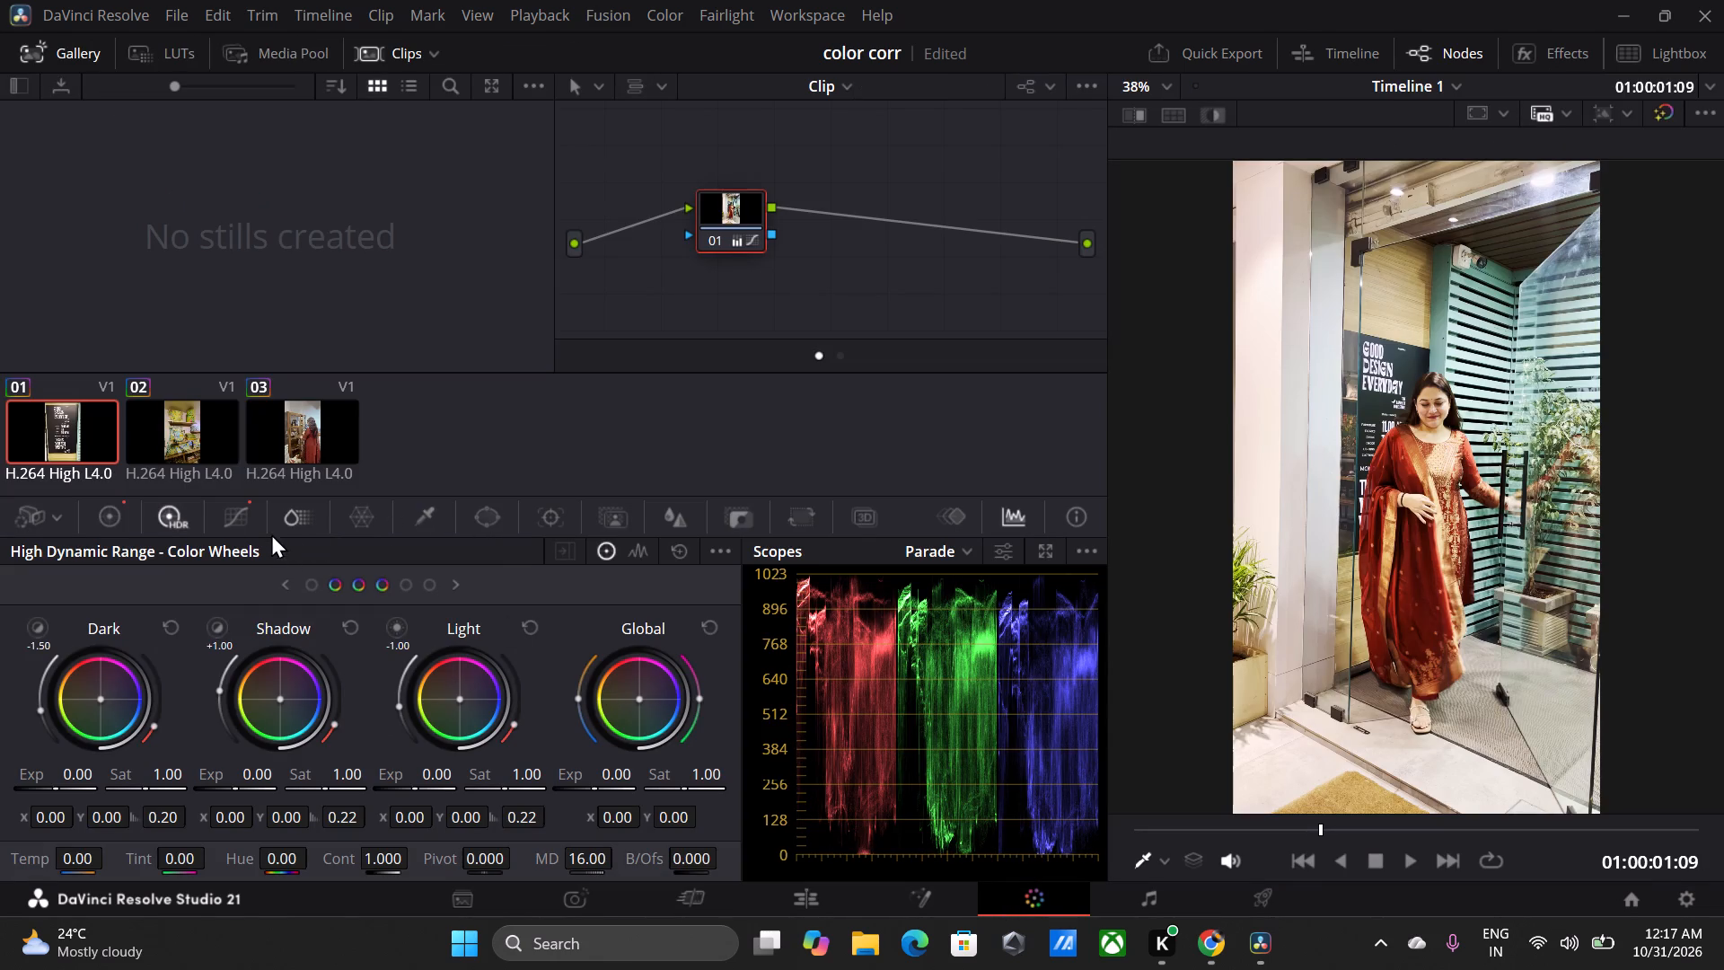
left_click(255, 511)
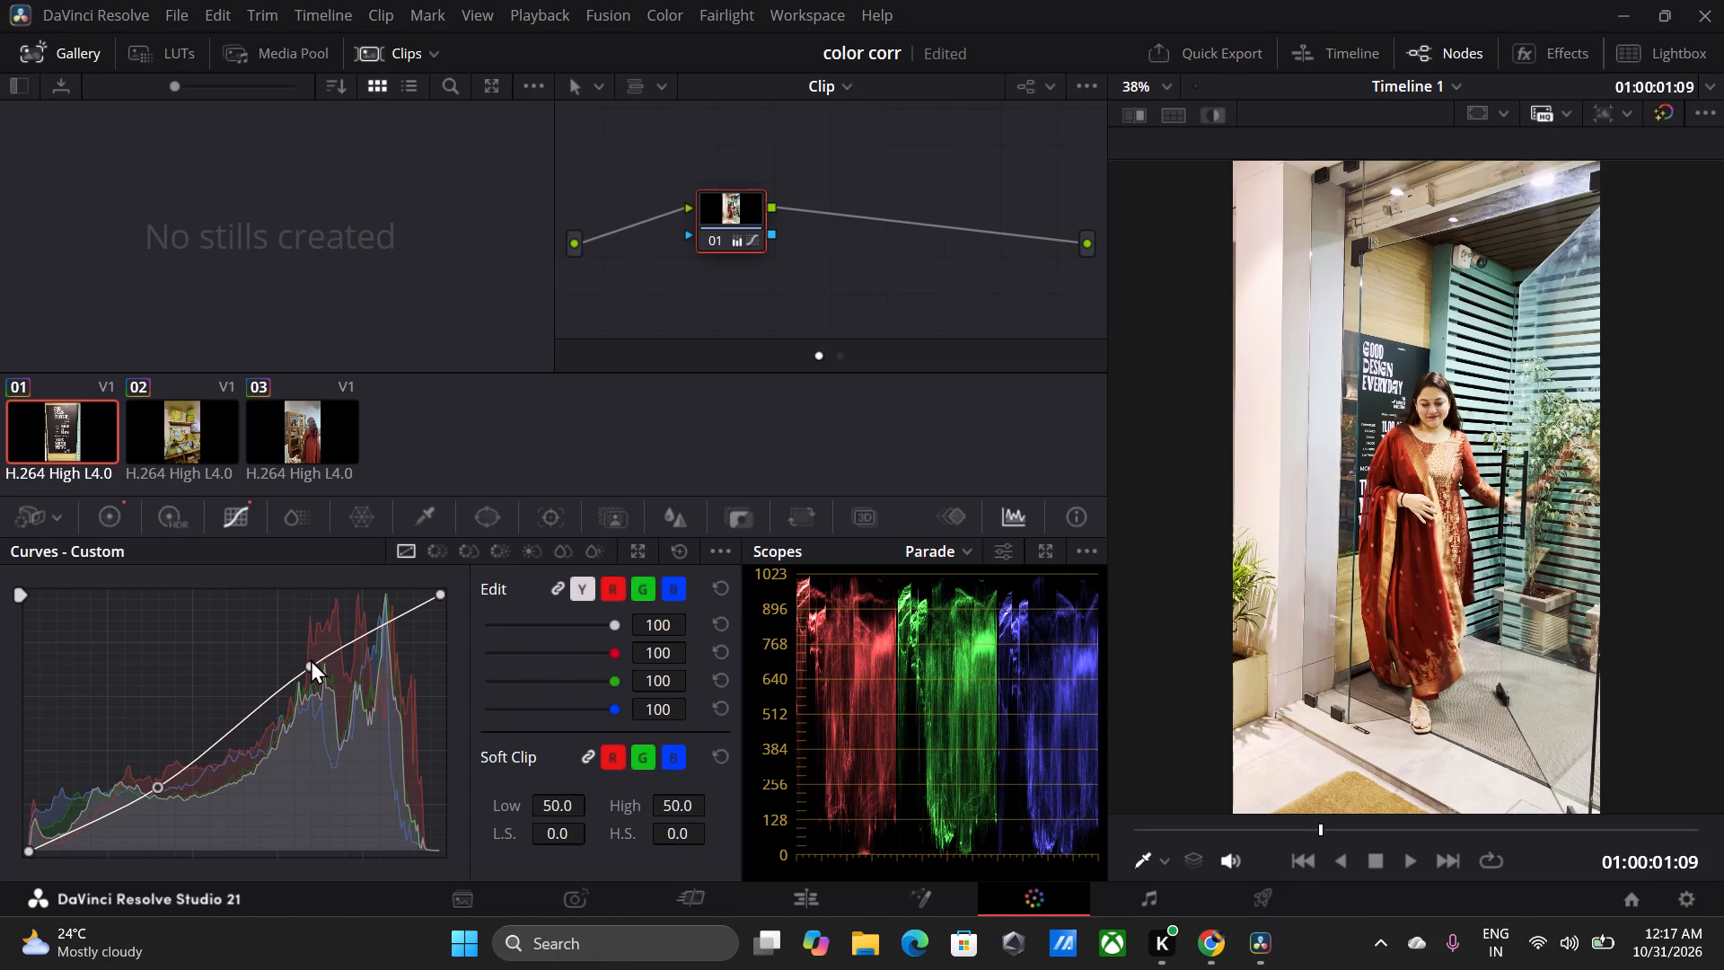
left_click_drag(308, 663, 309, 667)
left_click_drag(309, 667, 339, 722)
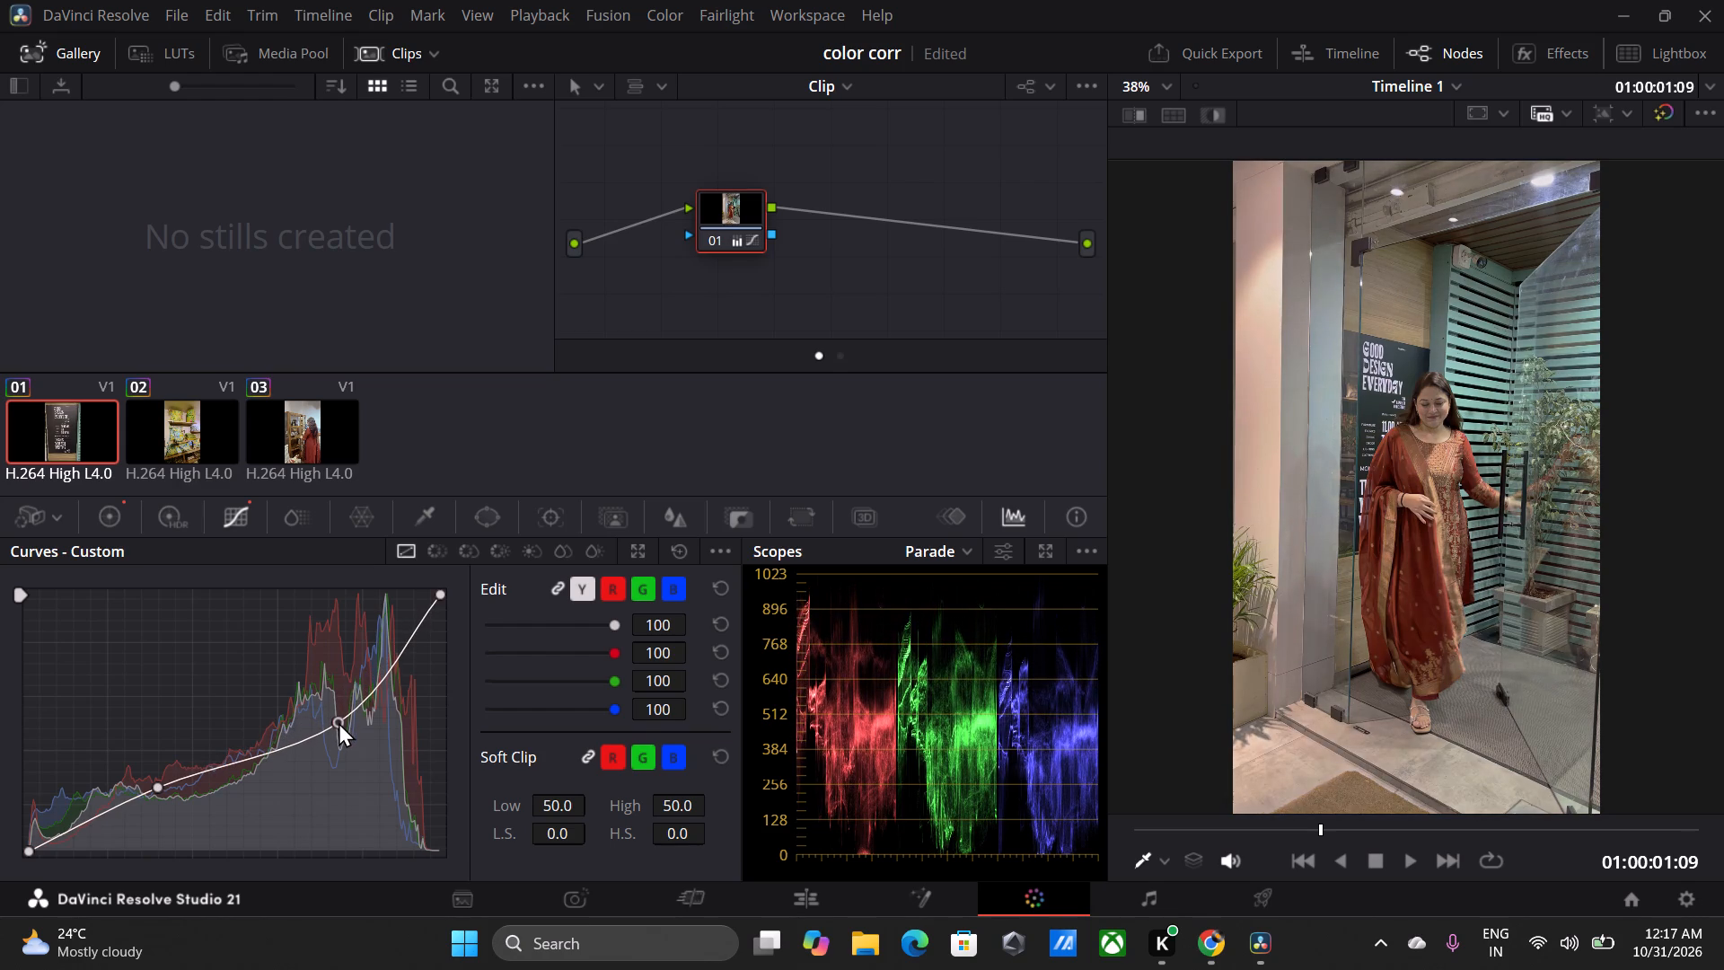
left_click_drag(438, 596, 443, 634)
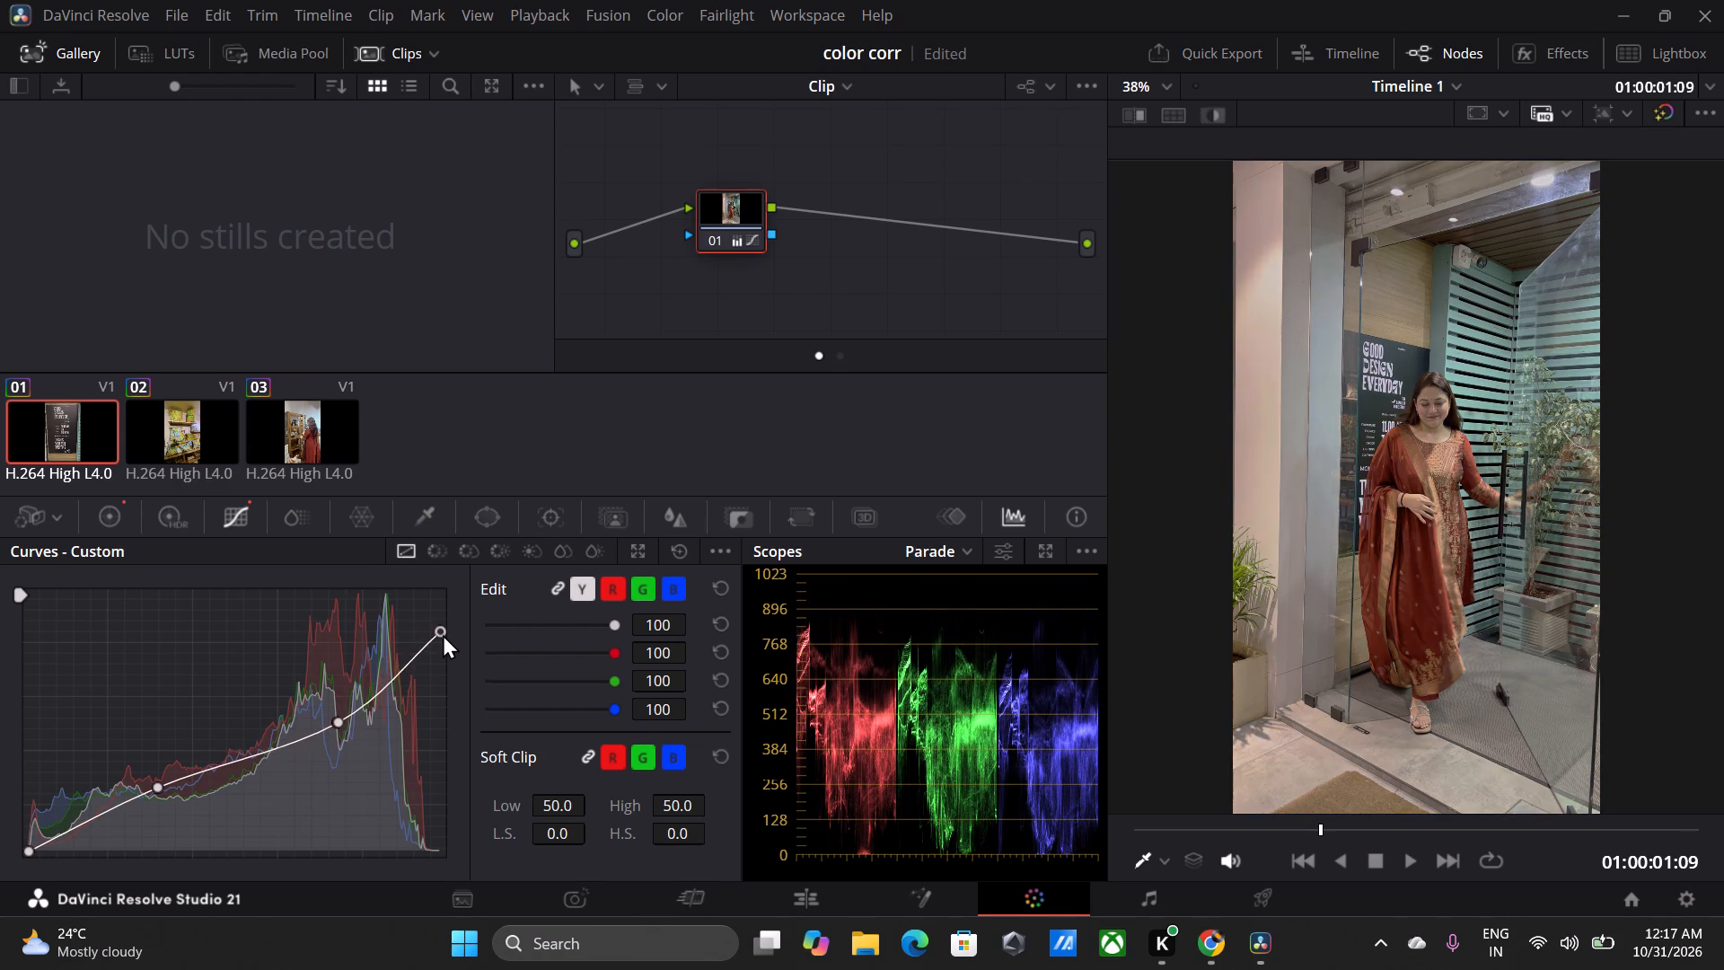
left_click_drag(443, 634, 444, 624)
left_click(333, 720)
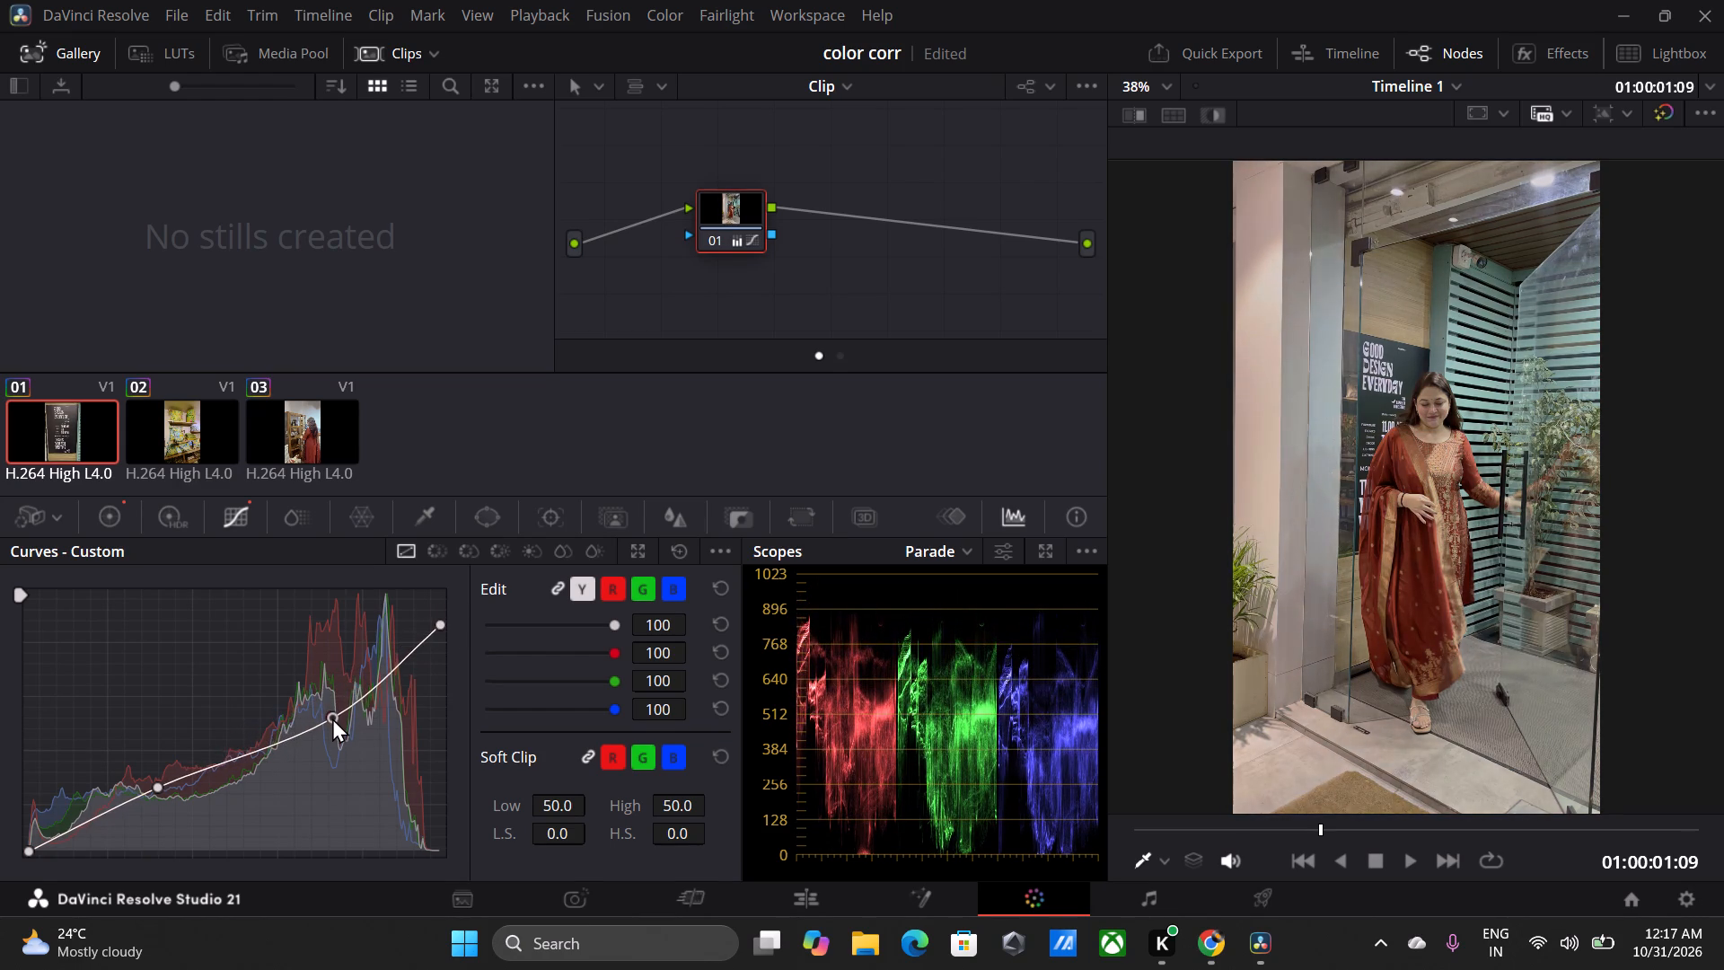
Raise clip 01's Color Boost to 60.50 in the primaries color wheels.
left_click(115, 511)
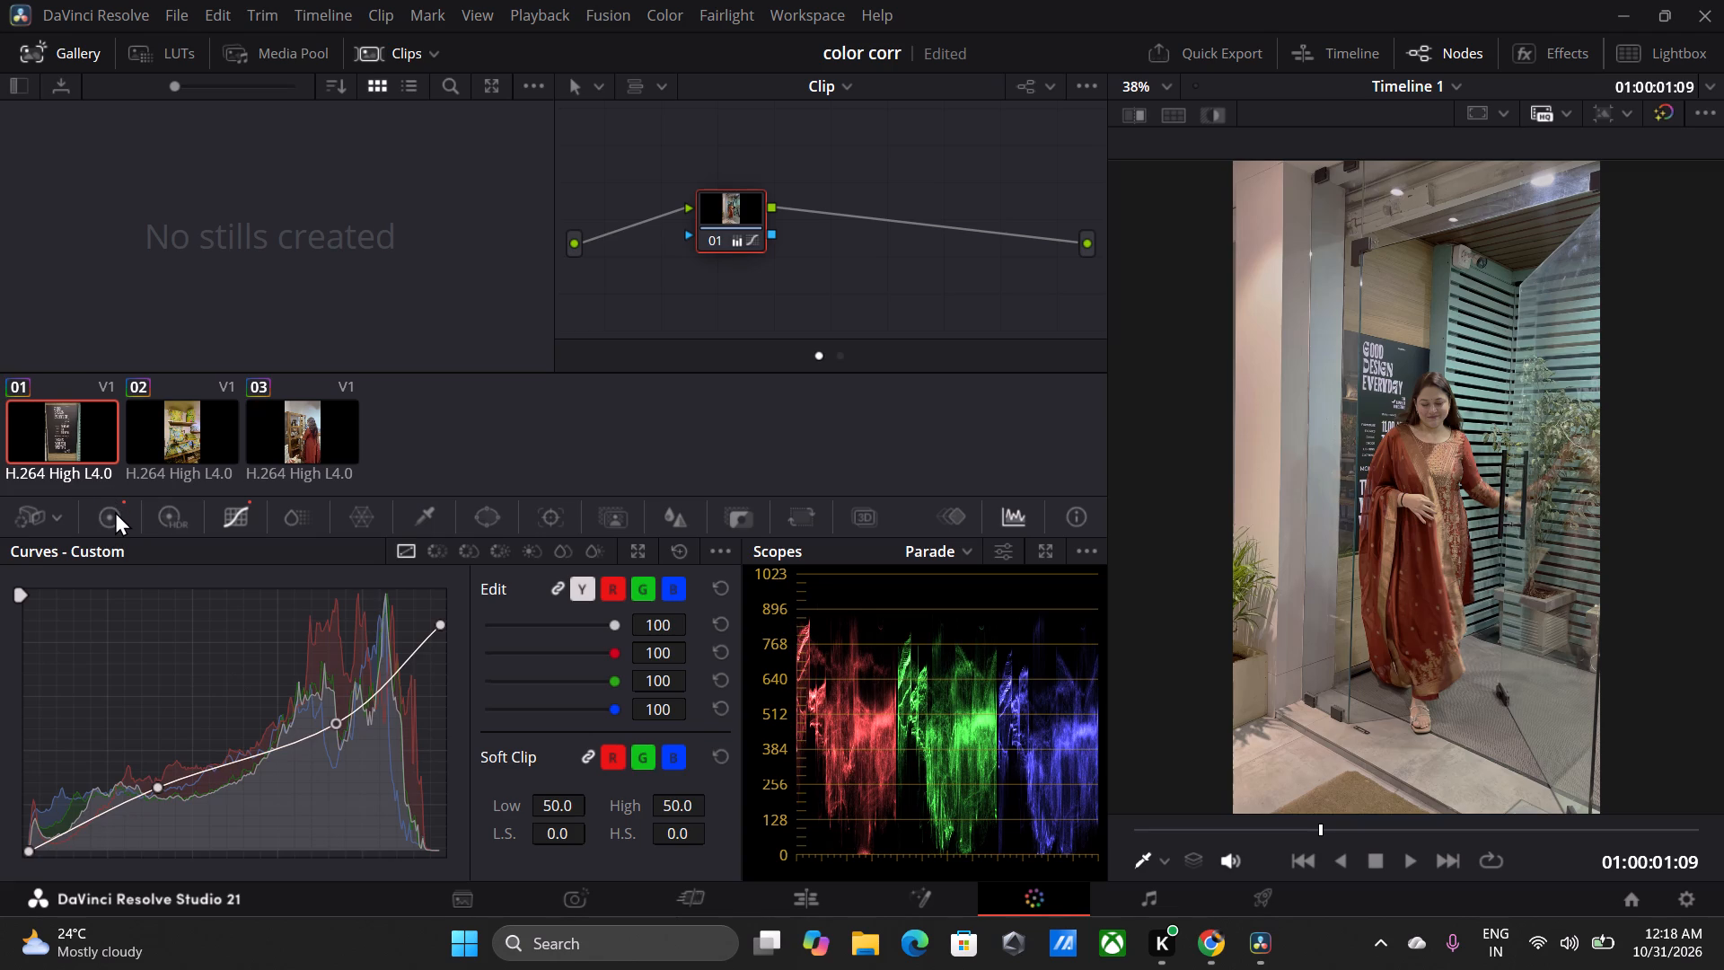
left_click_drag(101, 855, 134, 858)
left_click_drag(101, 856, 145, 860)
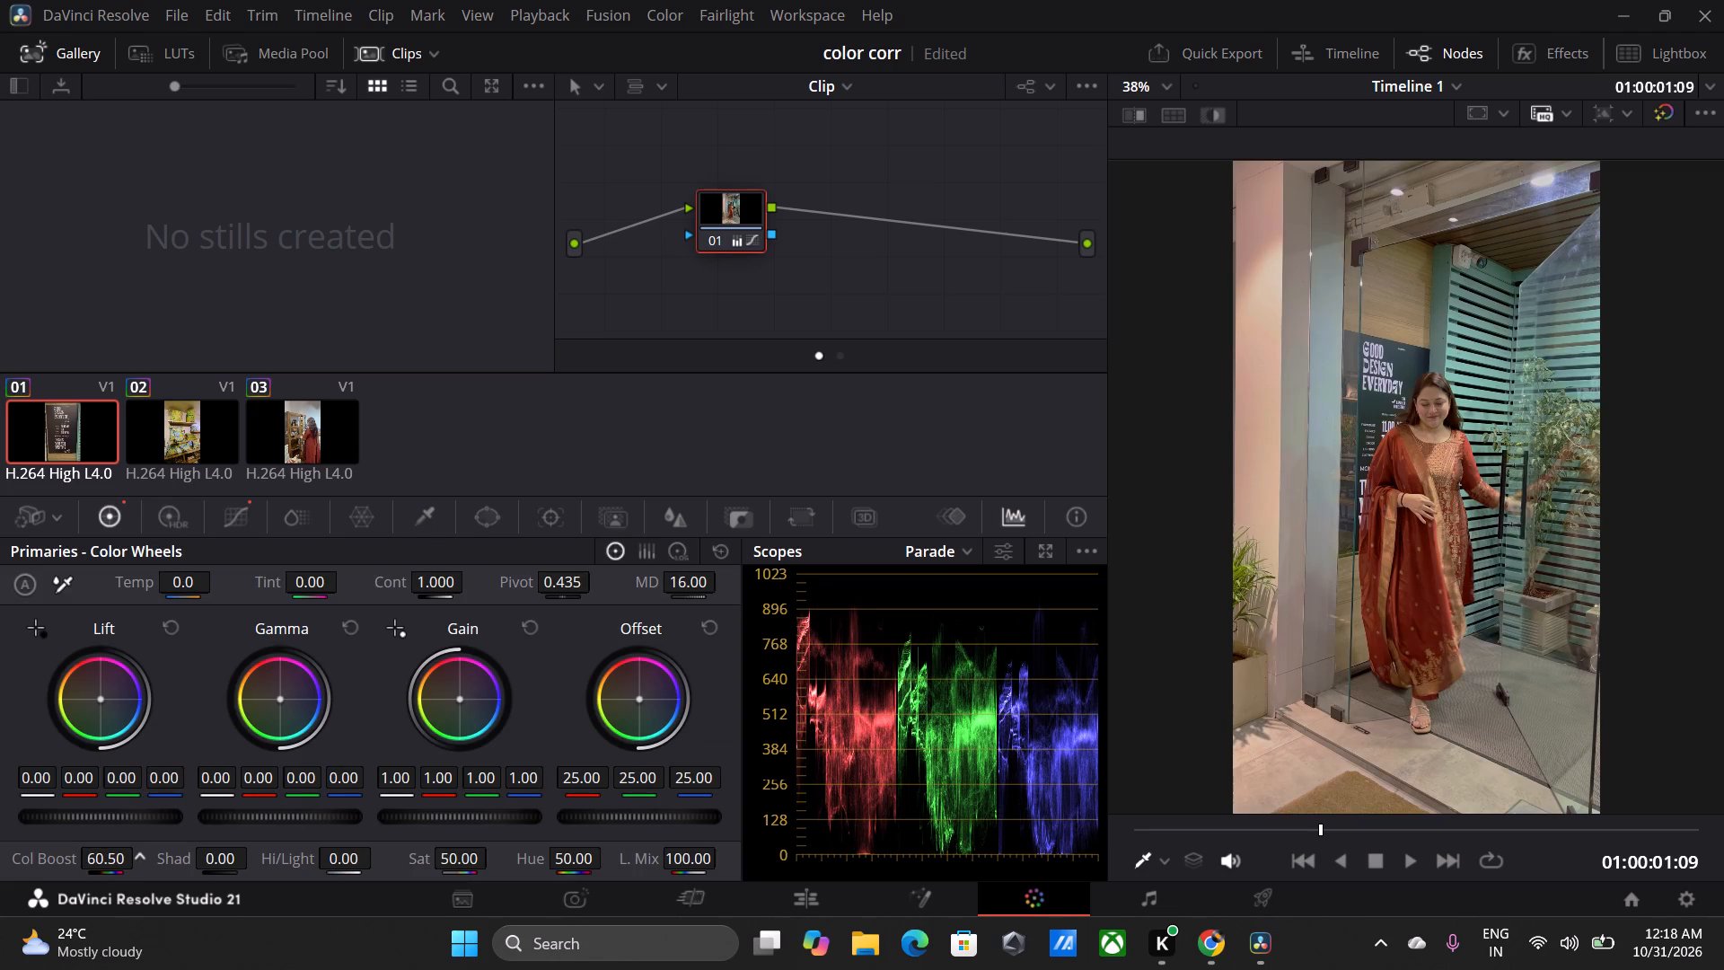
Set clip 01's Color Boost to 52.00 and its colour temperature to -80.0.
left_click_drag(145, 860, 134, 852)
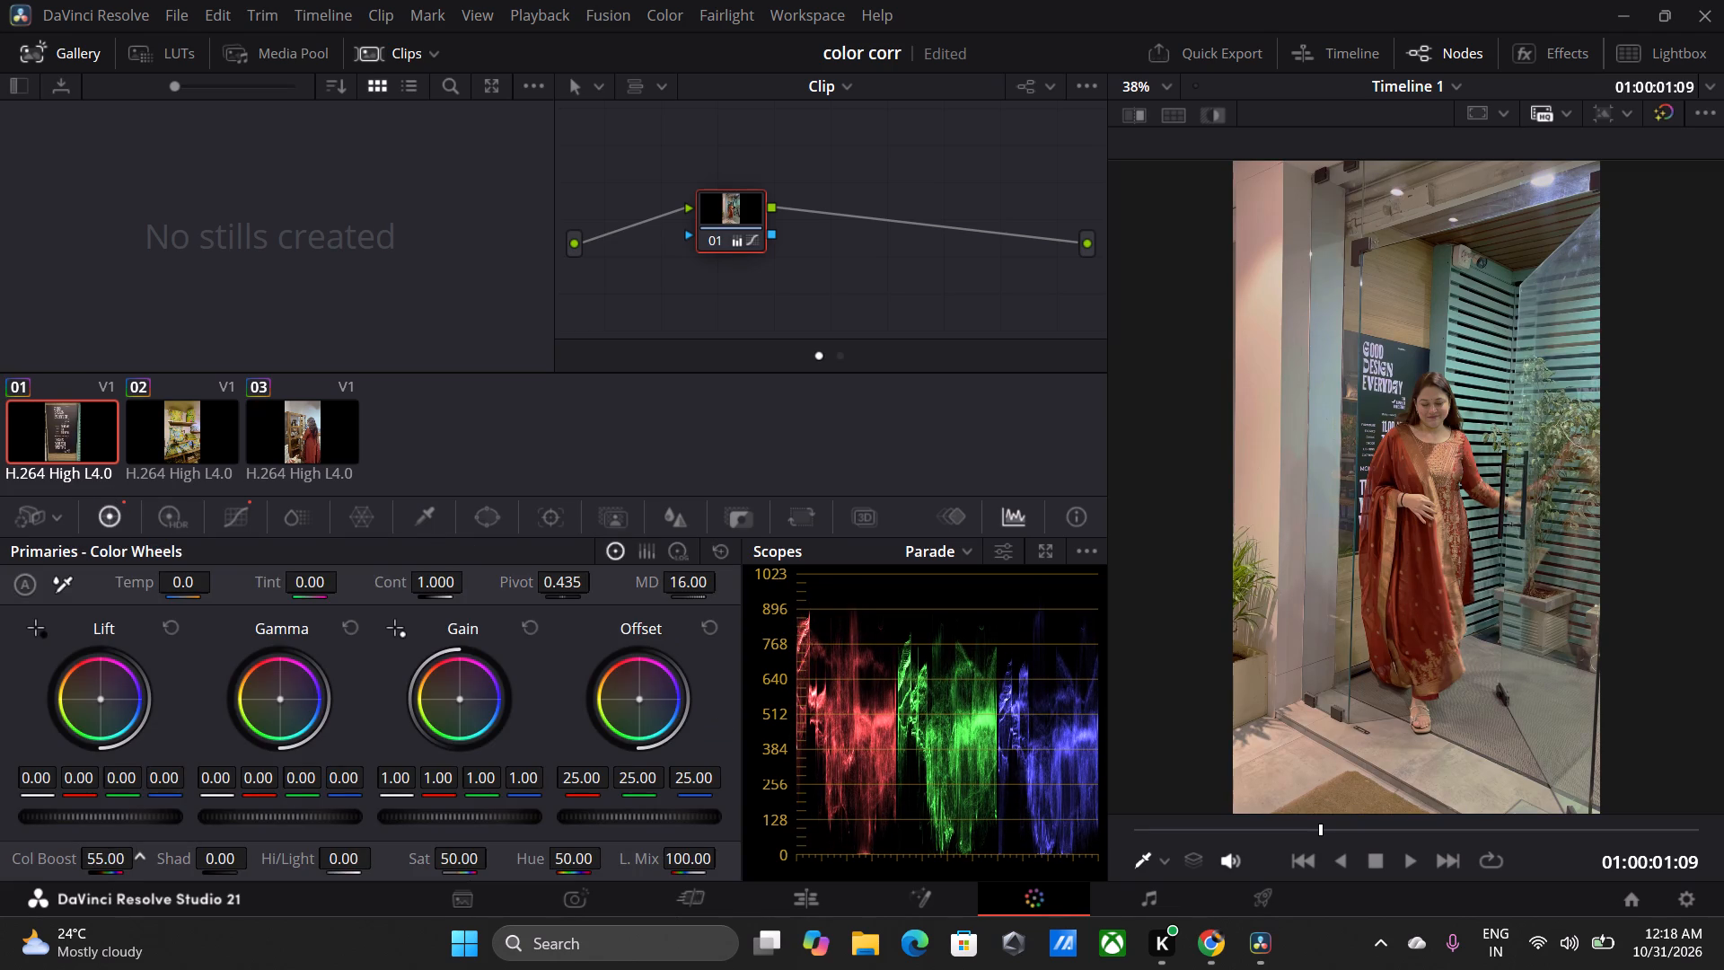
left_click_drag(134, 852, 127, 850)
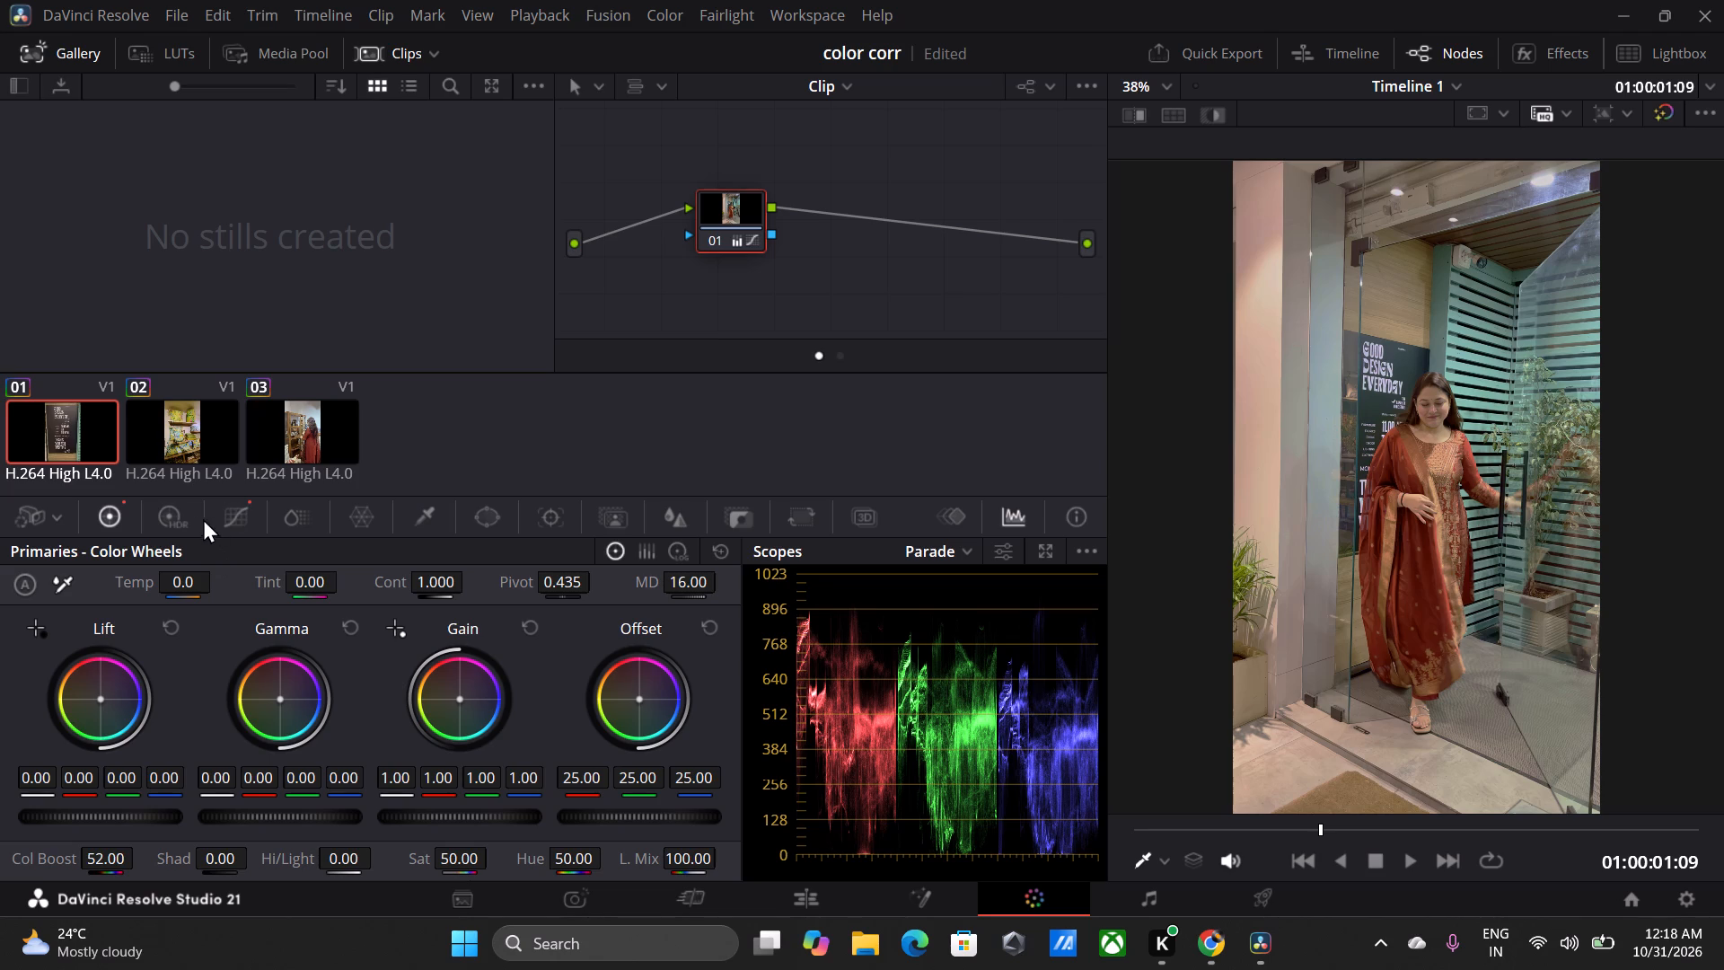
left_click_drag(190, 573, 213, 576)
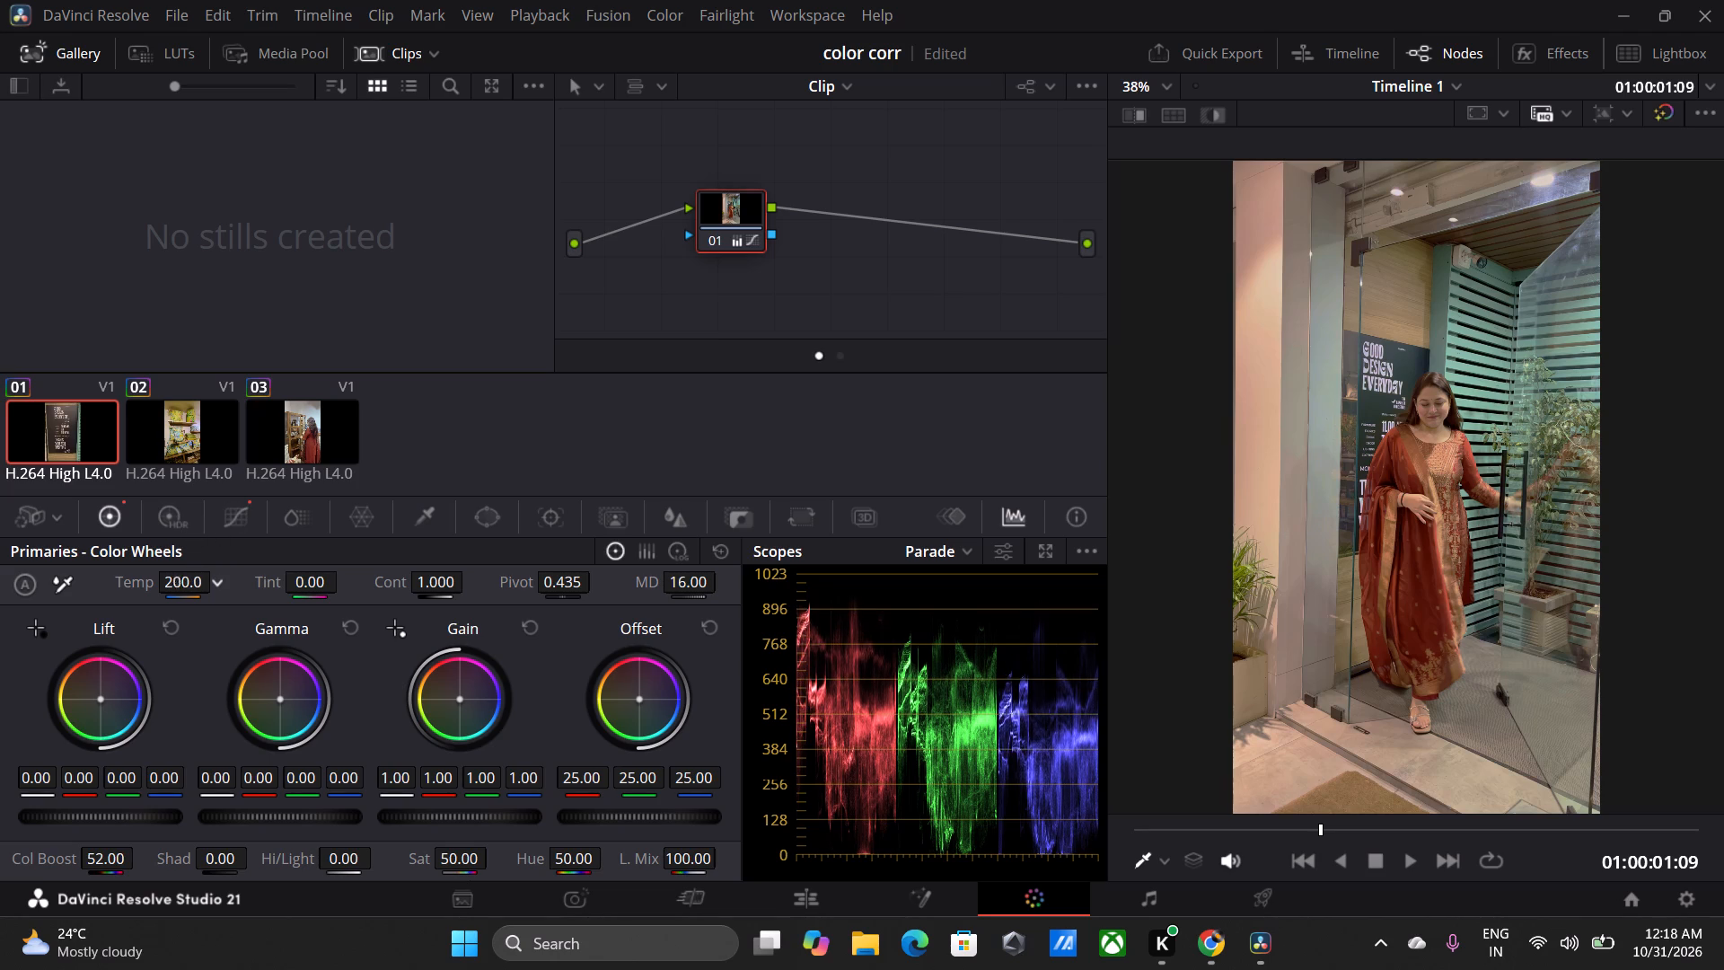
left_click_drag(213, 576, 162, 588)
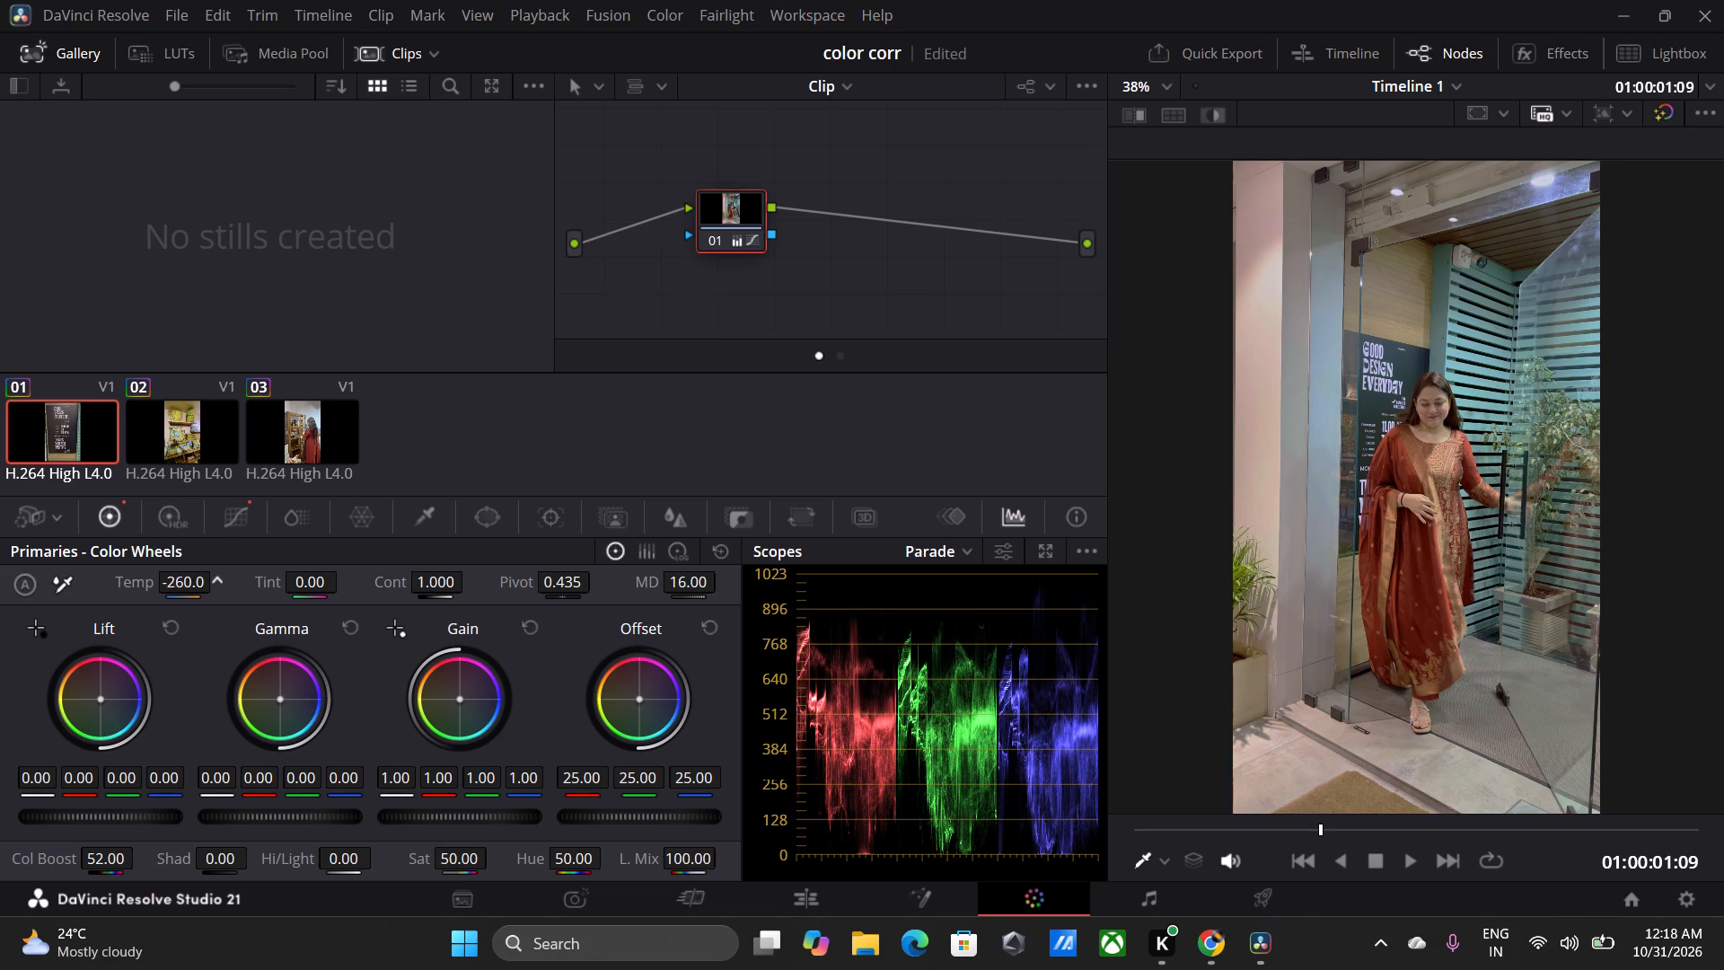
left_click_drag(162, 588, 181, 600)
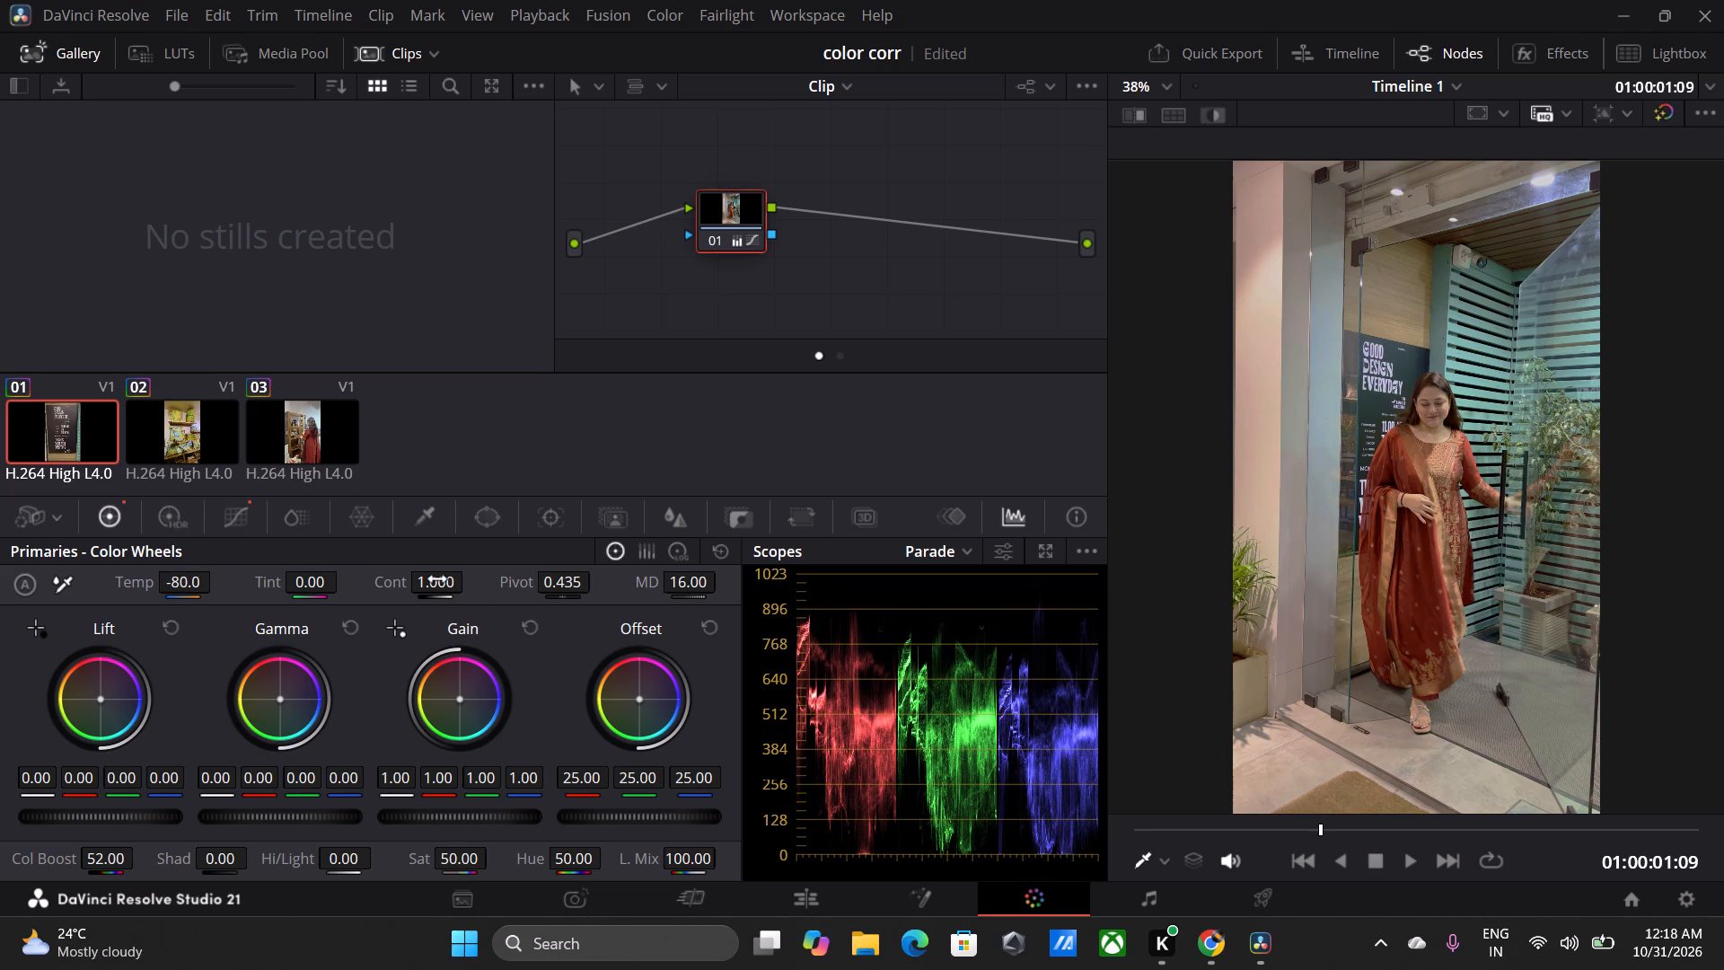
Set clip 01's contrast to 1.144 and its midtone detail to 27.50.
left_click_drag(437, 579, 518, 588)
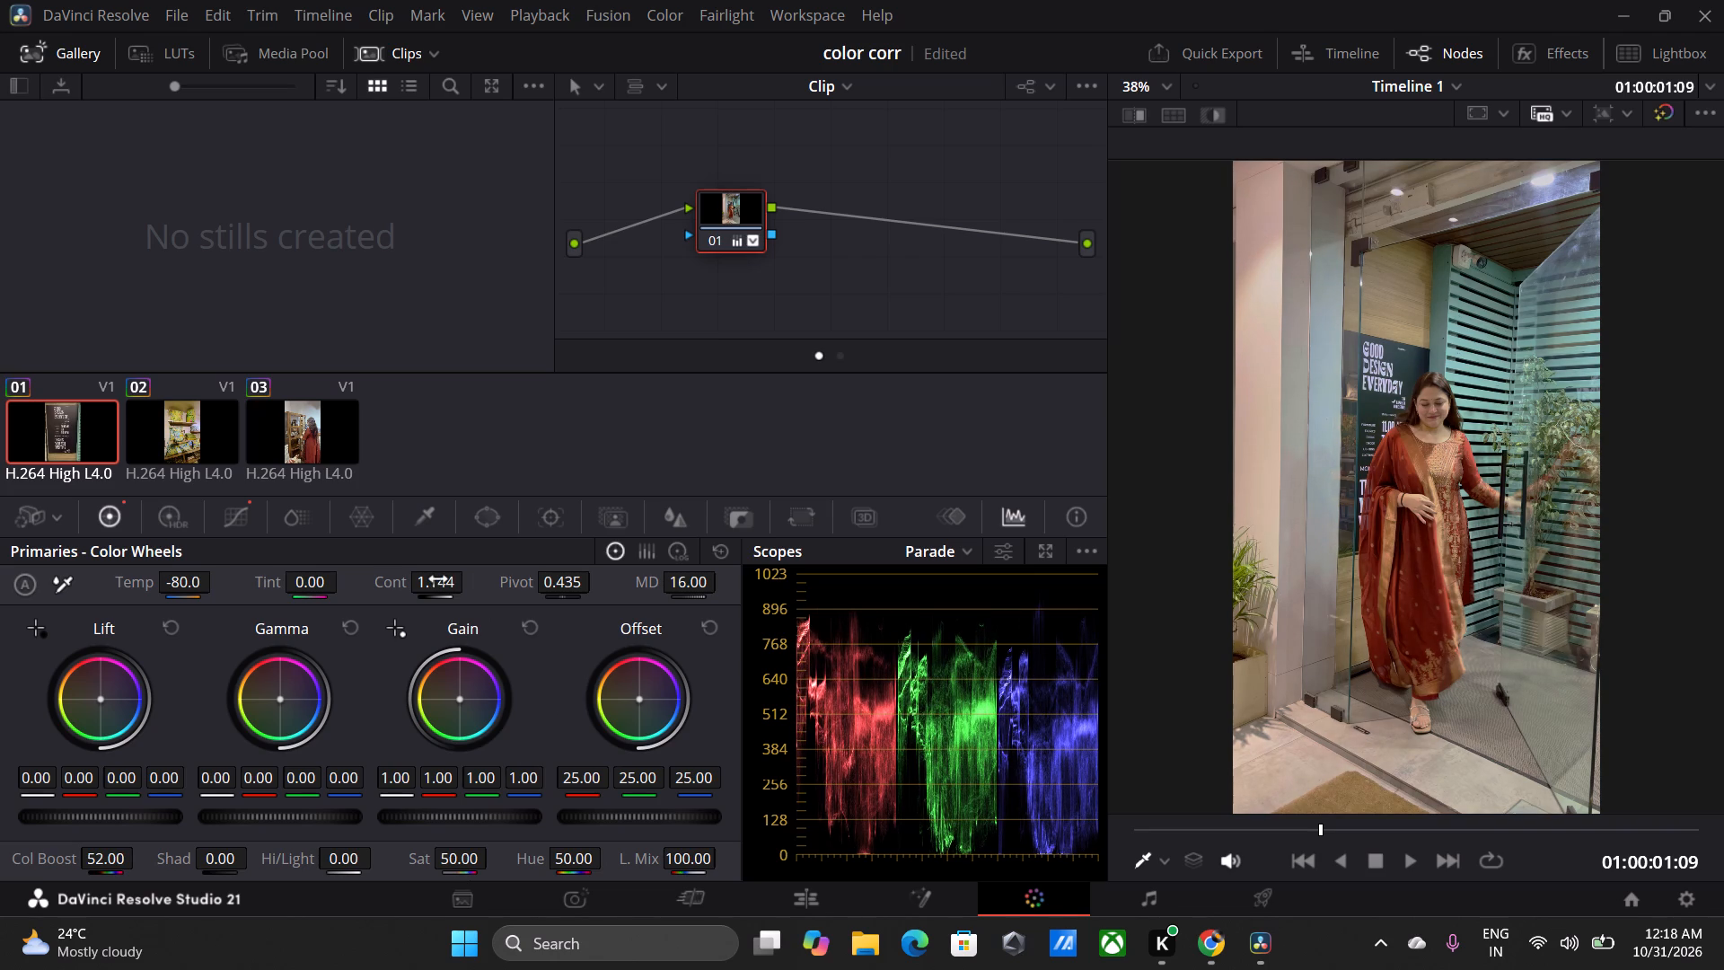
left_click_drag(675, 584, 701, 591)
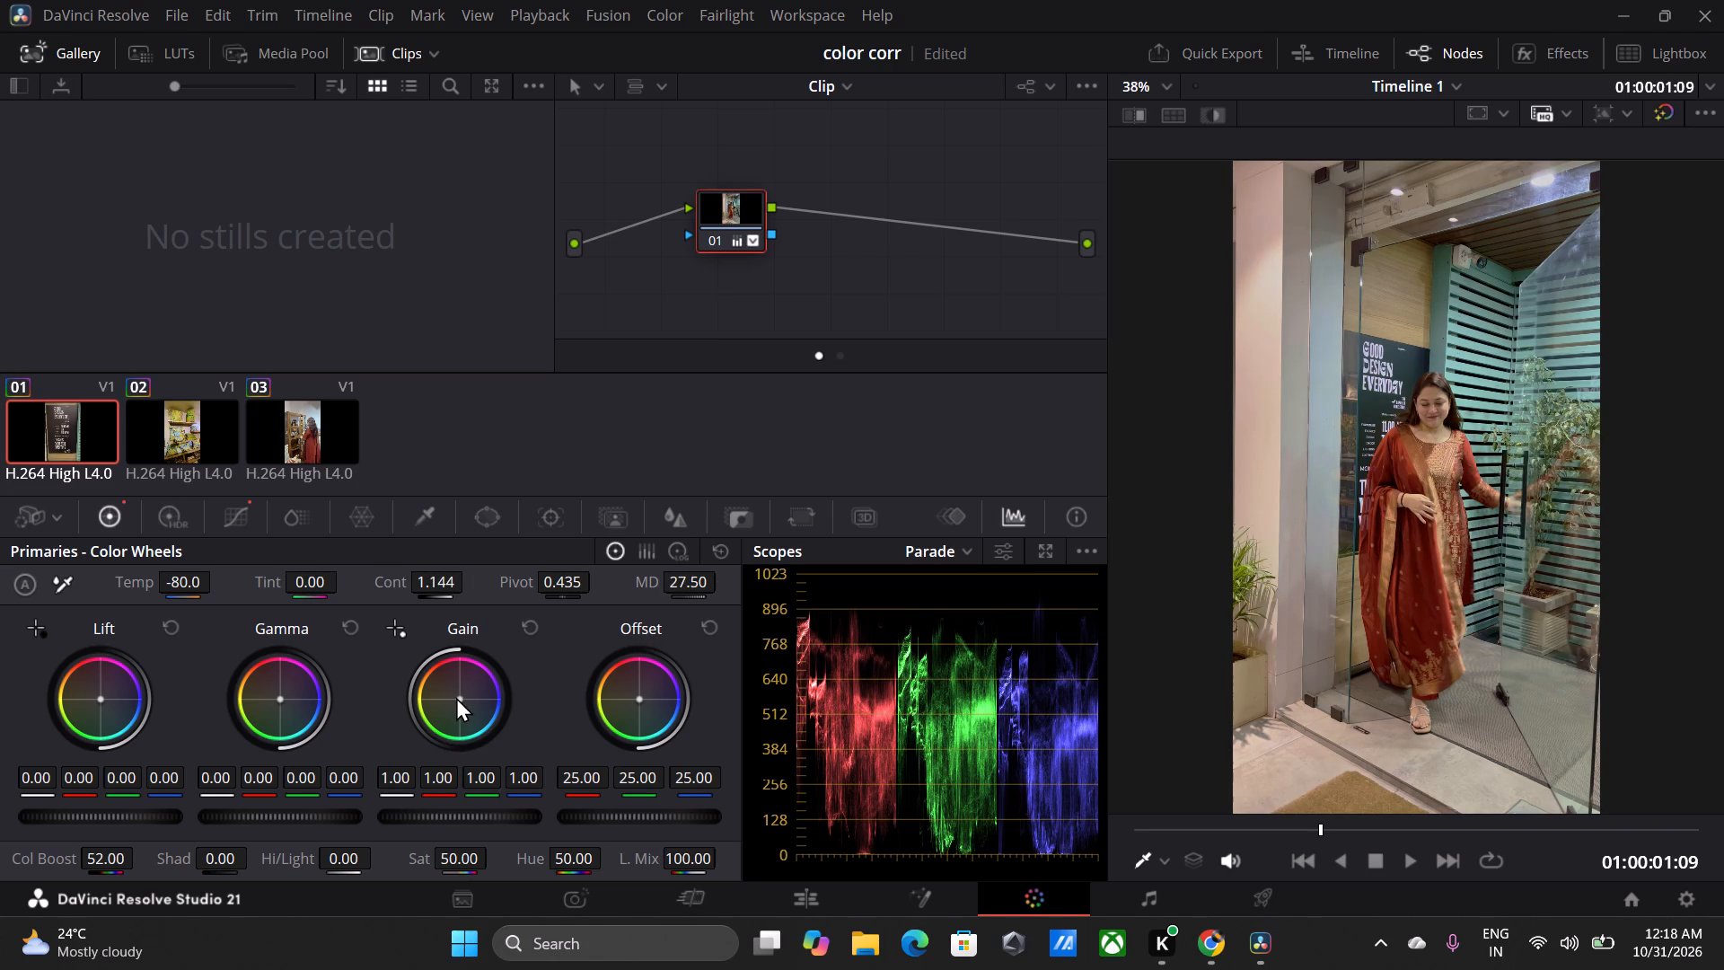
Shift clip 01's color balance: Gain blue to 1.04, Gamma very slightly warmer, and Offset to 24.65 red, 24.92 green, 24.10 blue.
left_click(455, 696)
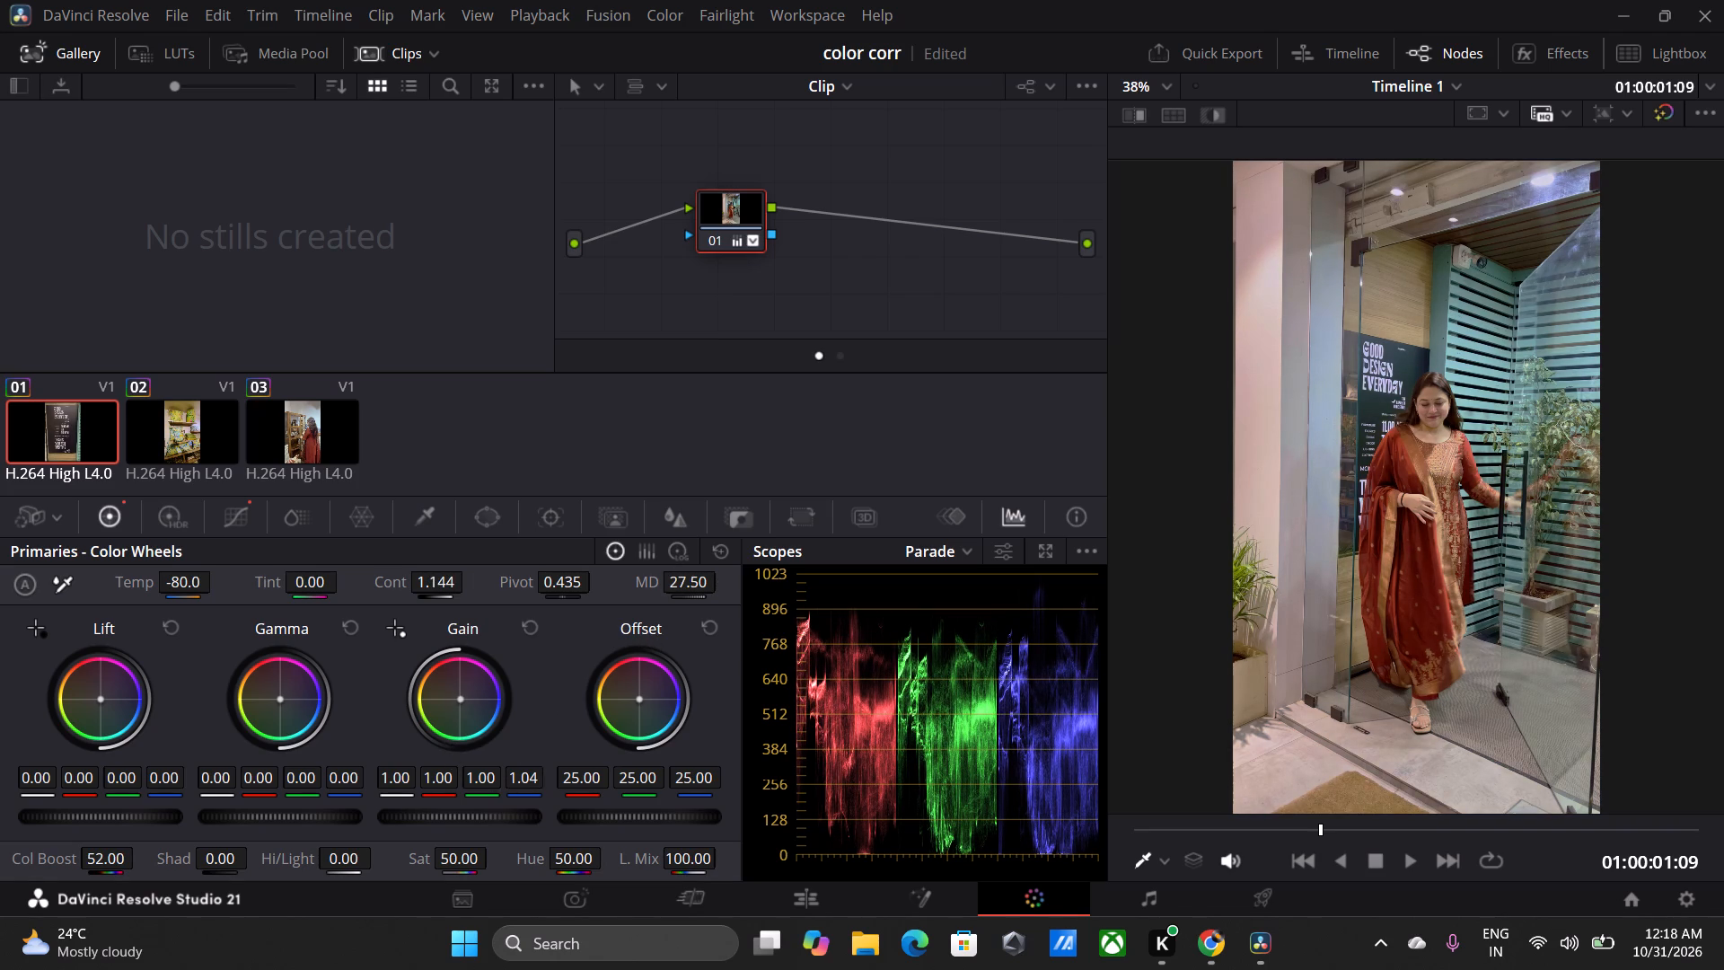
left_click(286, 690)
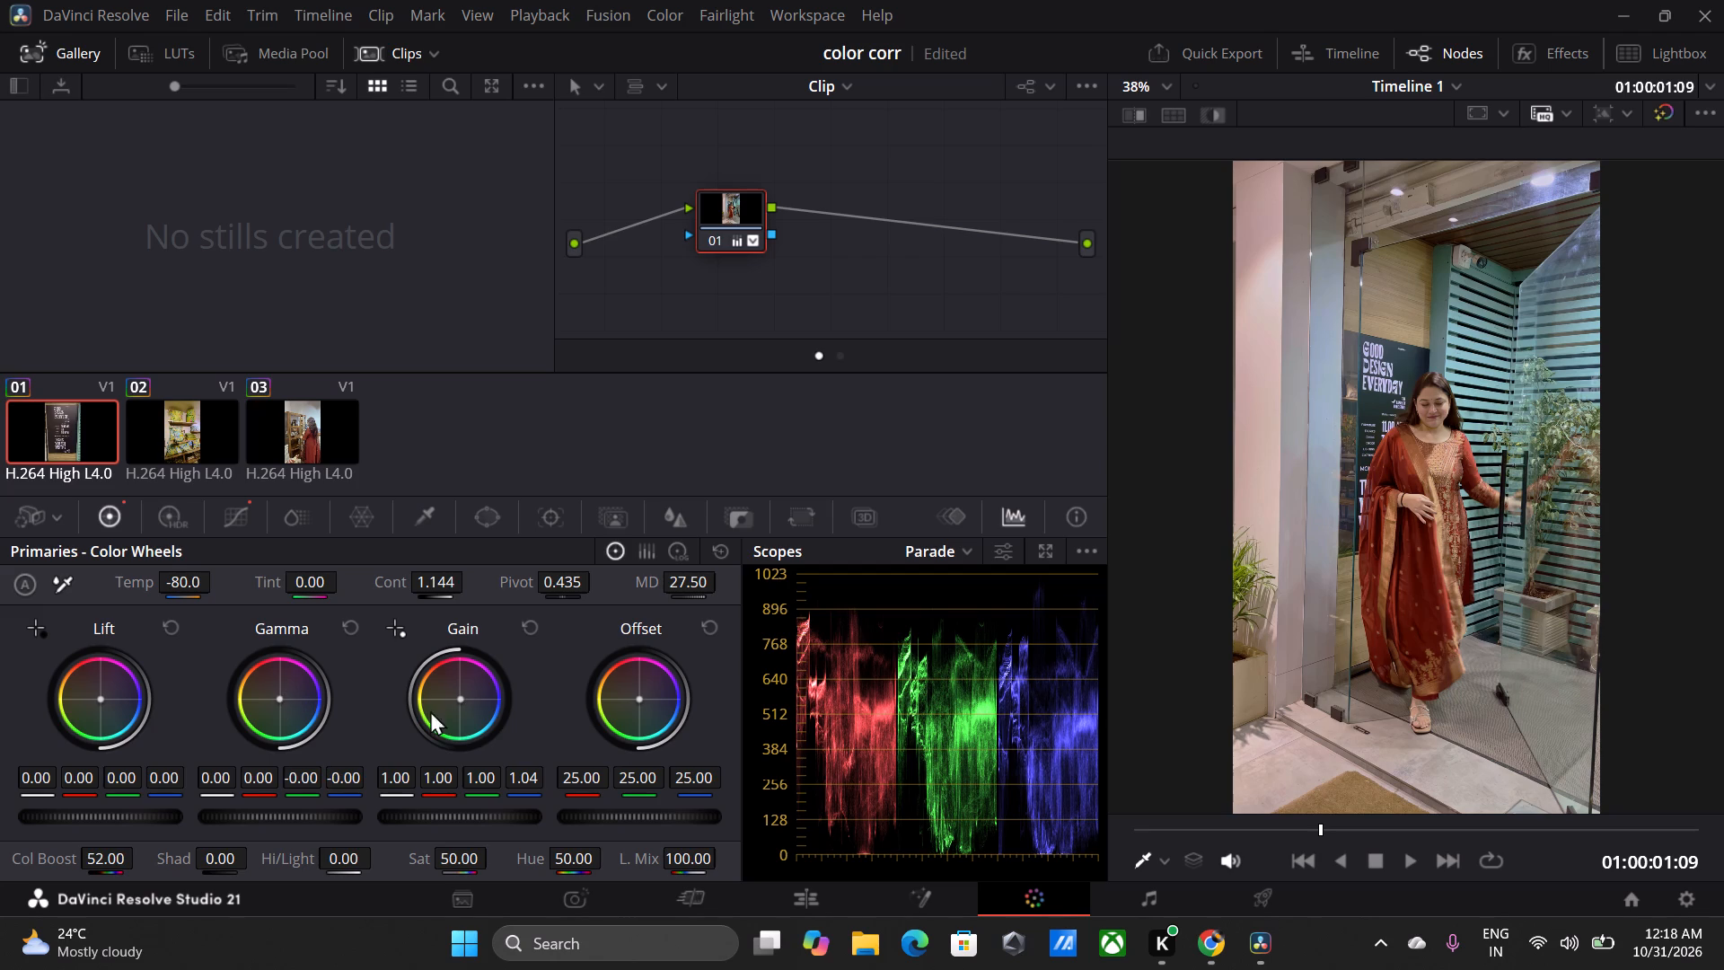
left_click(637, 704)
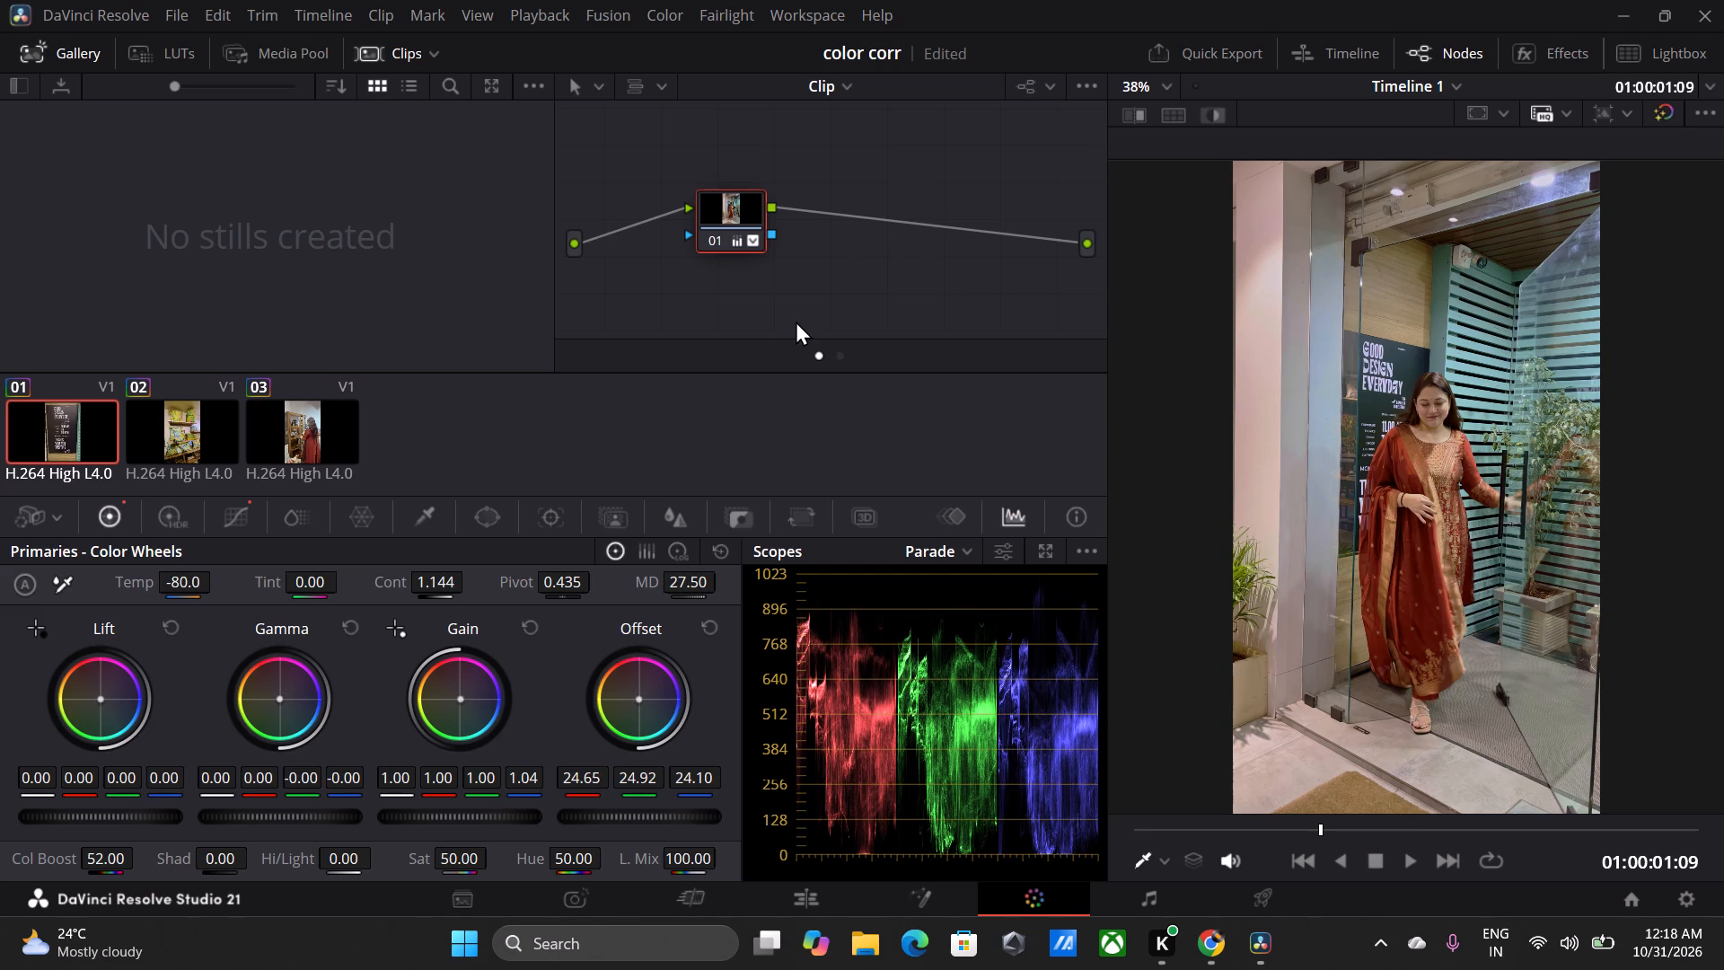
Compare clip 01 with and without the grade by switching node 01 off and on twice, leaving it enabled.
left_click(716, 239)
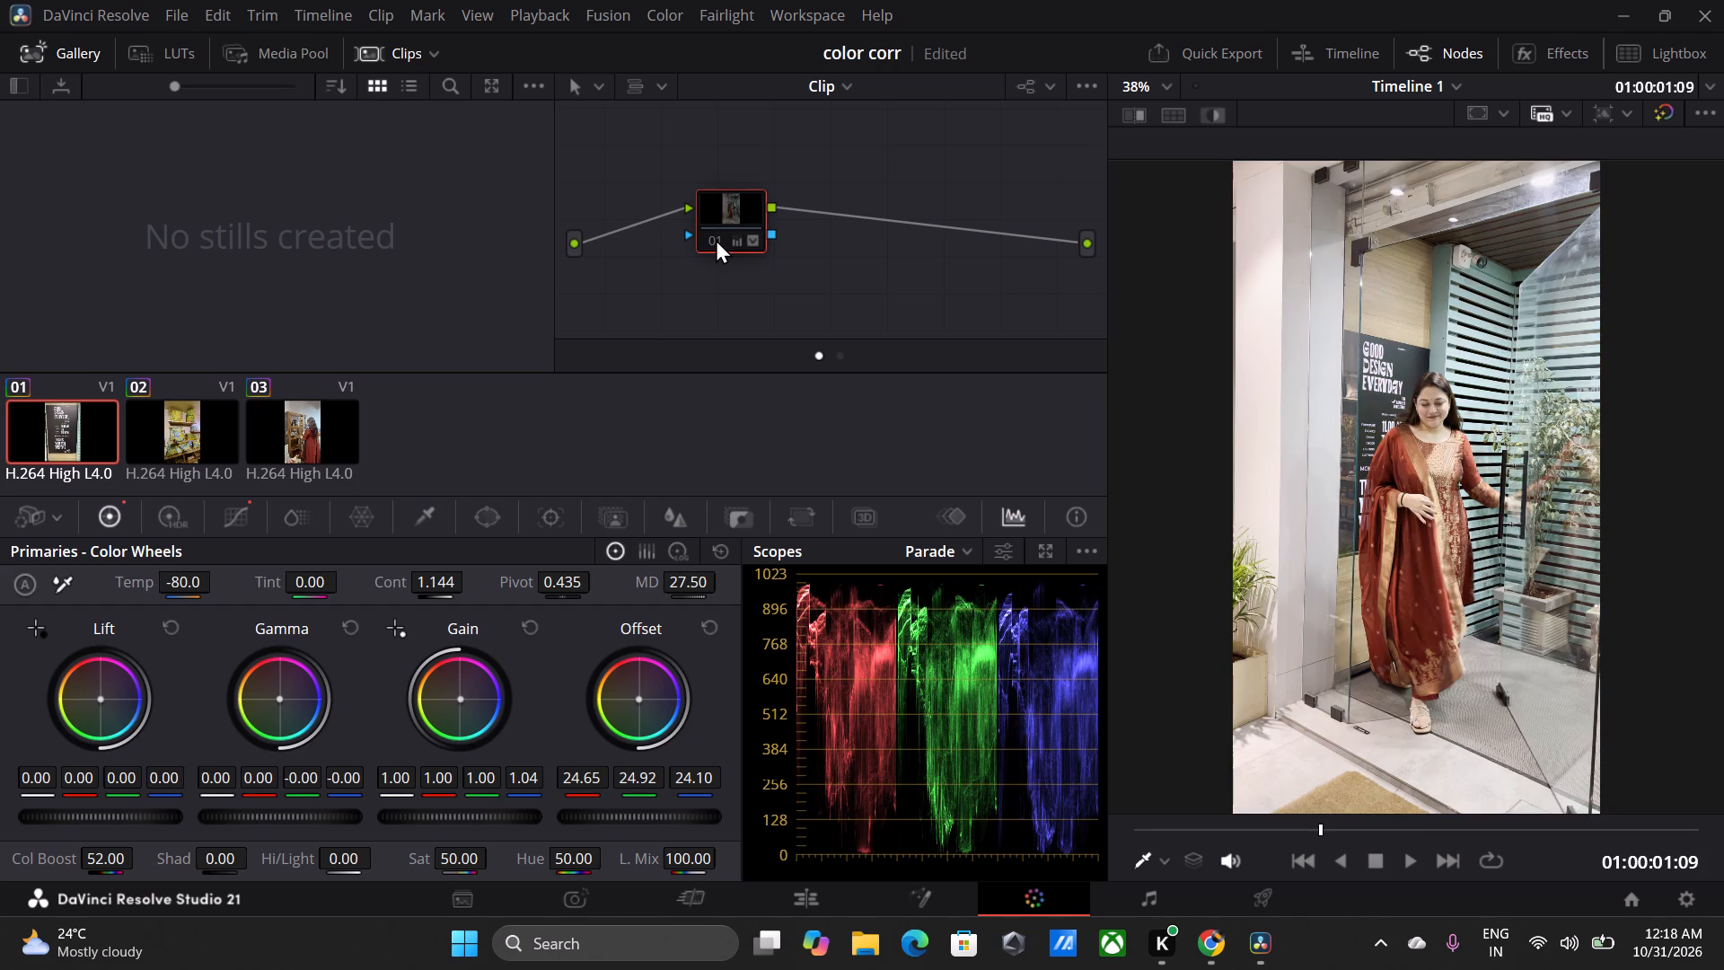
left_click(716, 239)
left_click(716, 239)
left_click(716, 239)
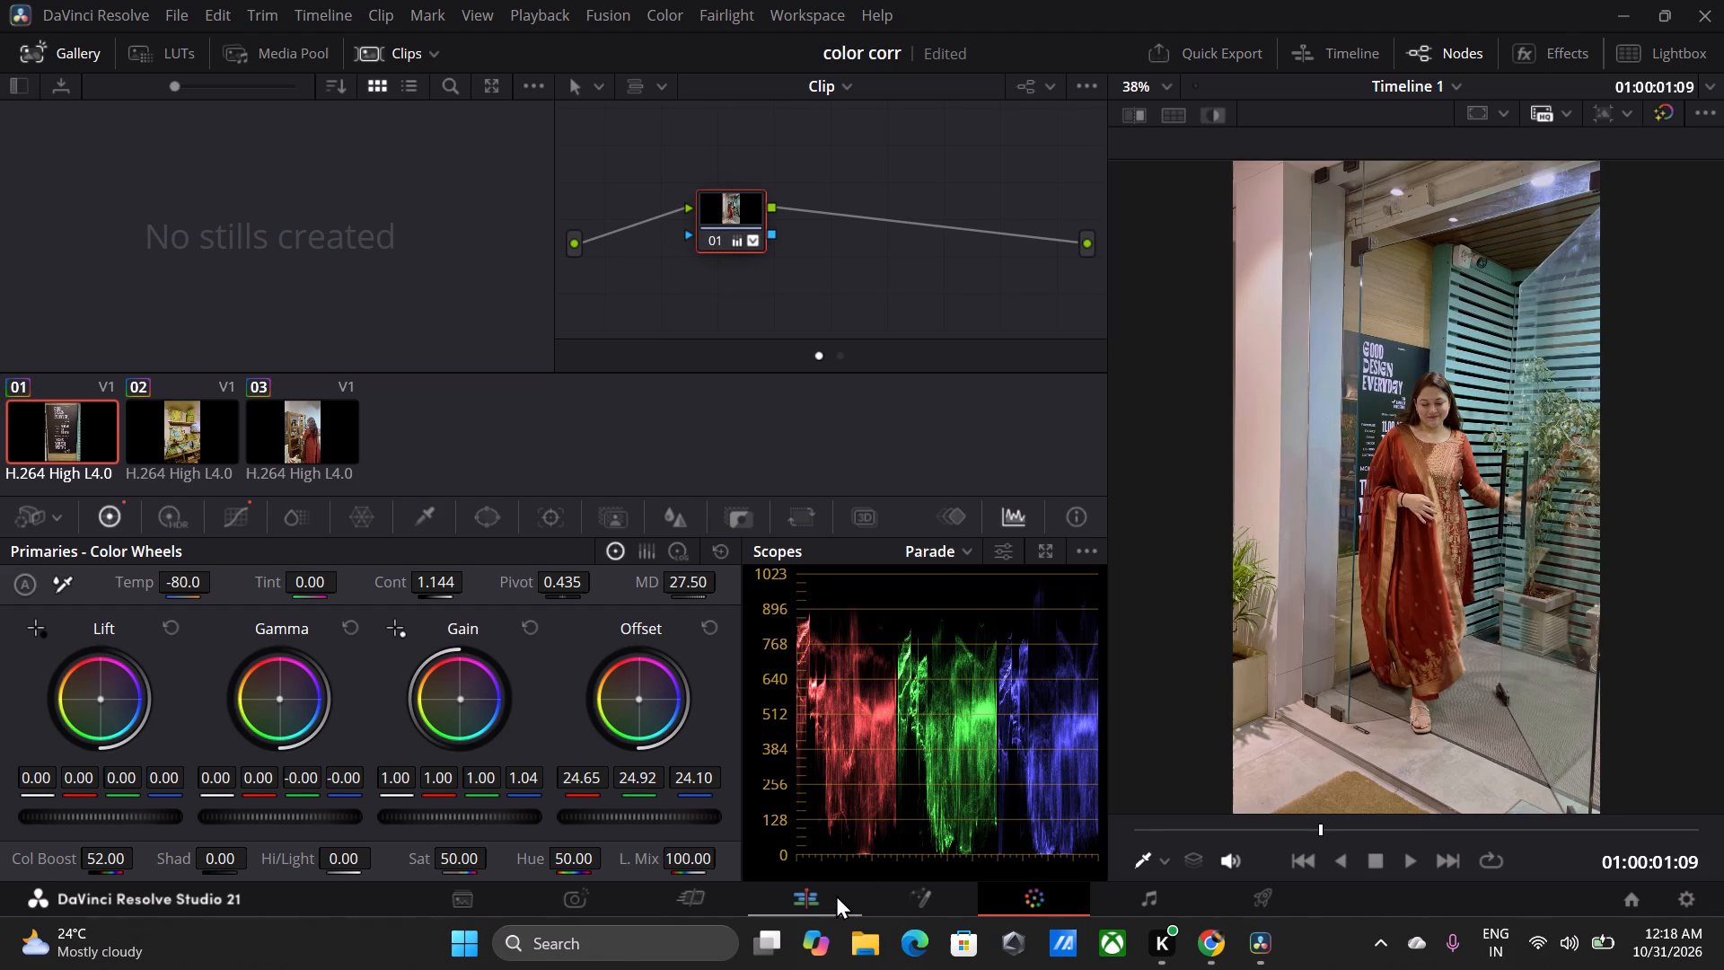
On the Edit page, play the graded opening, then scrub through the remaining shots to 01:00:49:12 to review the picture.
left_click(836, 895)
key("space")
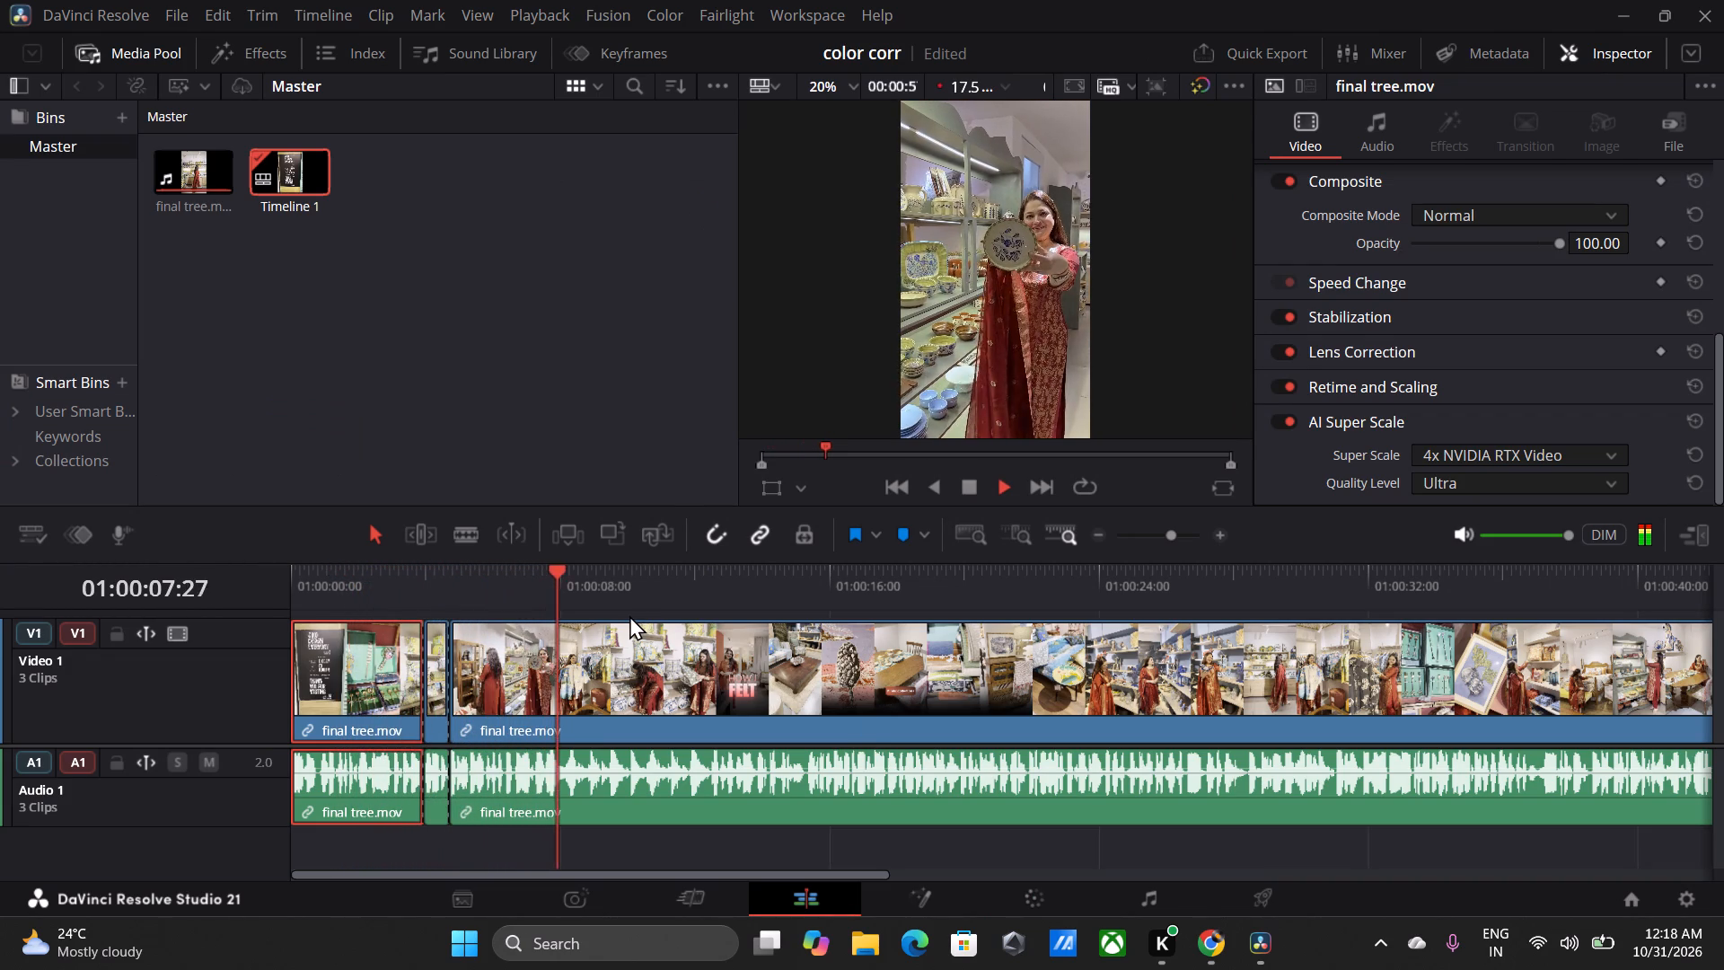
key("space")
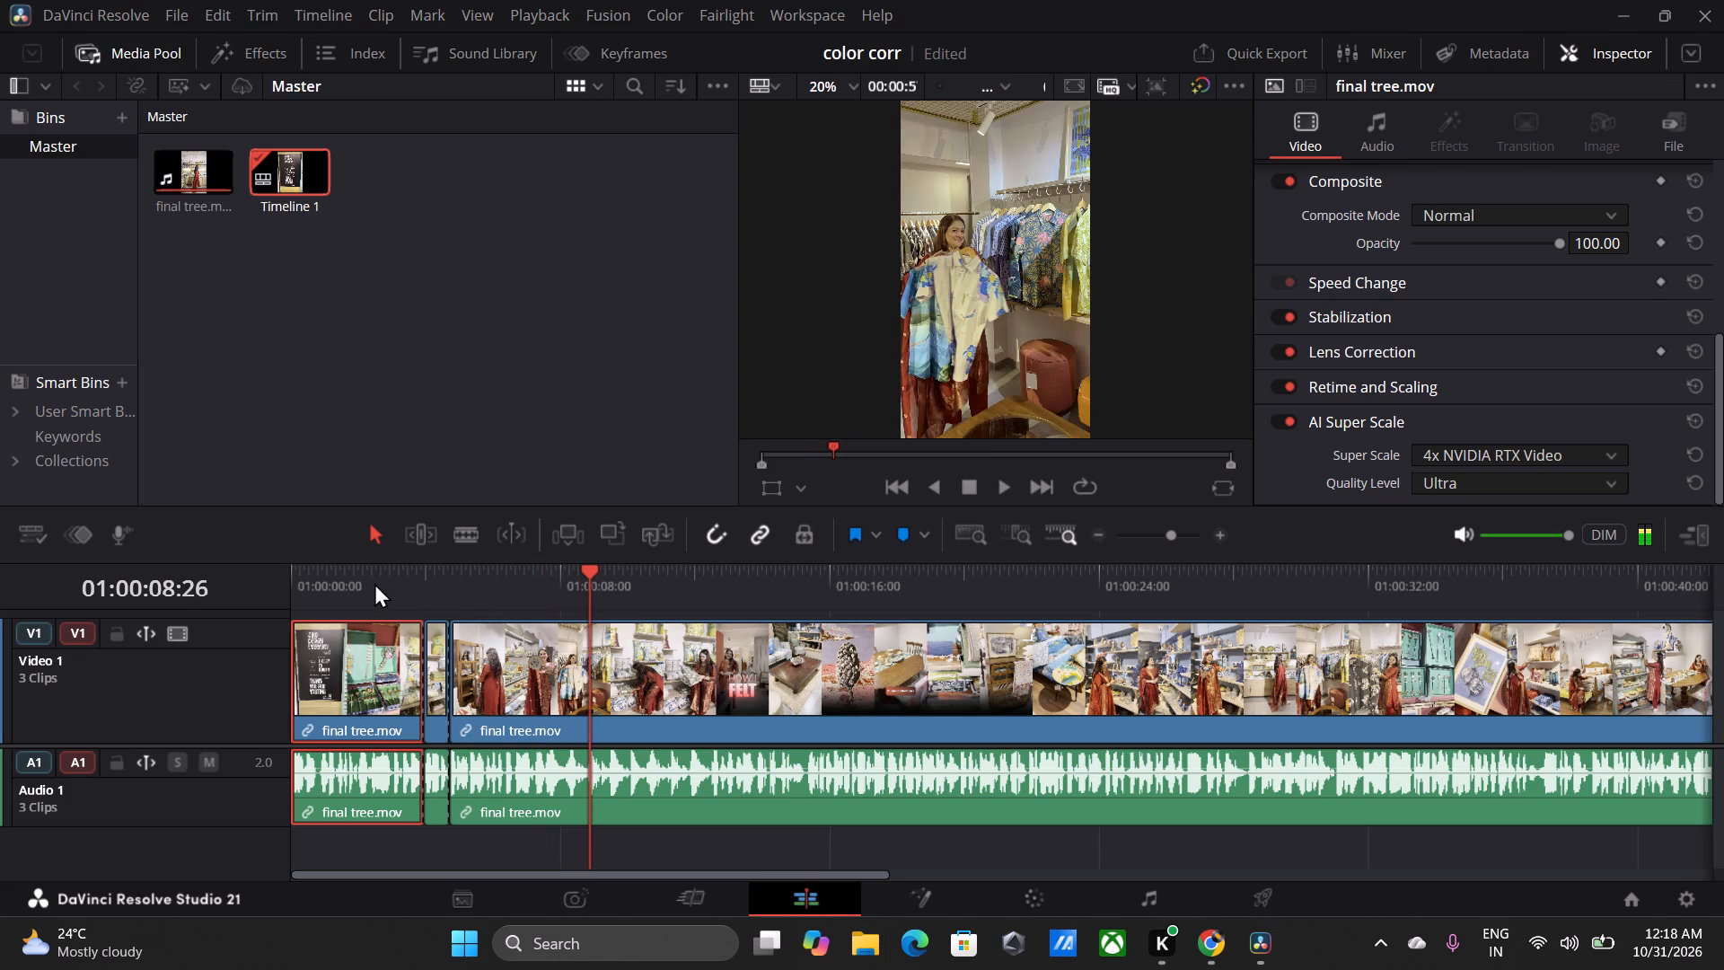
left_click_drag(374, 583, 318, 599)
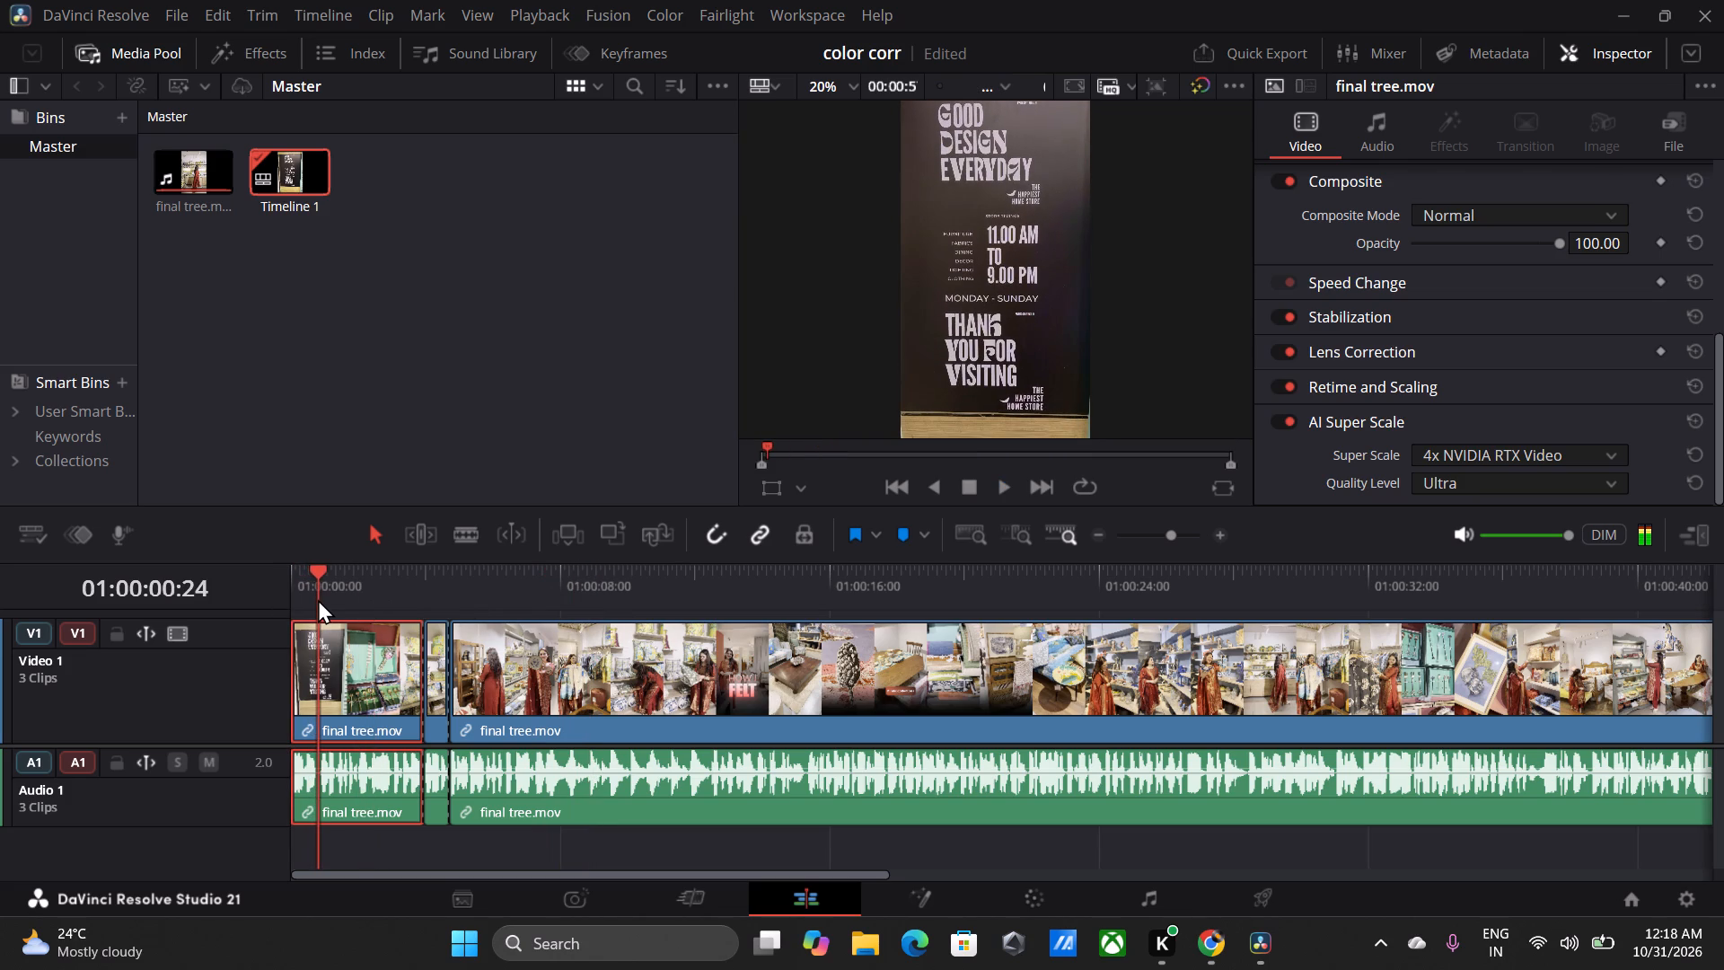
left_click_drag(849, 578, 1218, 624)
scroll(1128, 692, "left", 4)
scroll(1142, 670, "right", 2)
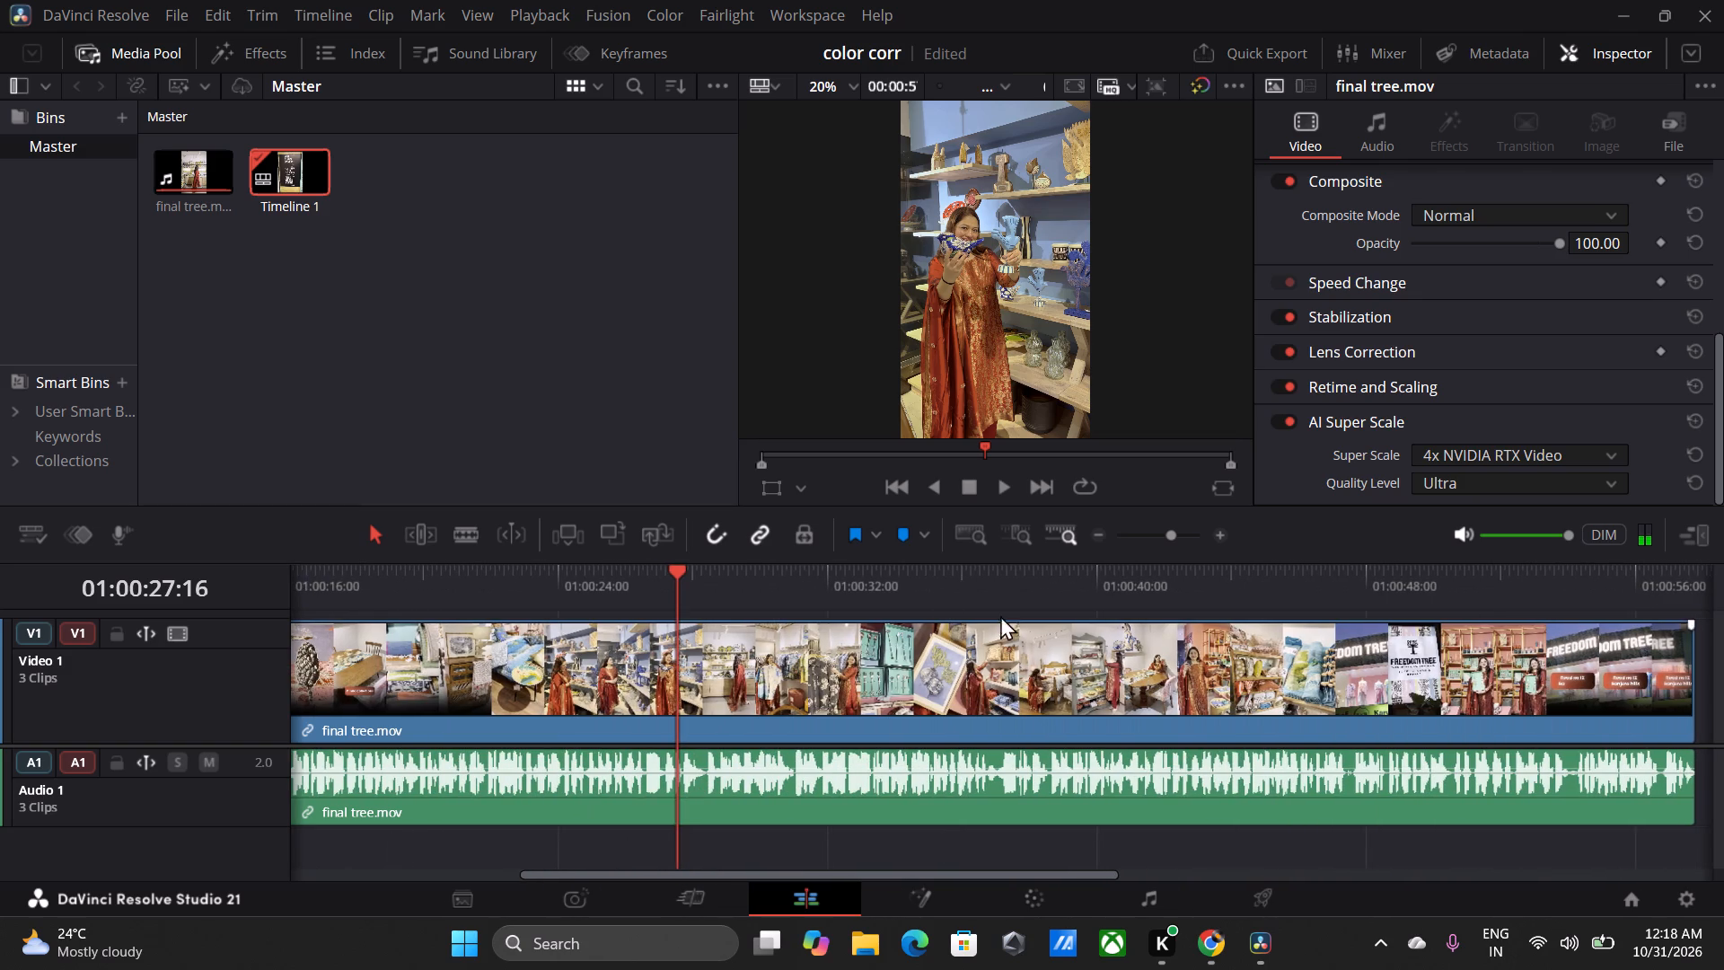
left_click_drag(779, 587, 925, 607)
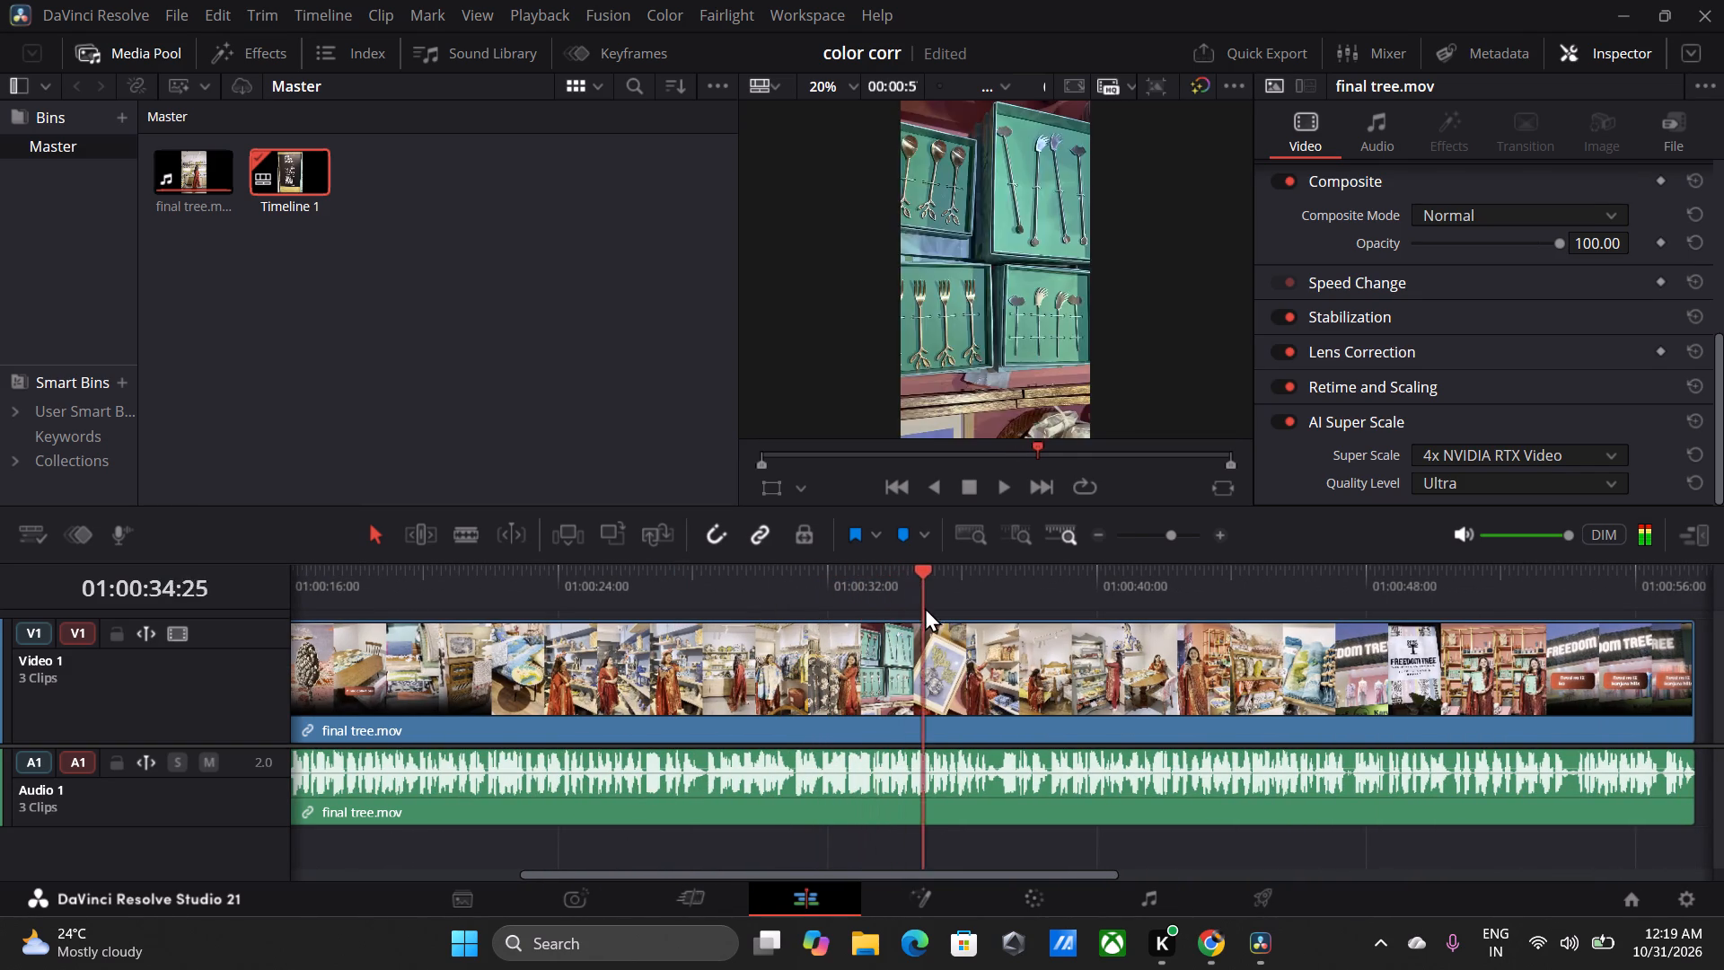
left_click_drag(925, 607, 1298, 622)
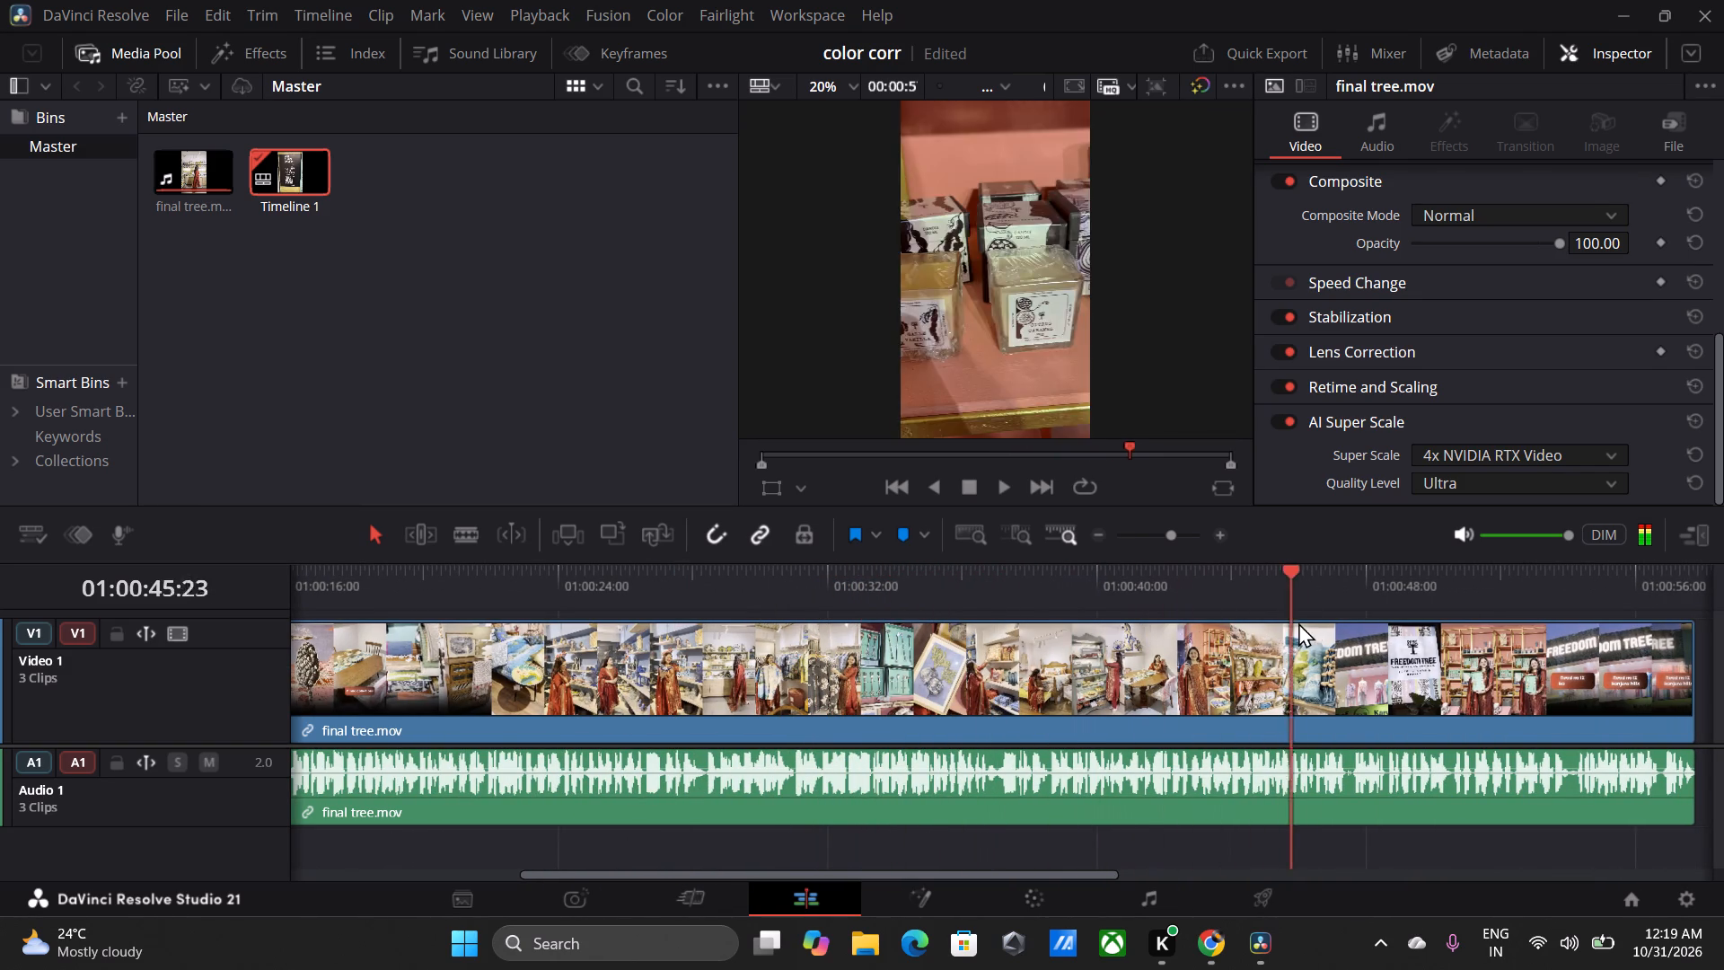
left_click_drag(1298, 622, 1413, 624)
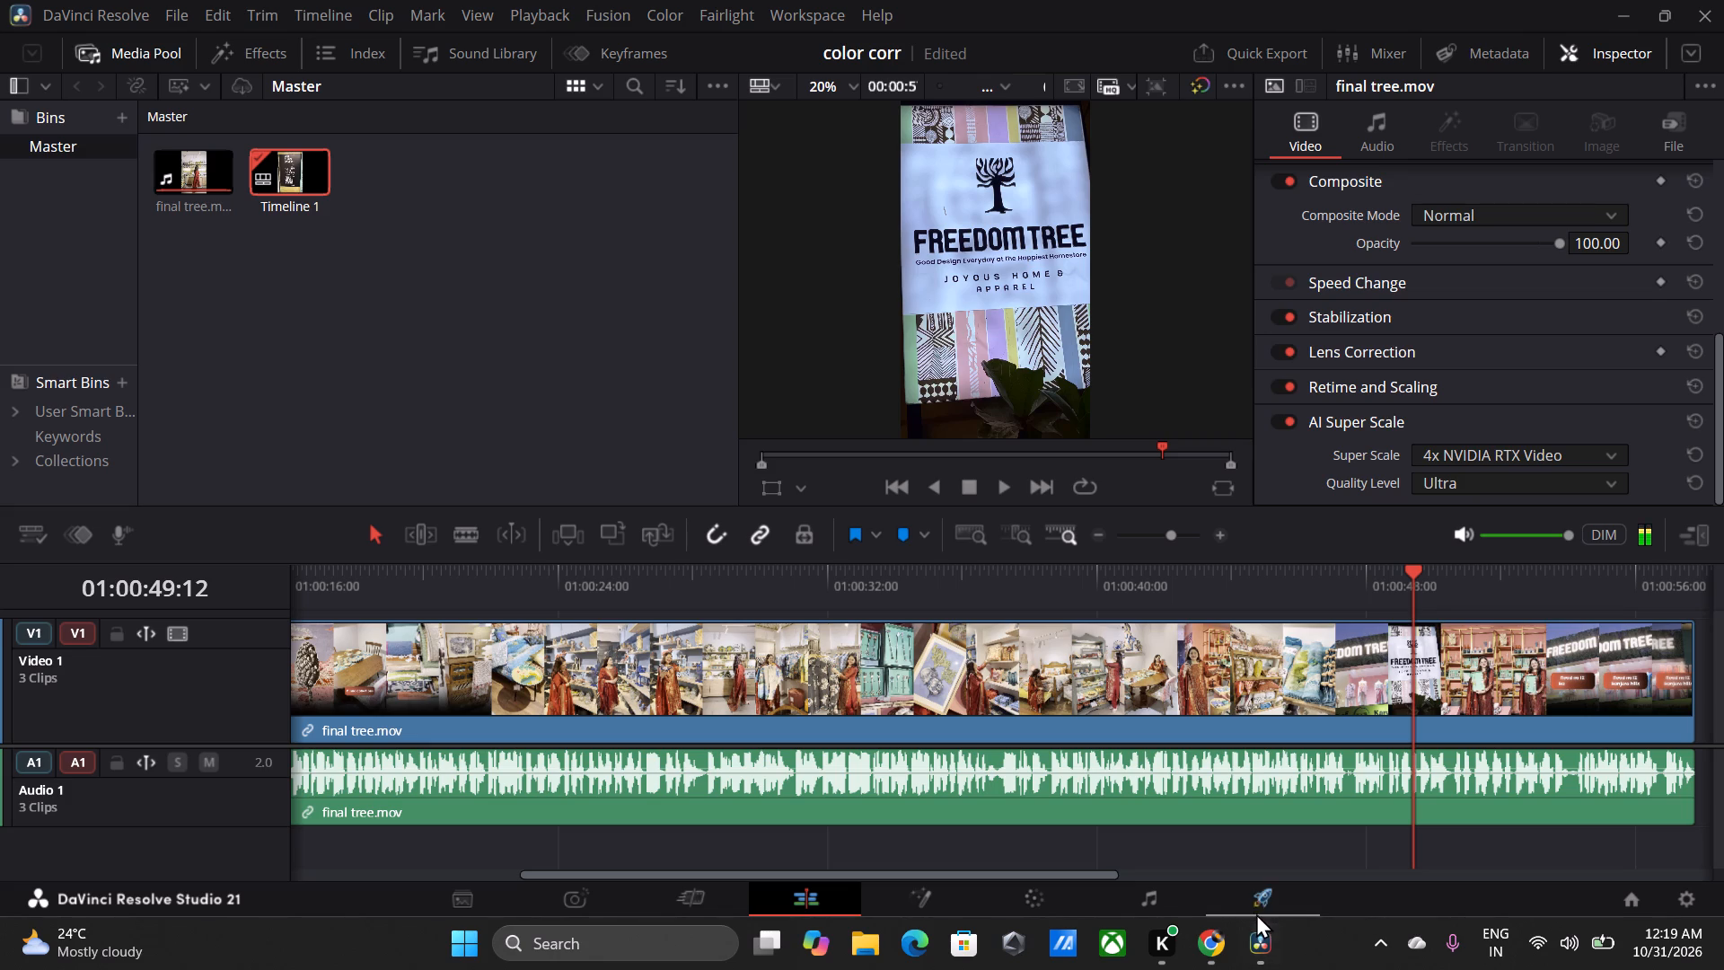
On the Deliver page, name the export file "colored".
left_click(1260, 900)
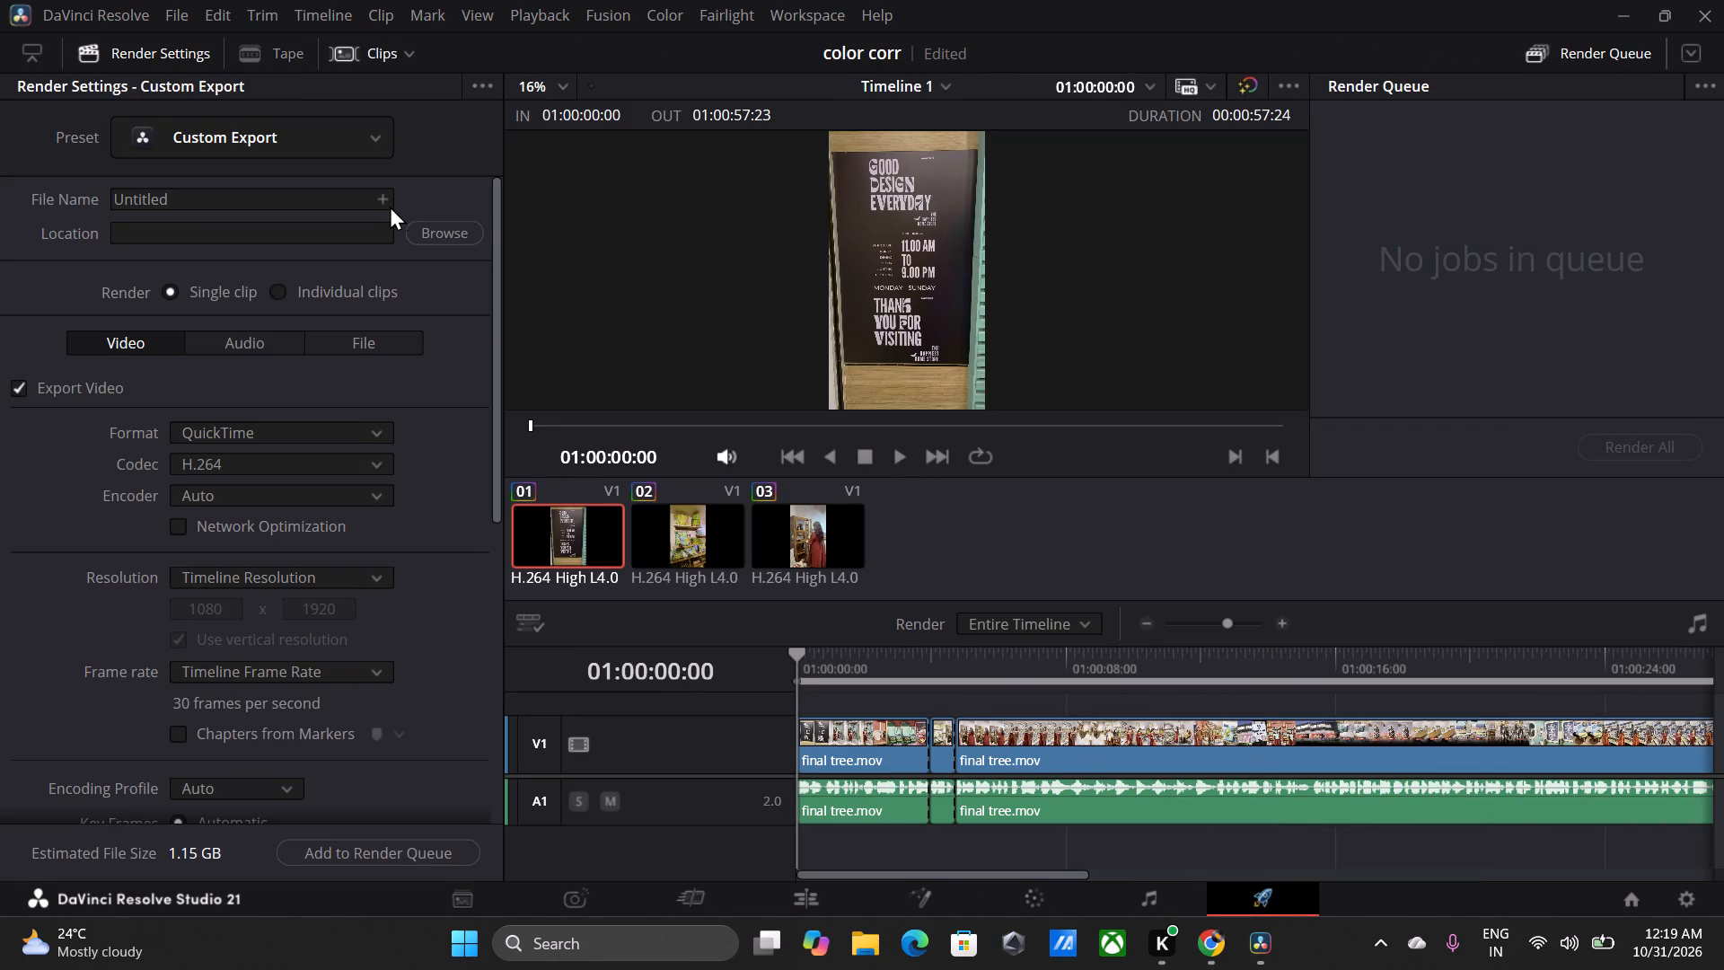
left_click_drag(307, 199, 0, 167)
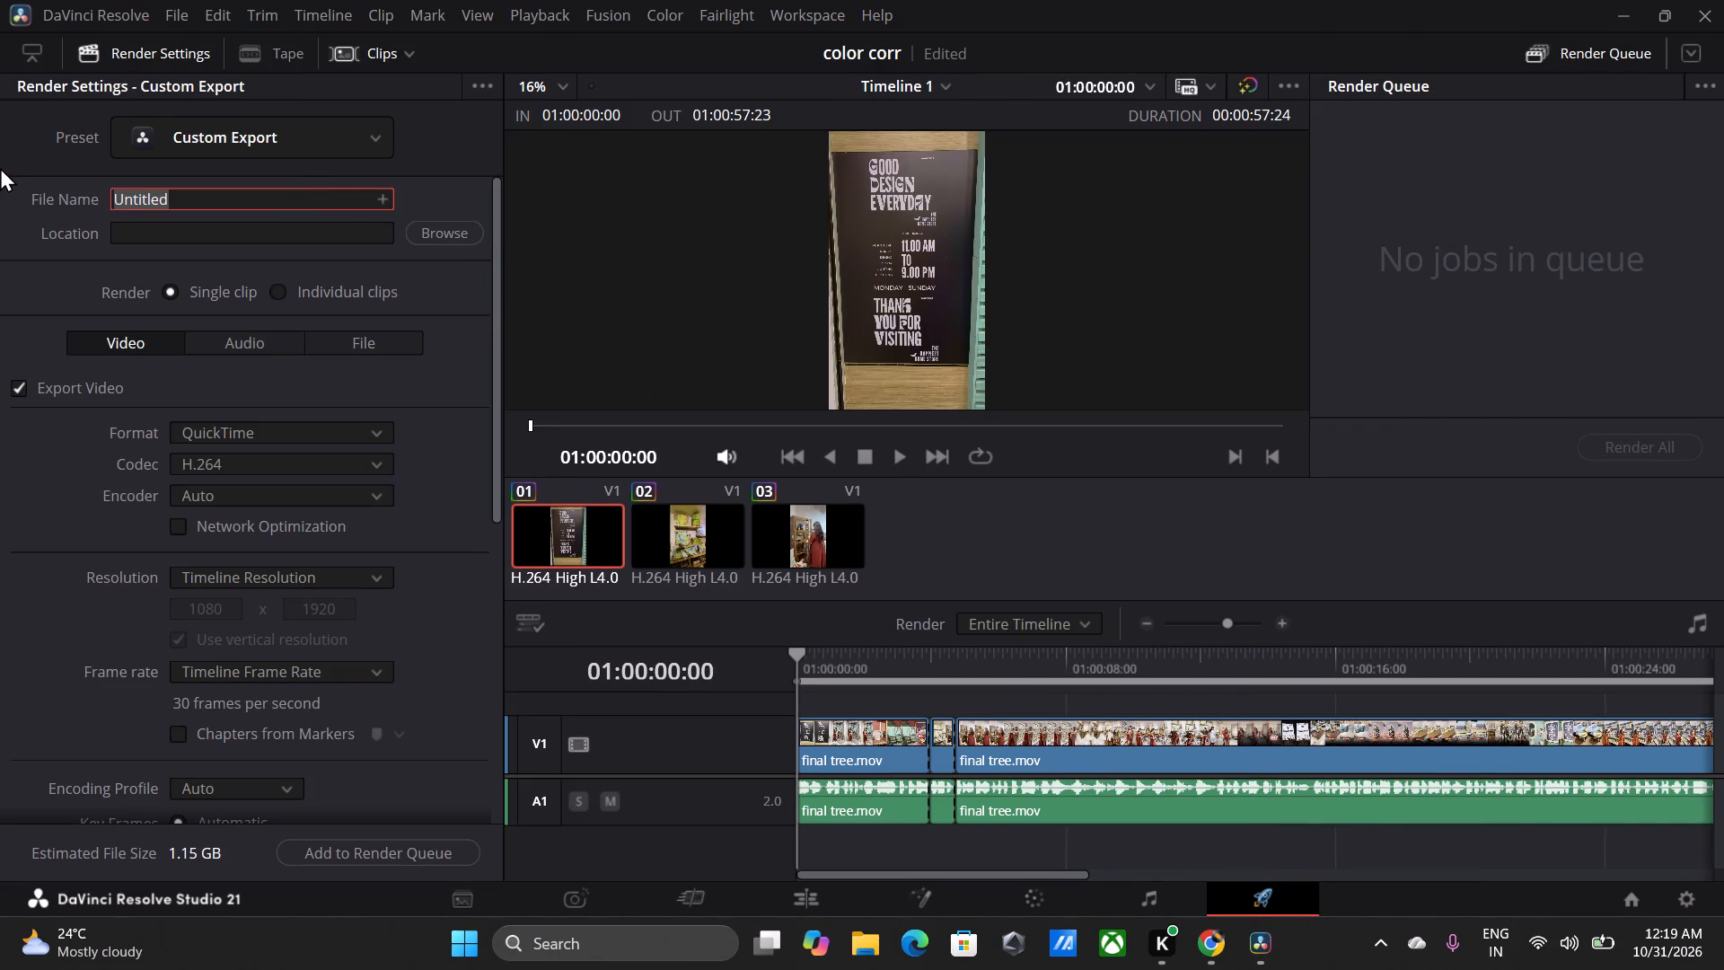
type("colorr")
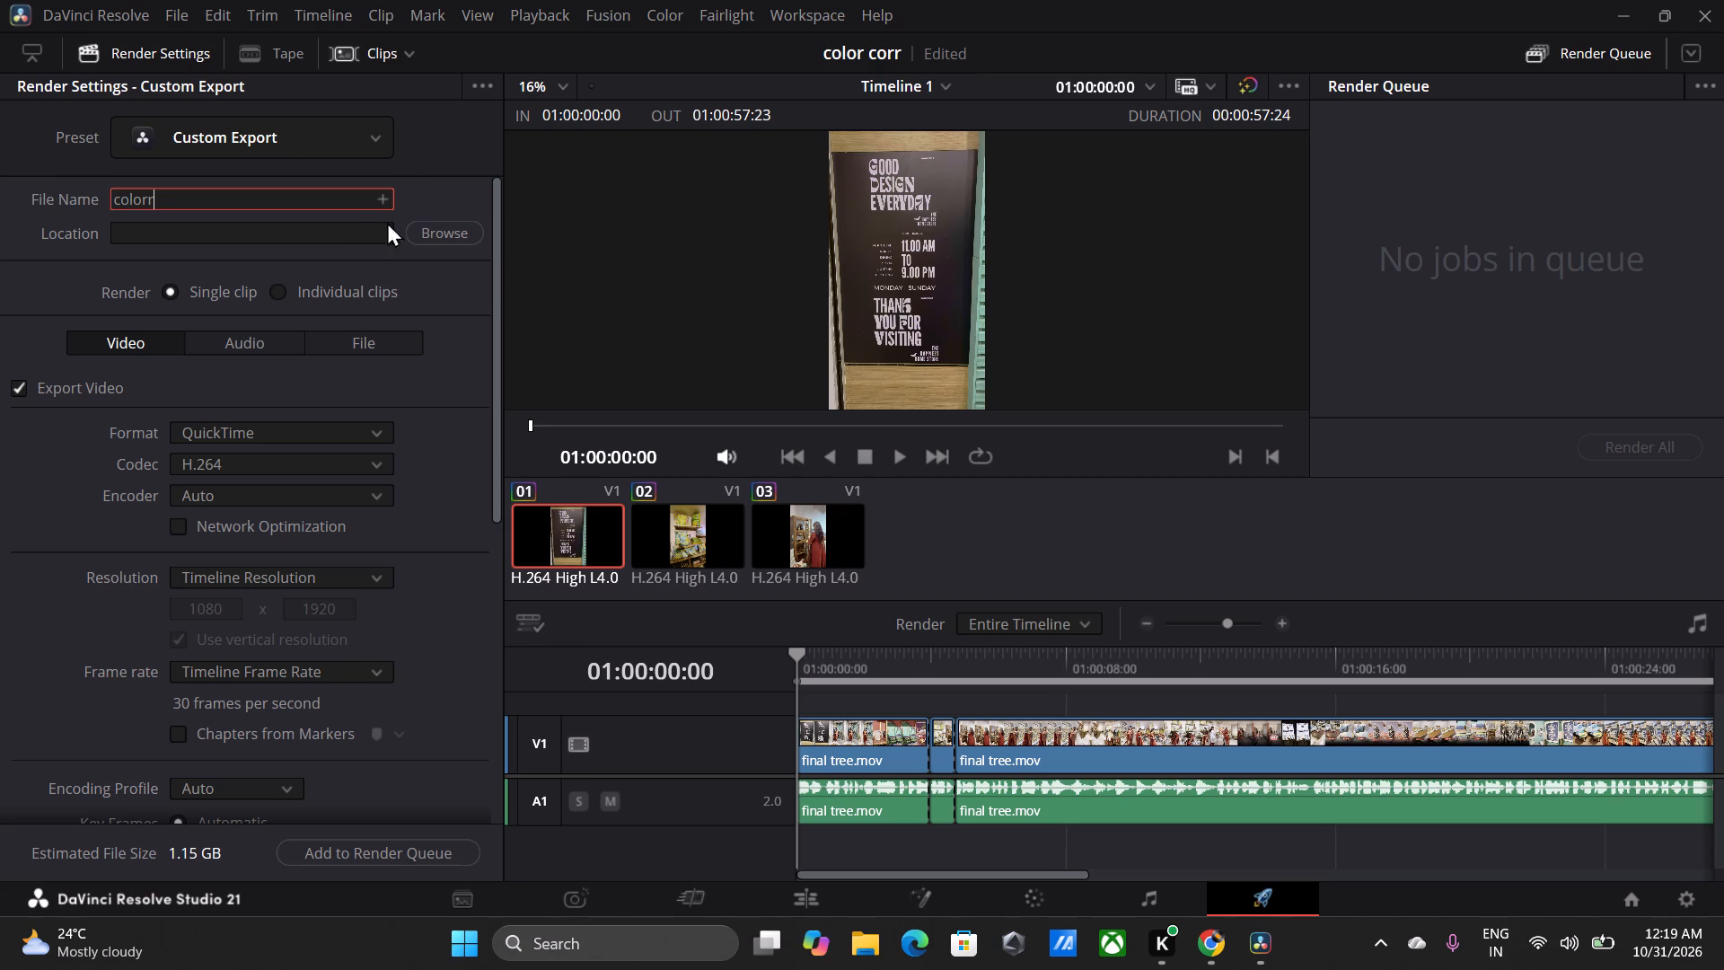
key("e")
key("d")
type("\\]")
key("BackSpace")
key("BackSpace")
key("BackSpace")
key("BackSpace")
type("ed")
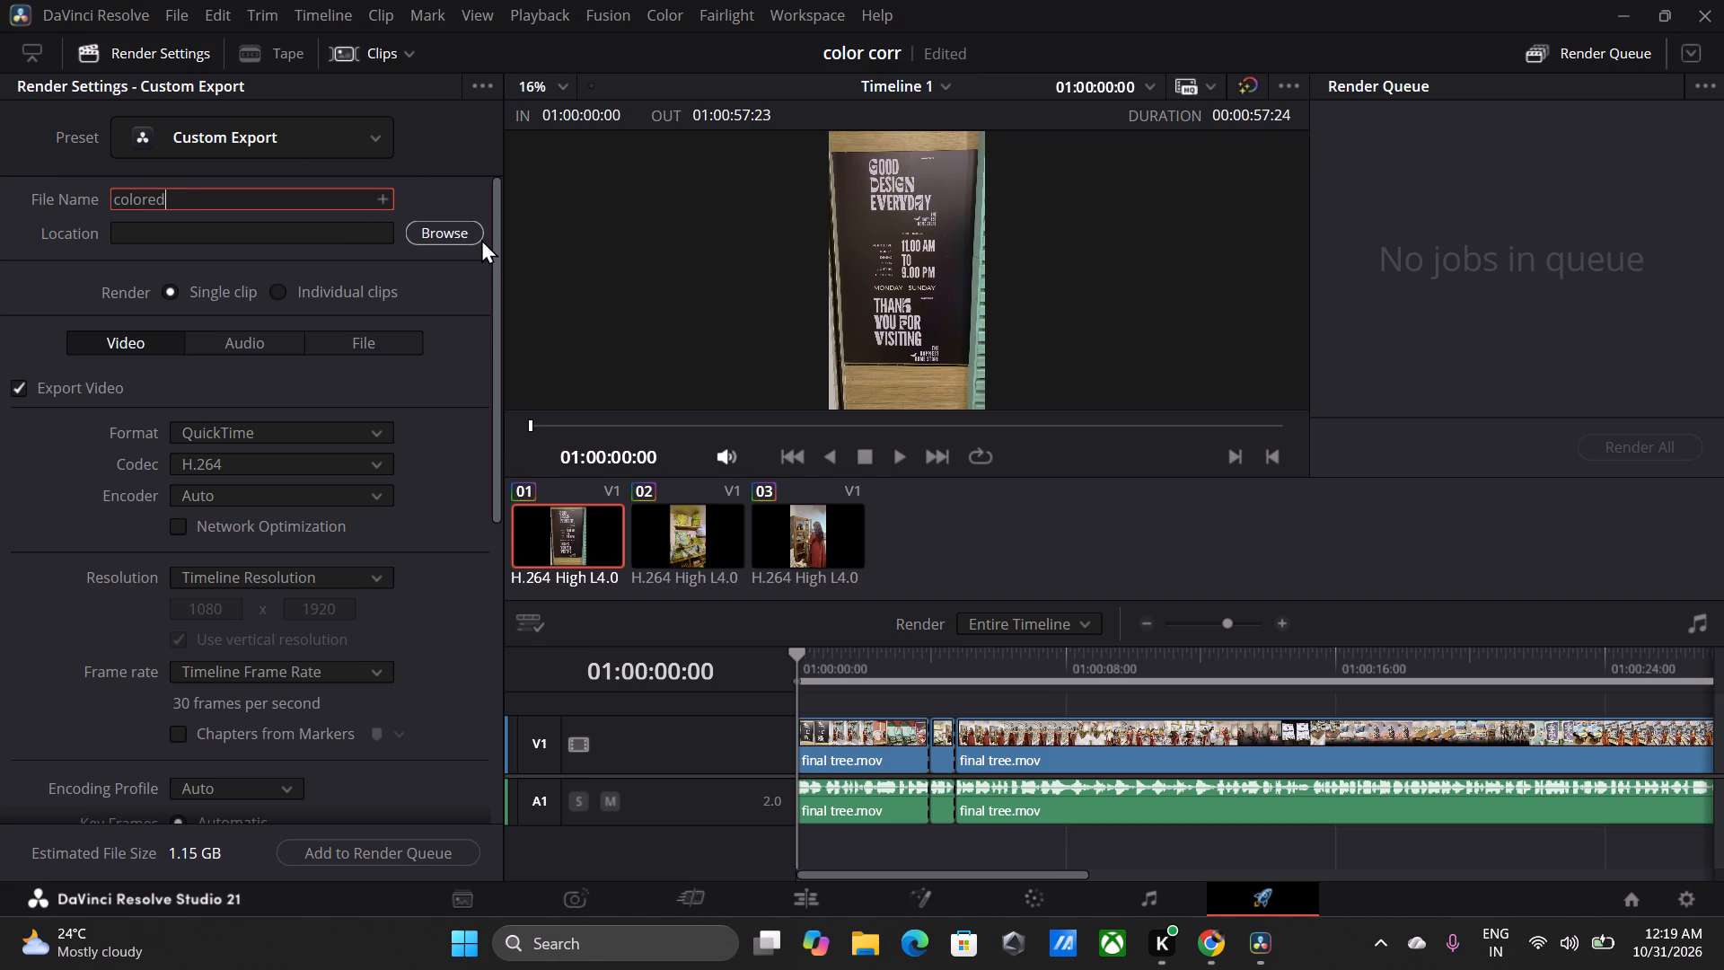
Open the render's file destination and browse to Local Disk (A:).
left_click(481, 239)
scroll(86, 248, "down", 1)
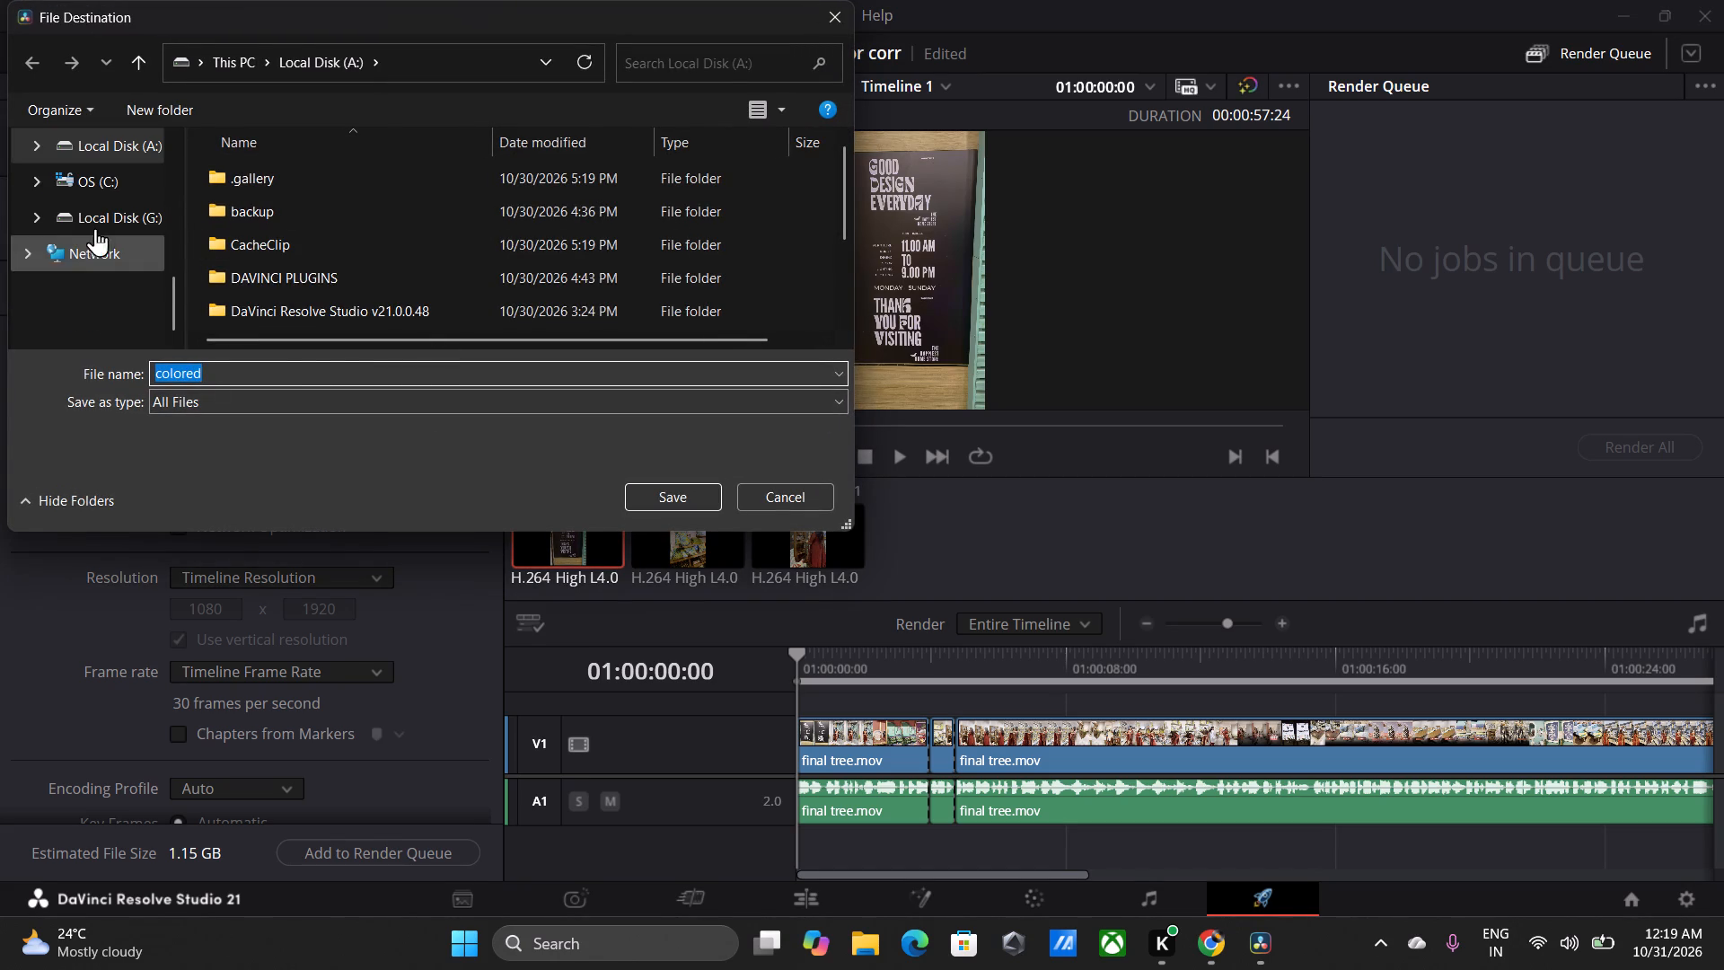
left_click(106, 198)
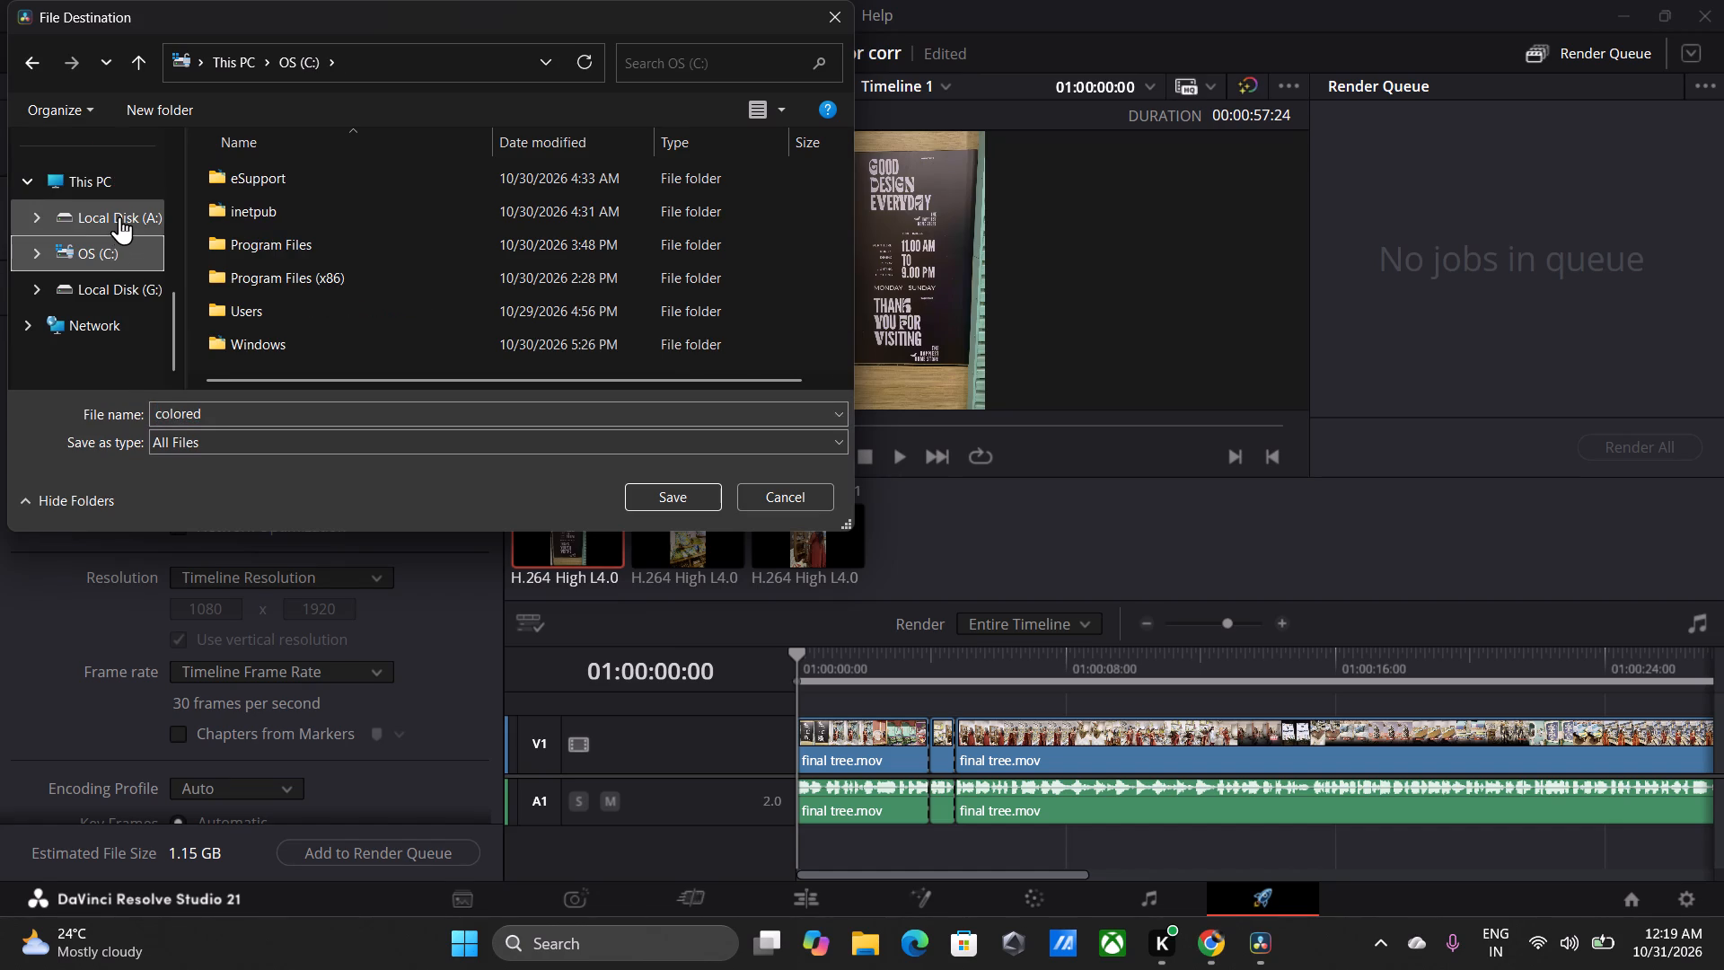
left_click(119, 216)
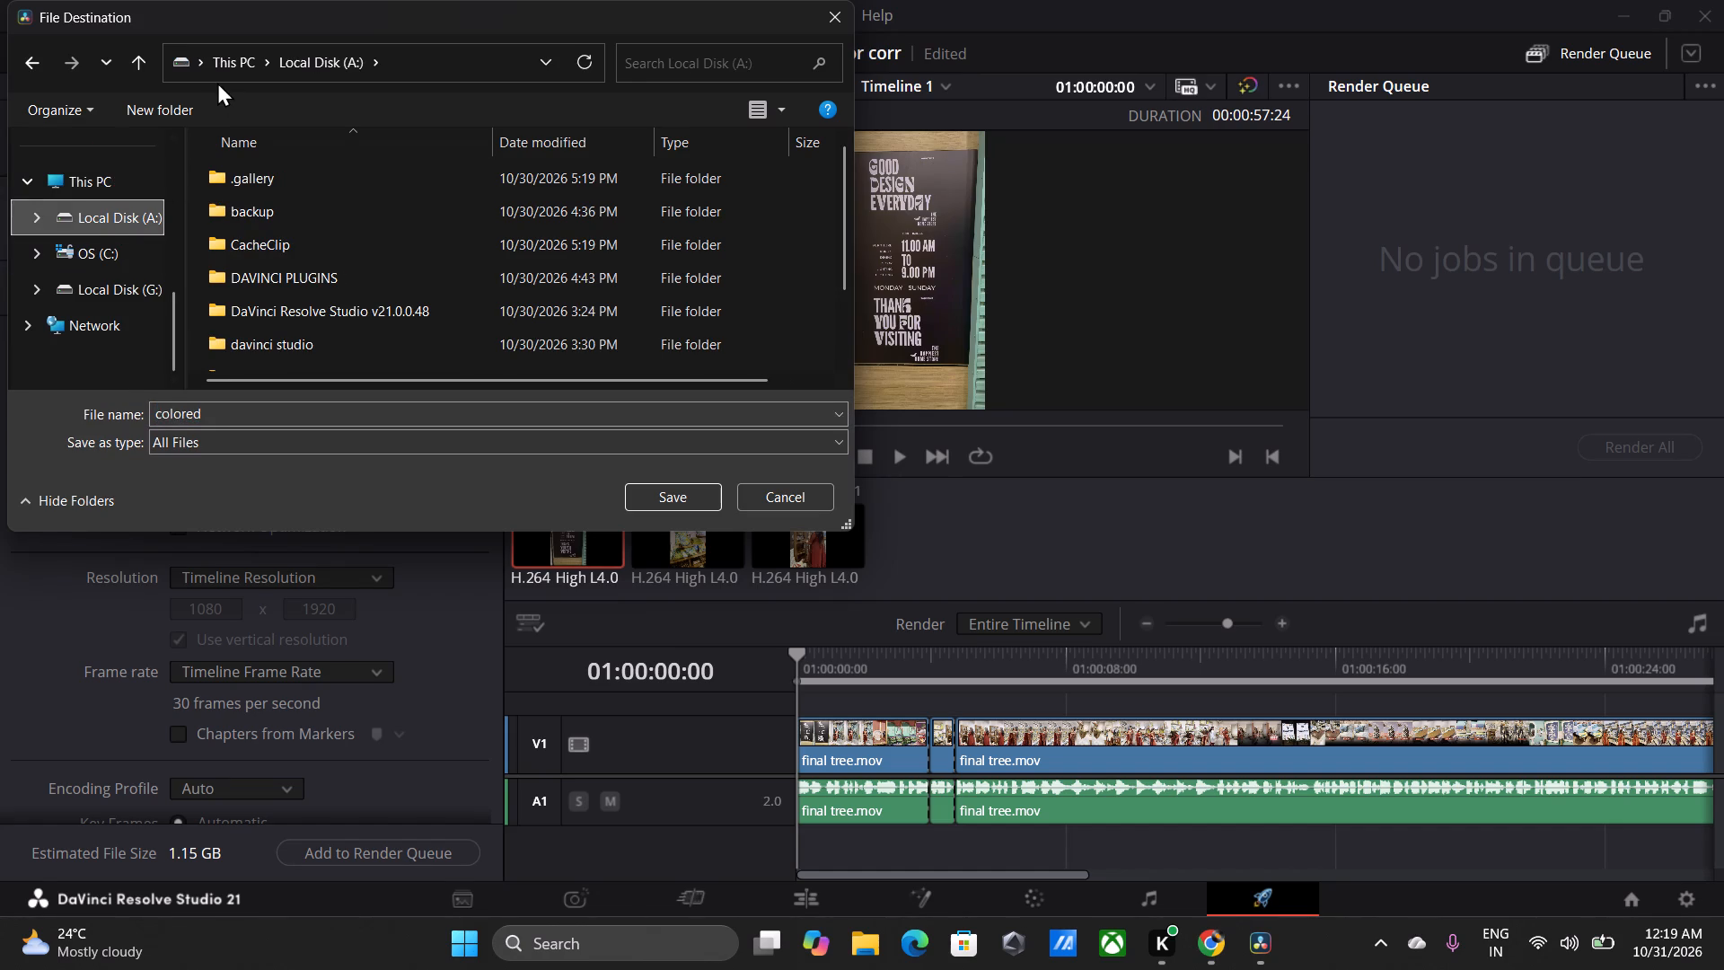
left_click(225, 68)
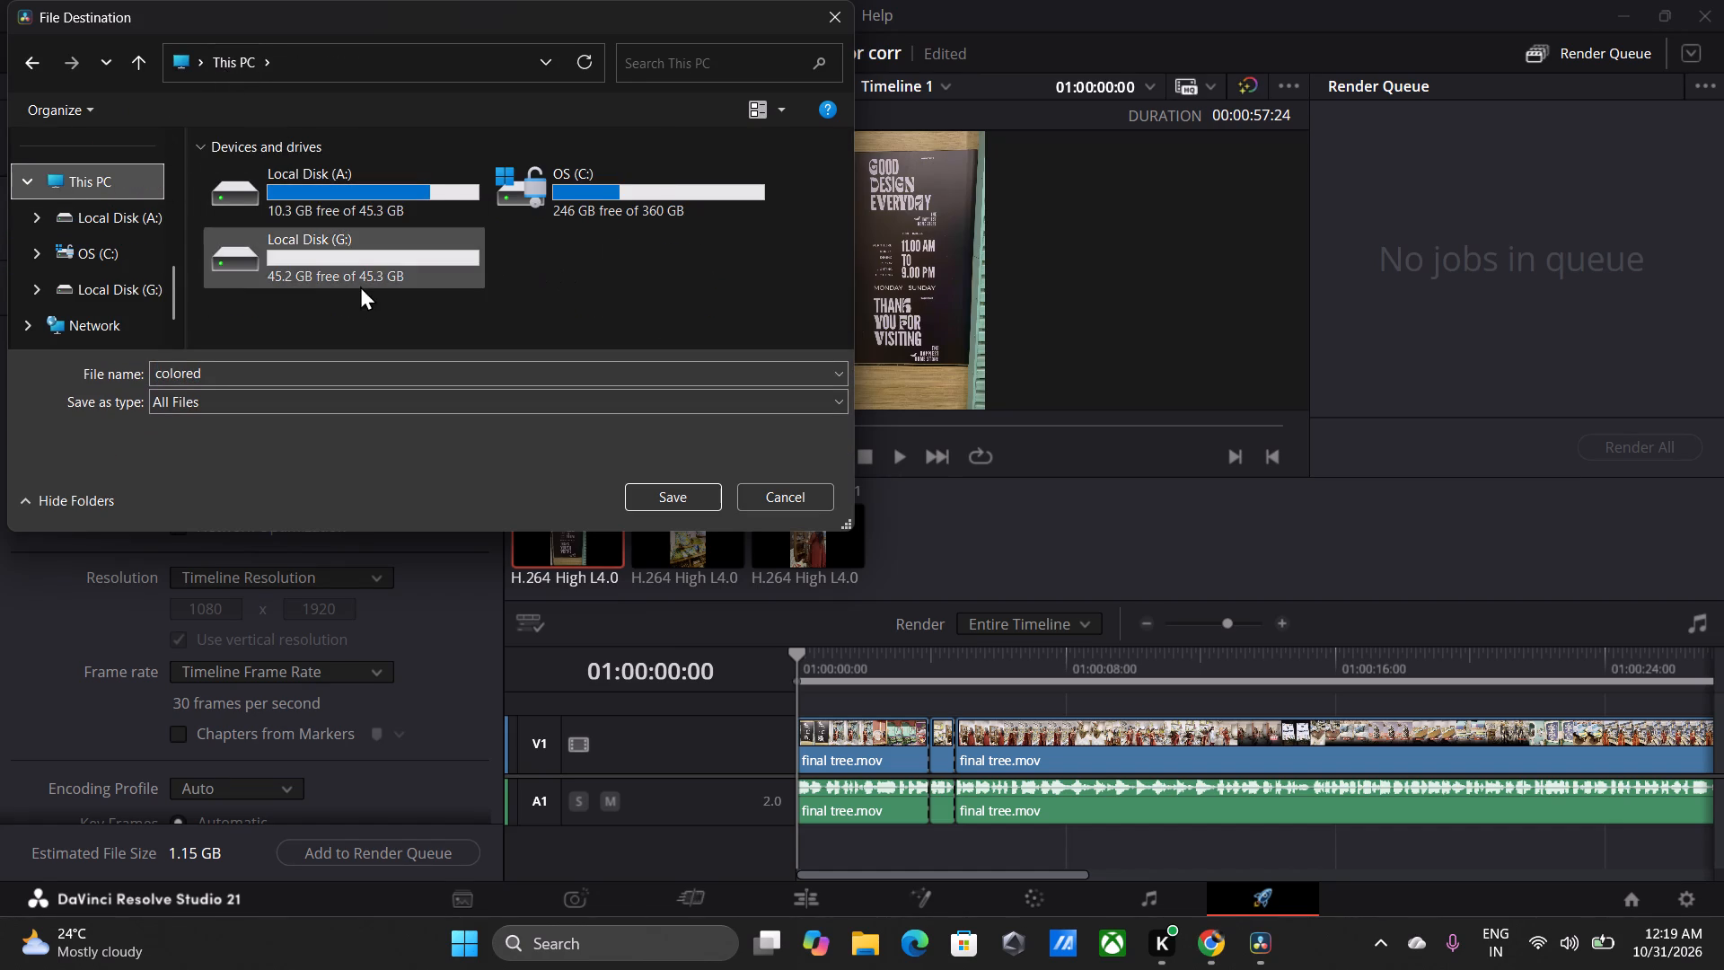
double_click(457, 164)
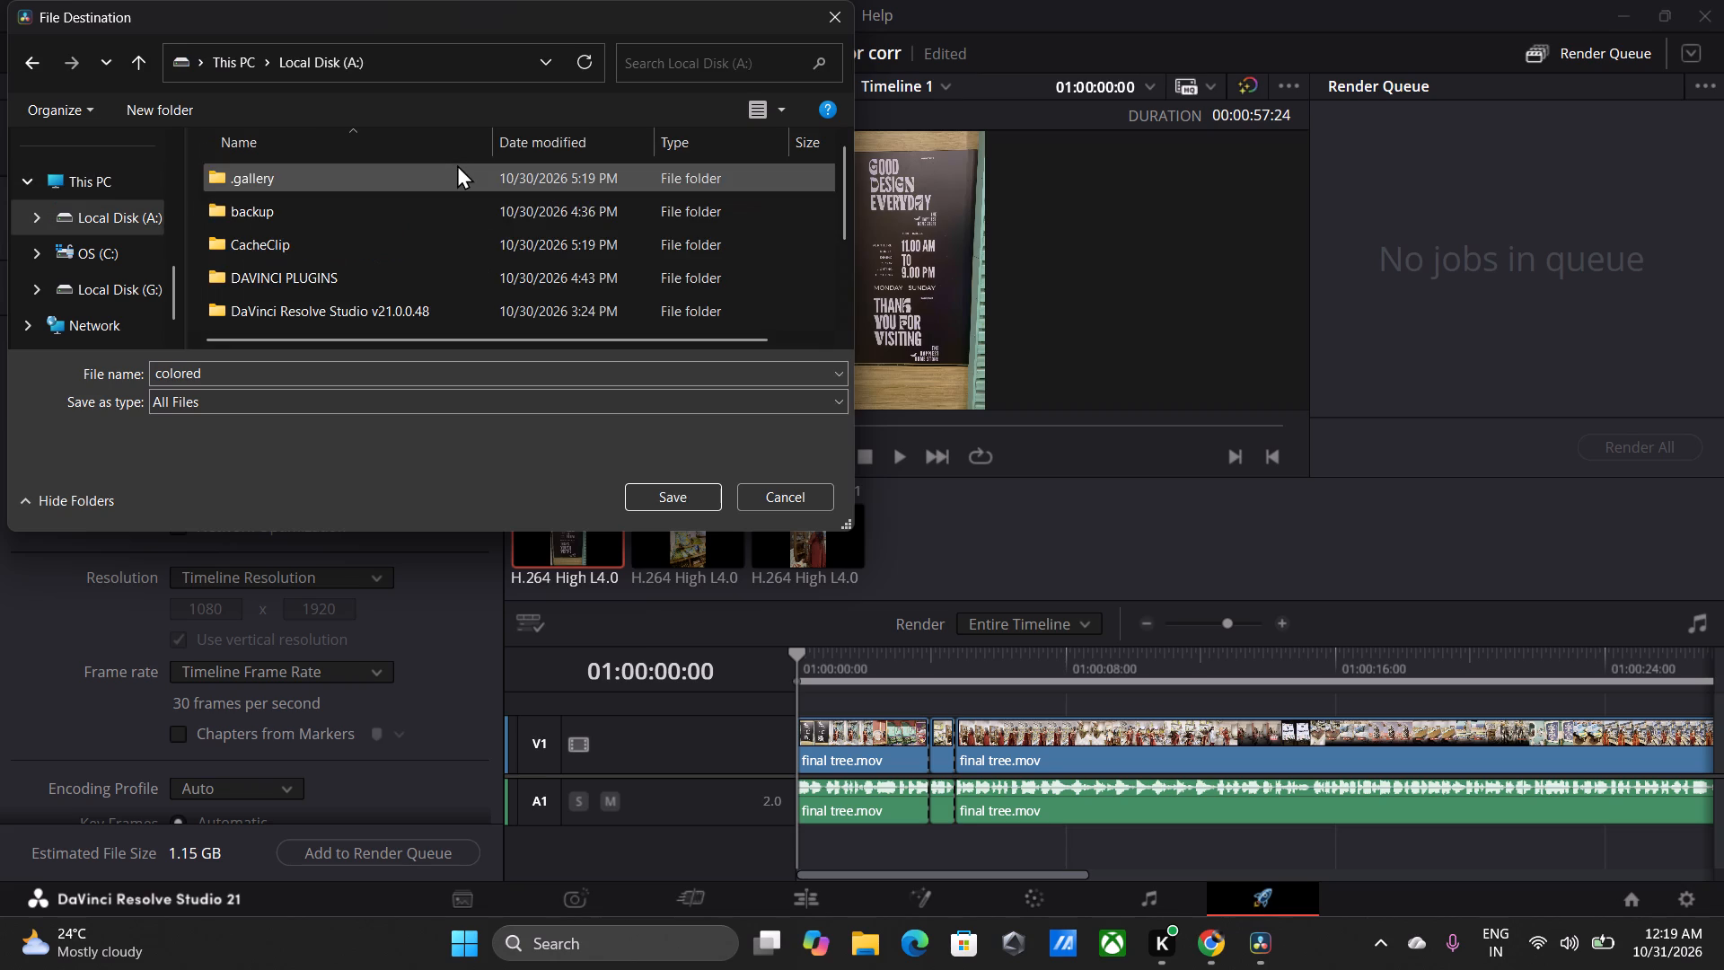
Create a new folder named "Clients" on Local Disk (A:) and open it as the render destination.
scroll(463, 253, "down", 3)
scroll(463, 253, "up", 2)
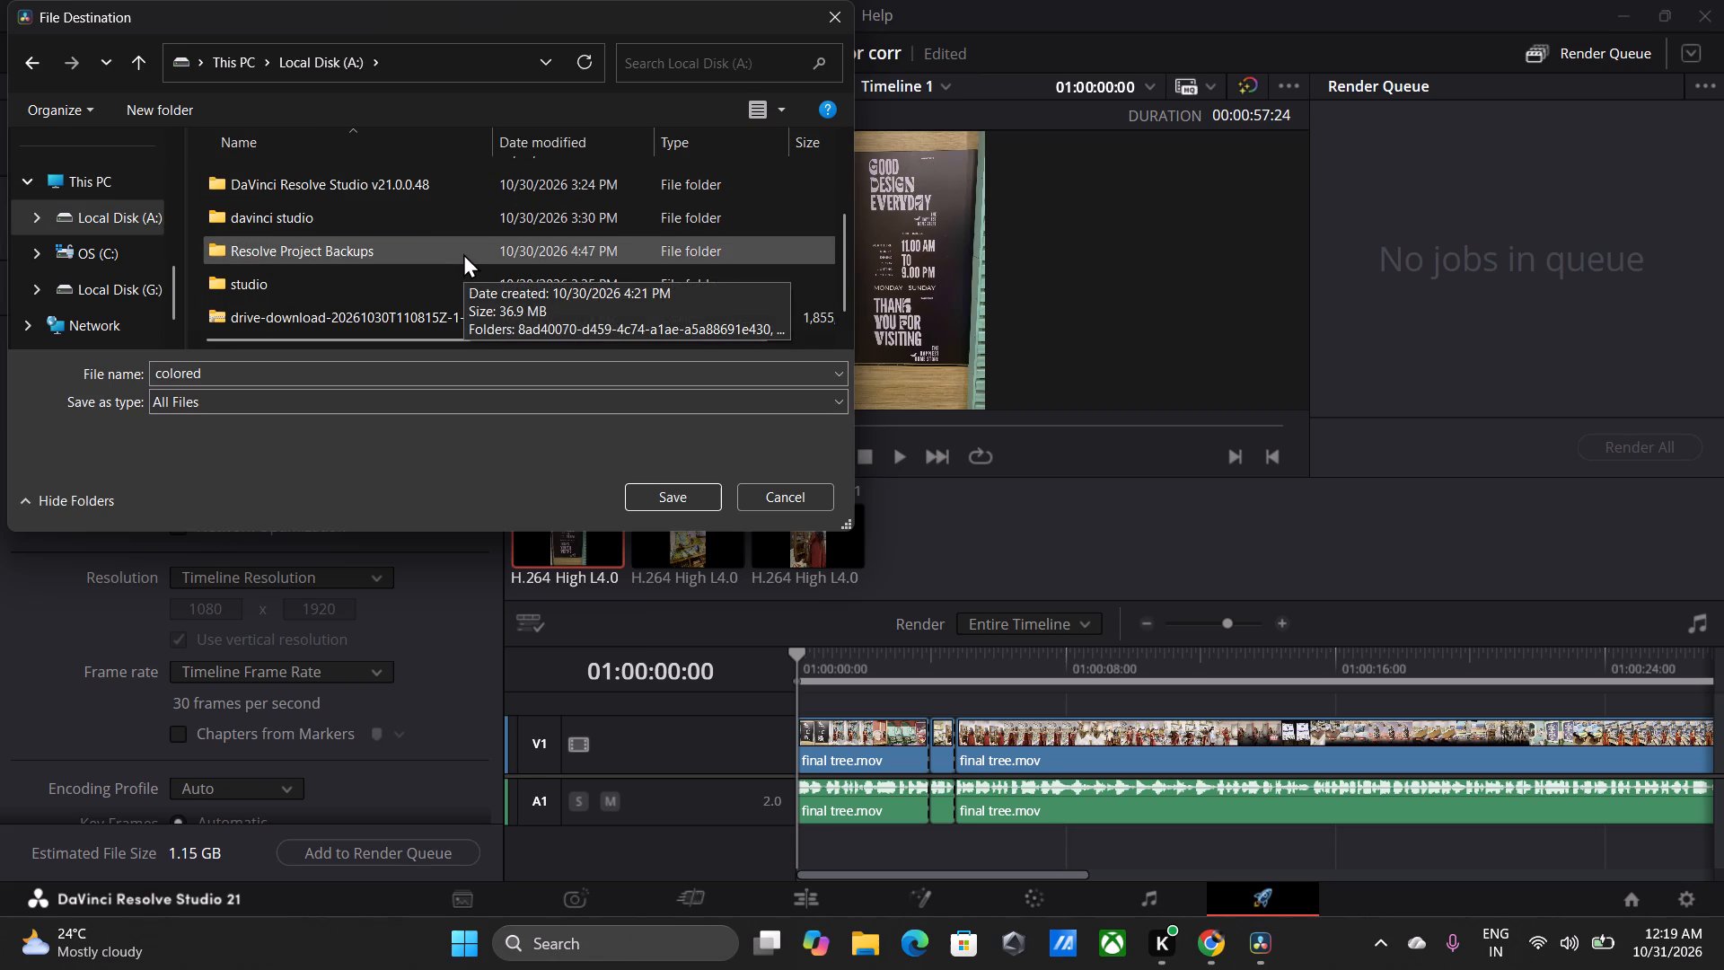
scroll(463, 253, "up", 2)
scroll(463, 253, "down", 2)
left_click(778, 210)
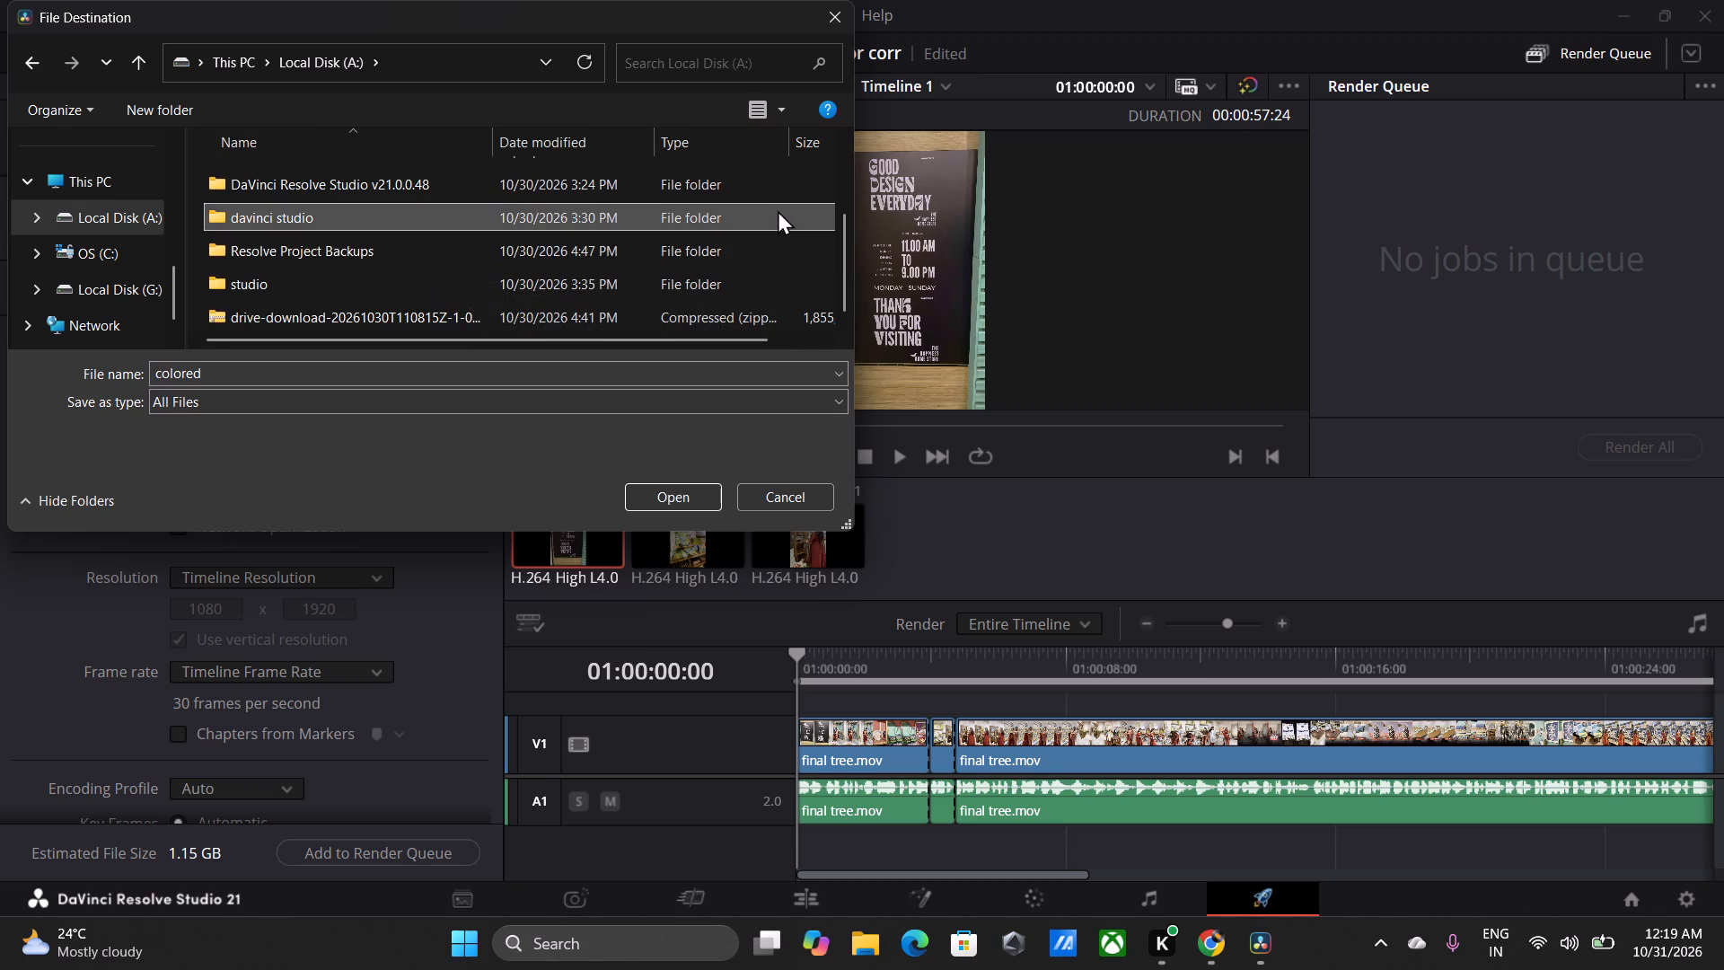
right_click(778, 210)
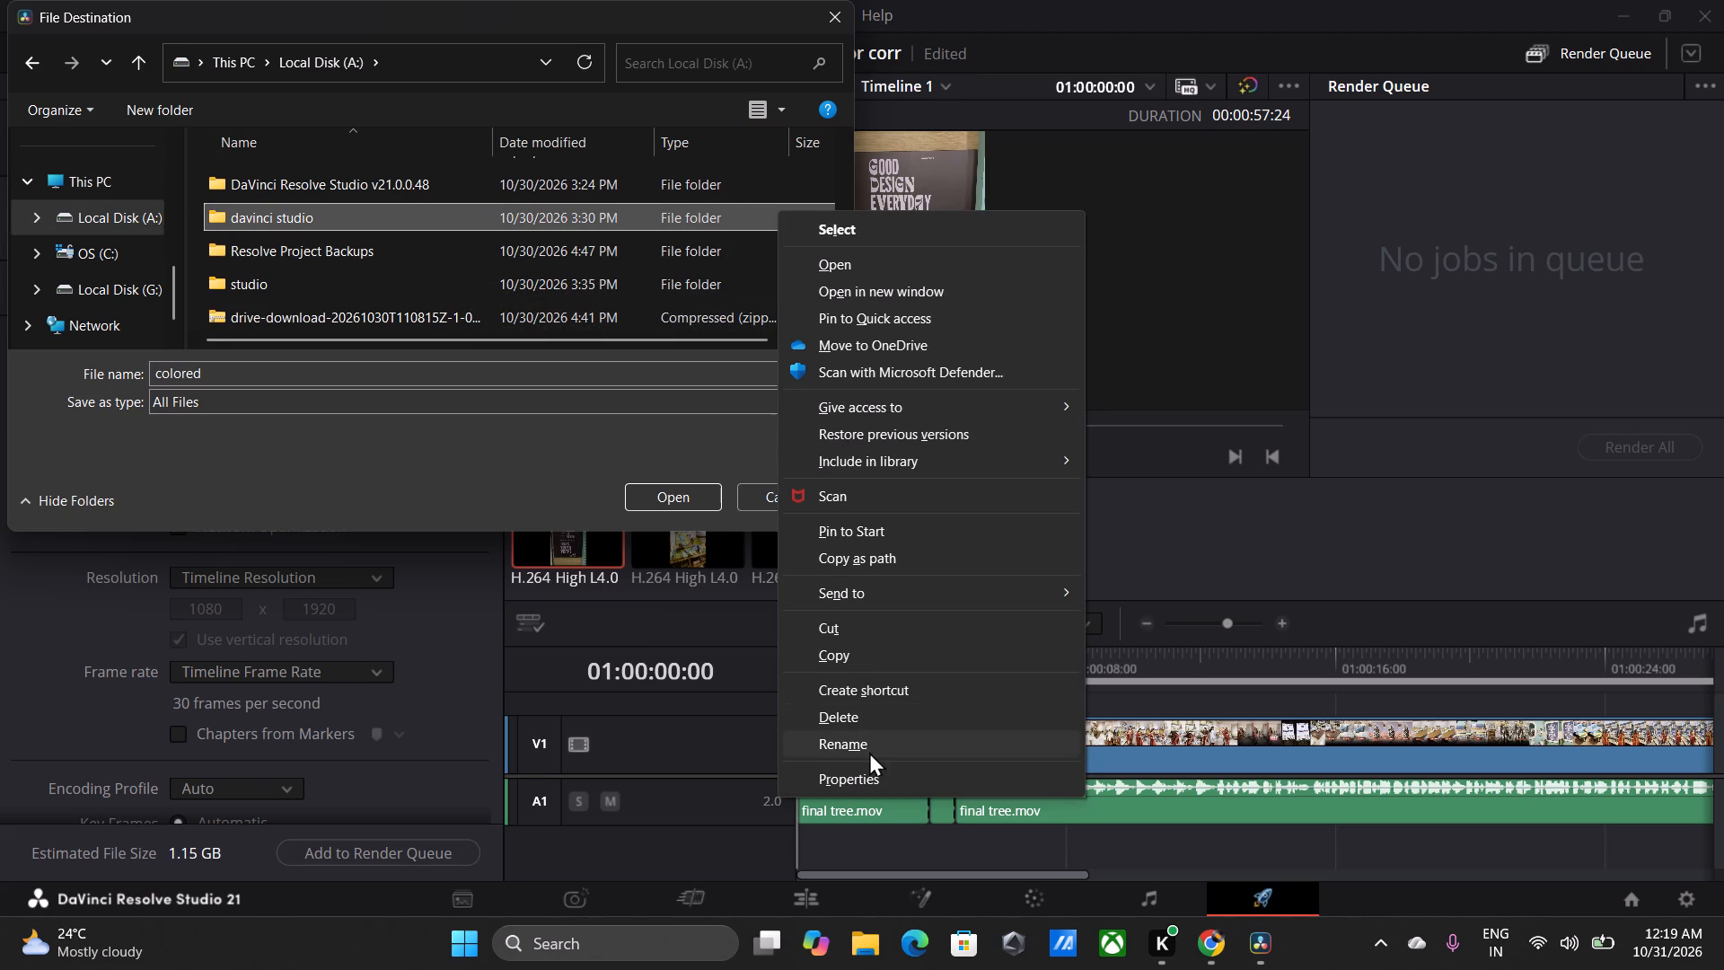
right_click(571, 276)
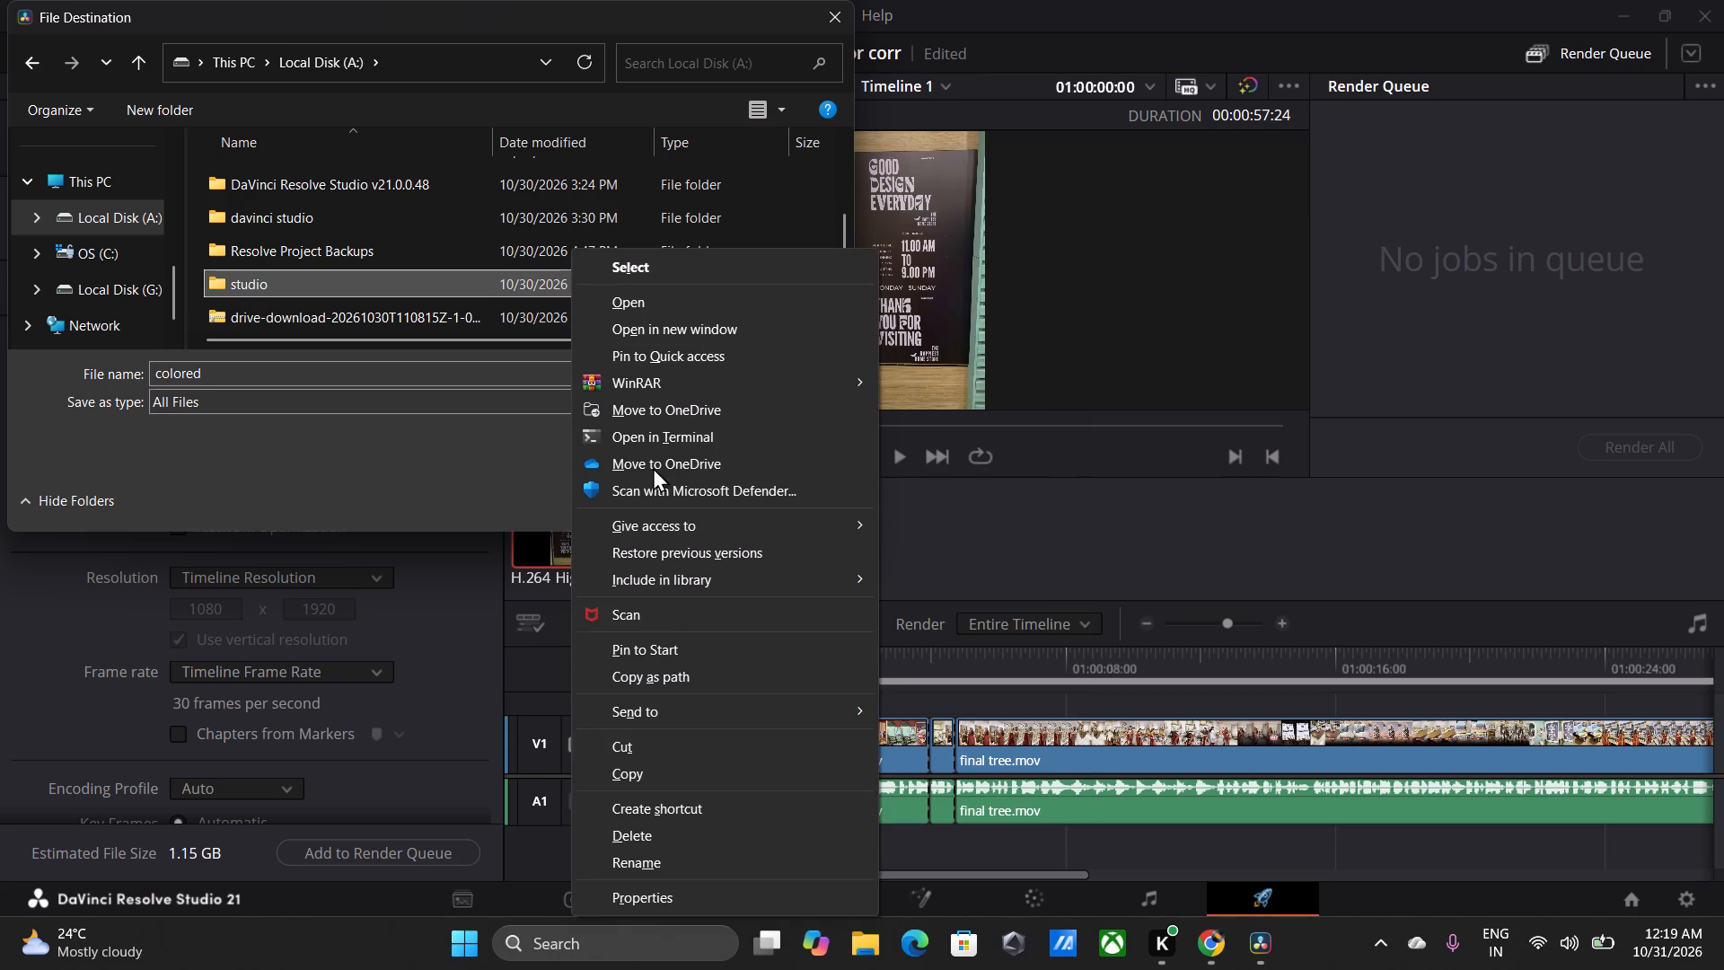
right_click(512, 261)
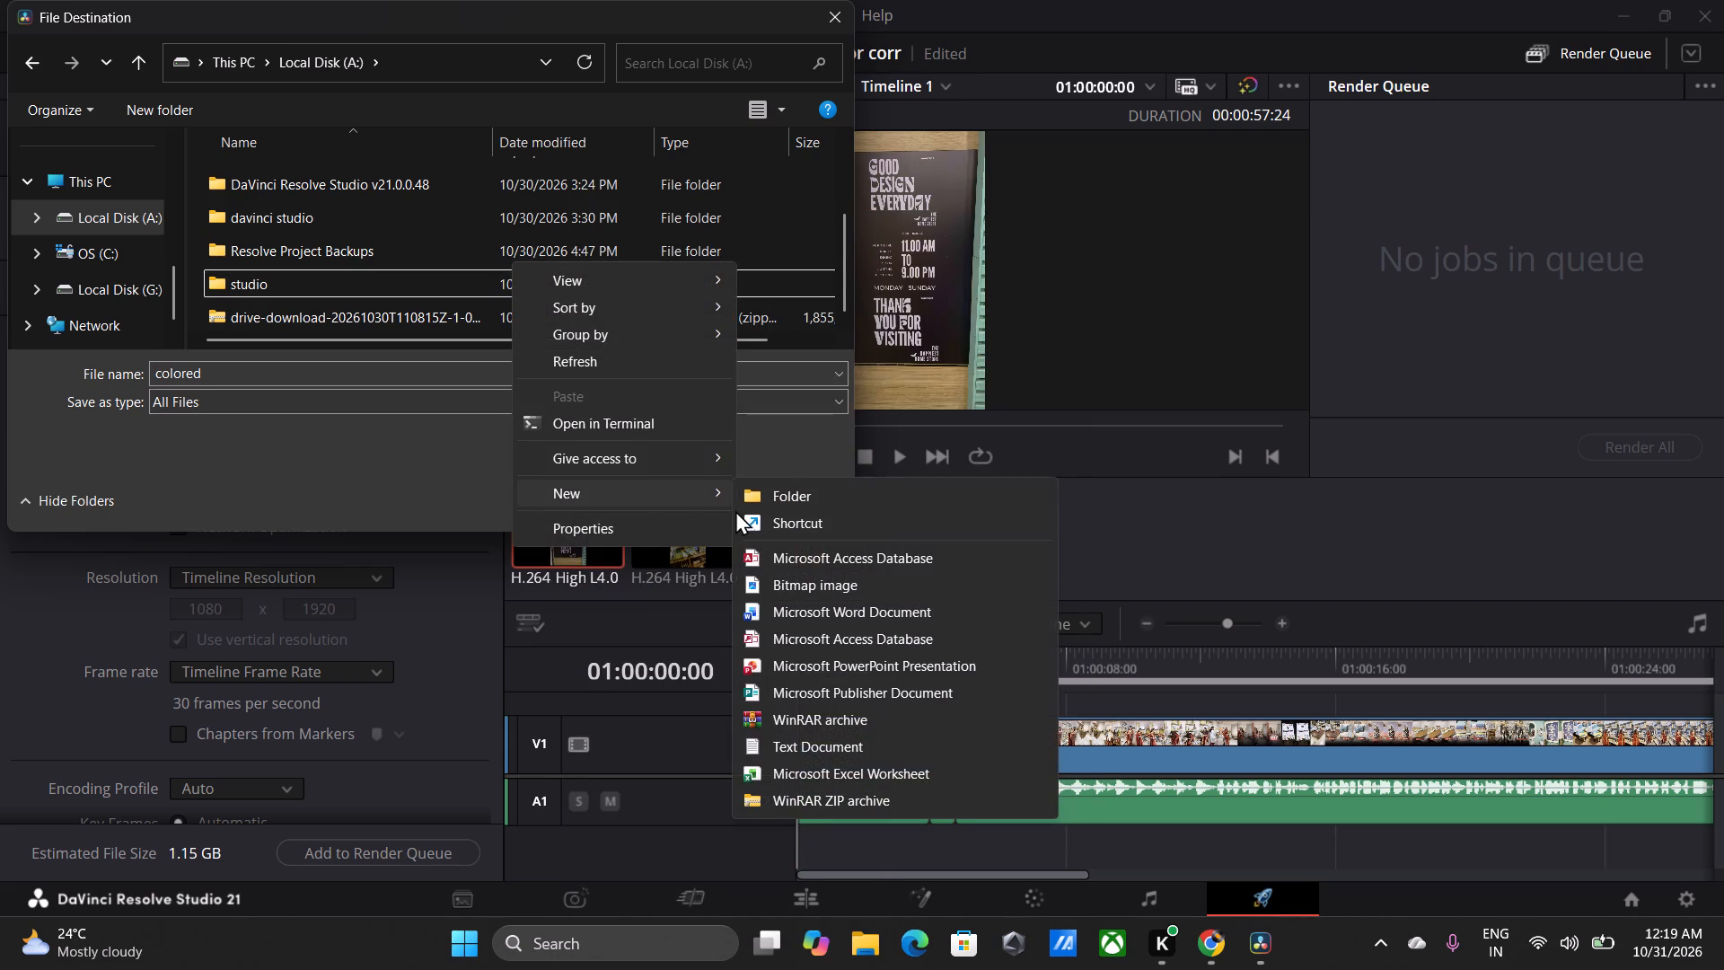
left_click(762, 497)
type("Clen")
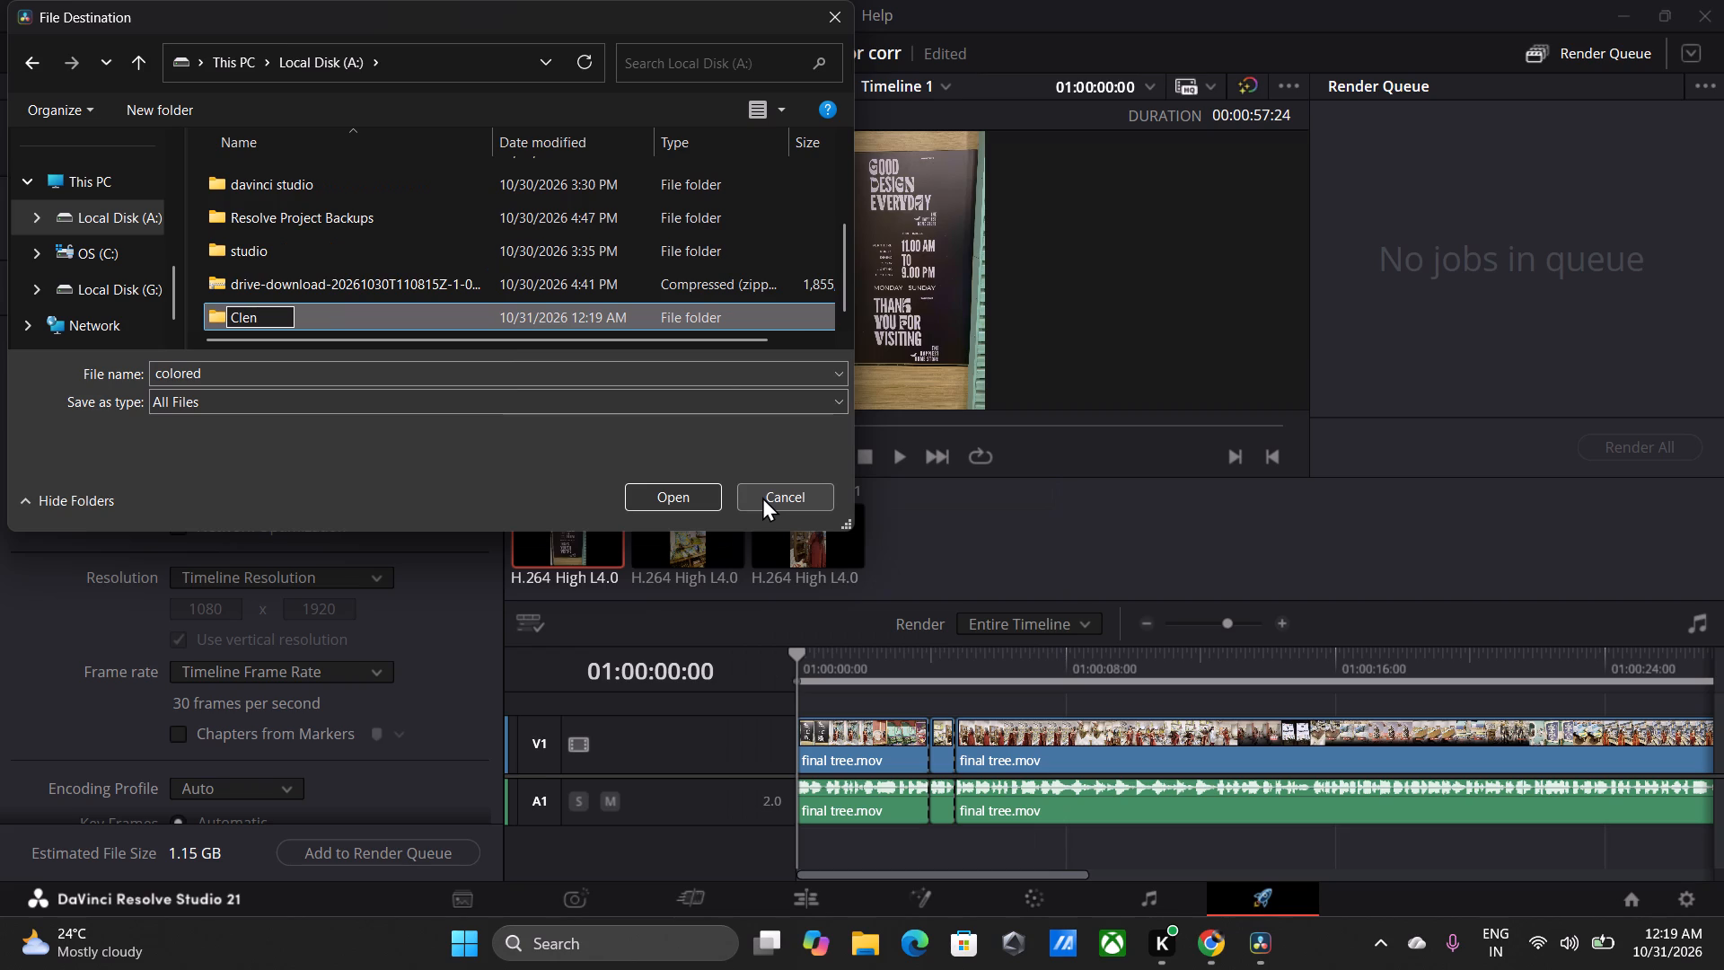
key("F12")
key("F12")
key("BackSpace")
key("BackSpace")
type("ients")
key("Return")
key("Return")
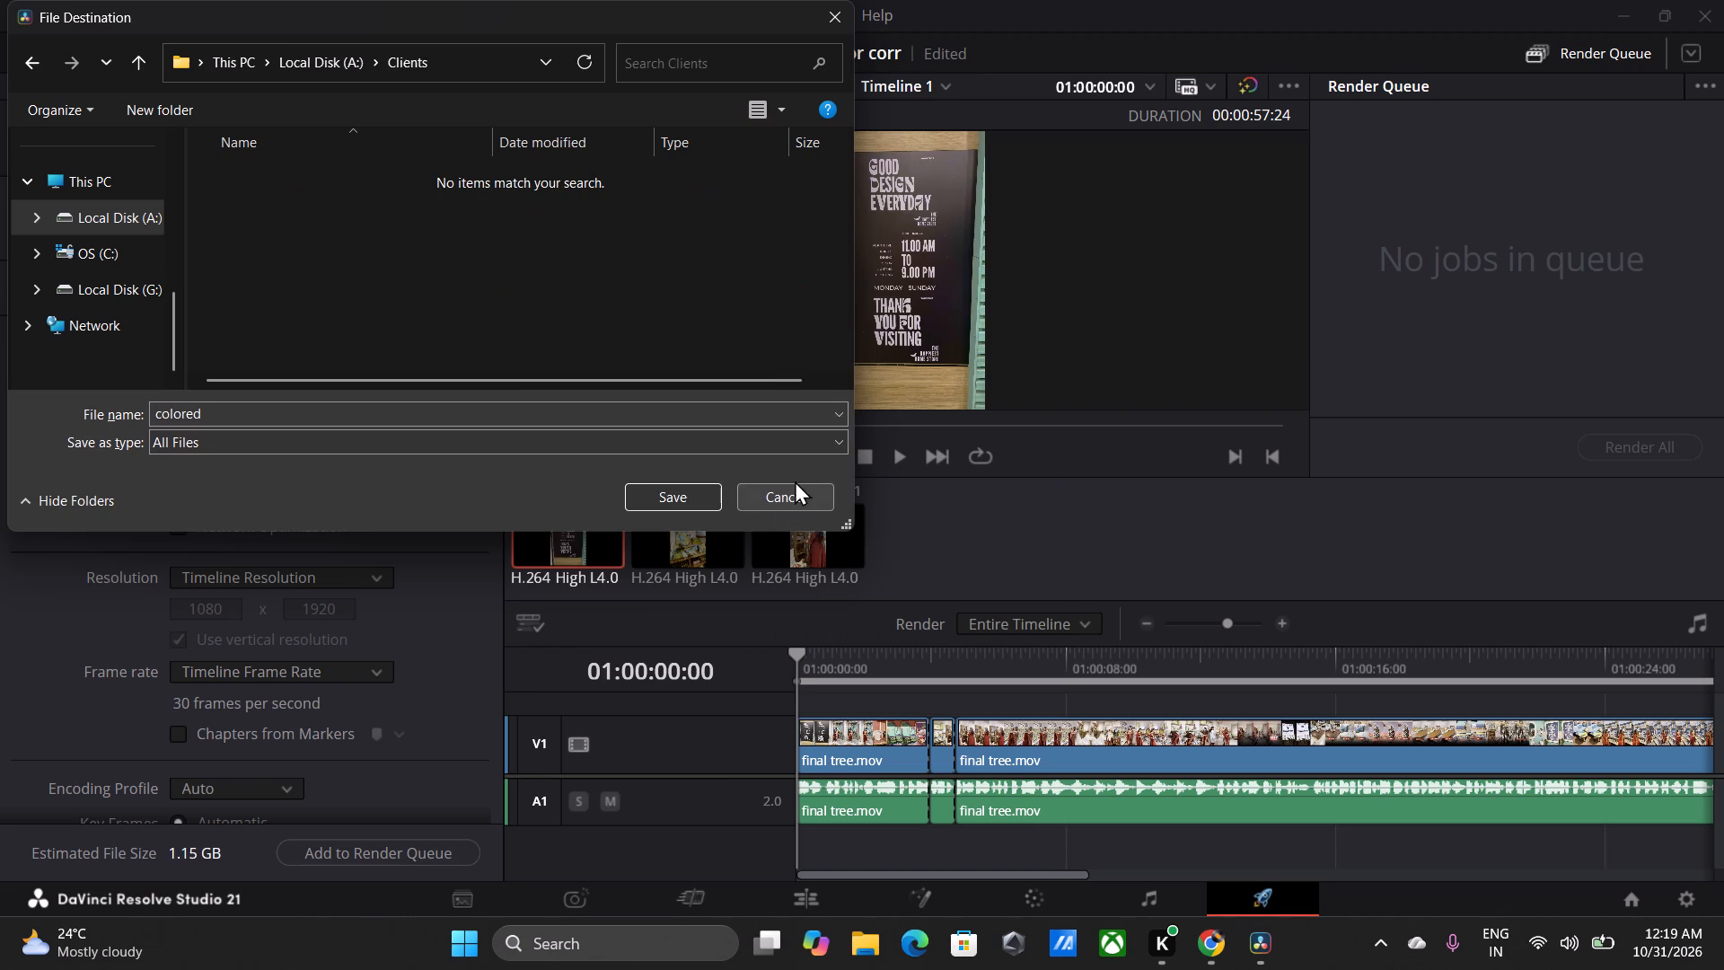
Create a subfolder inside the Clients folder and enter "54k" as its name.
right_click(579, 271)
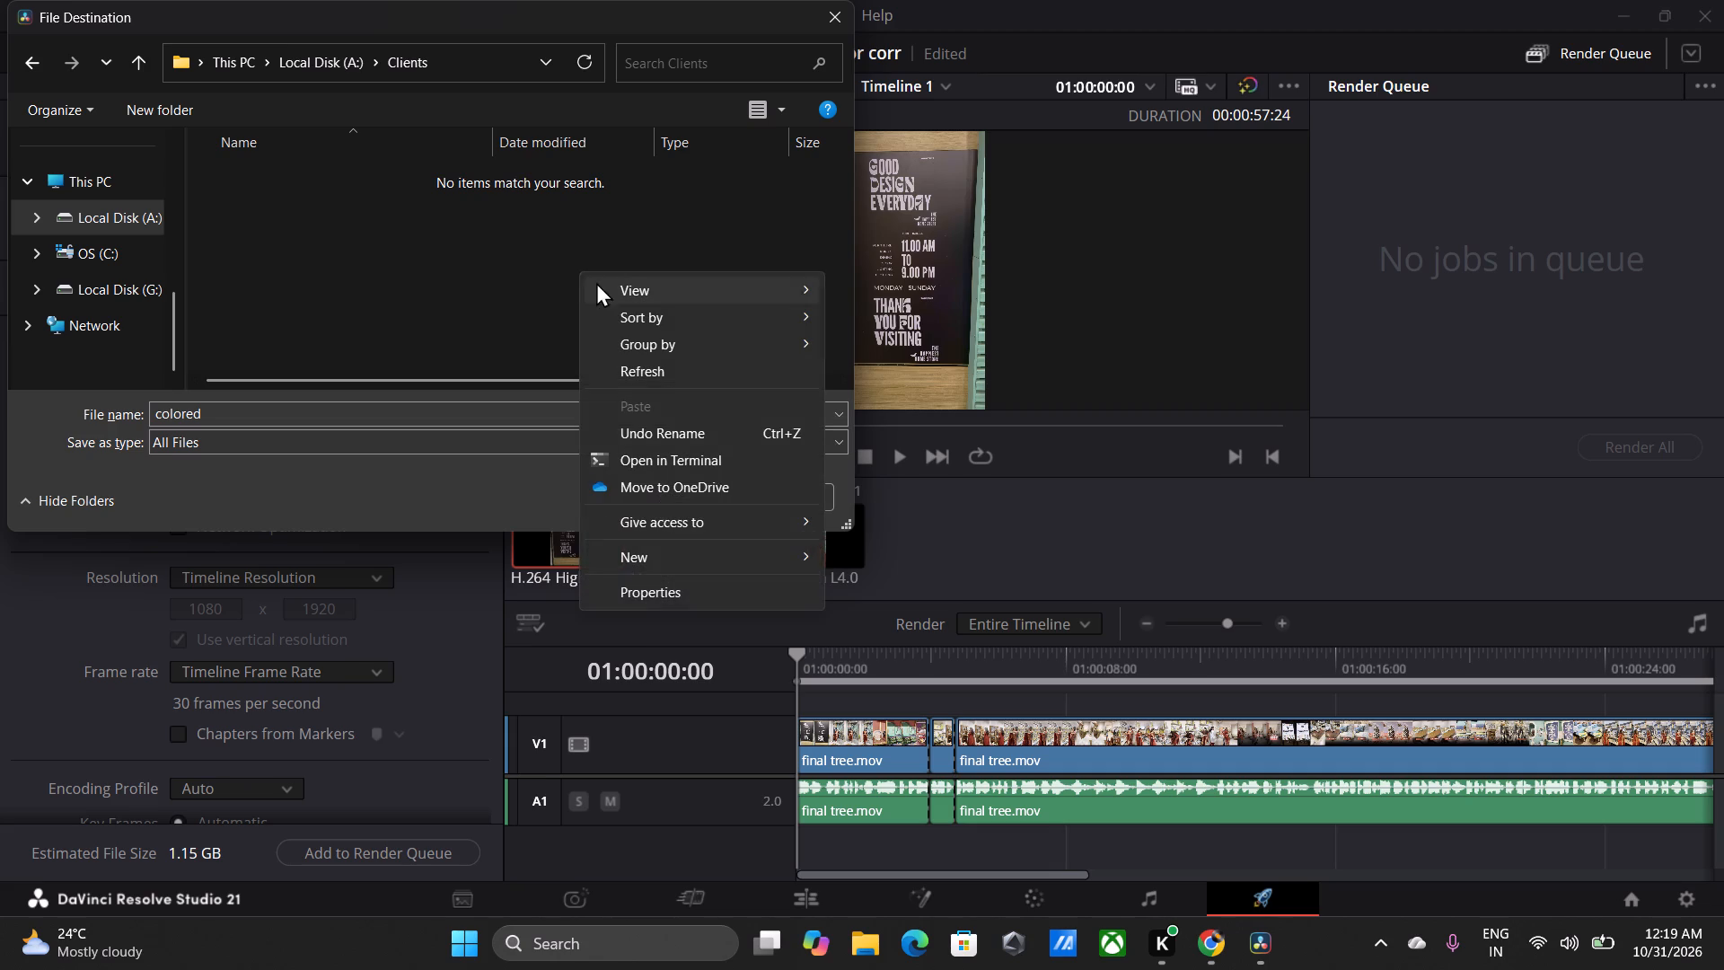
left_click(919, 564)
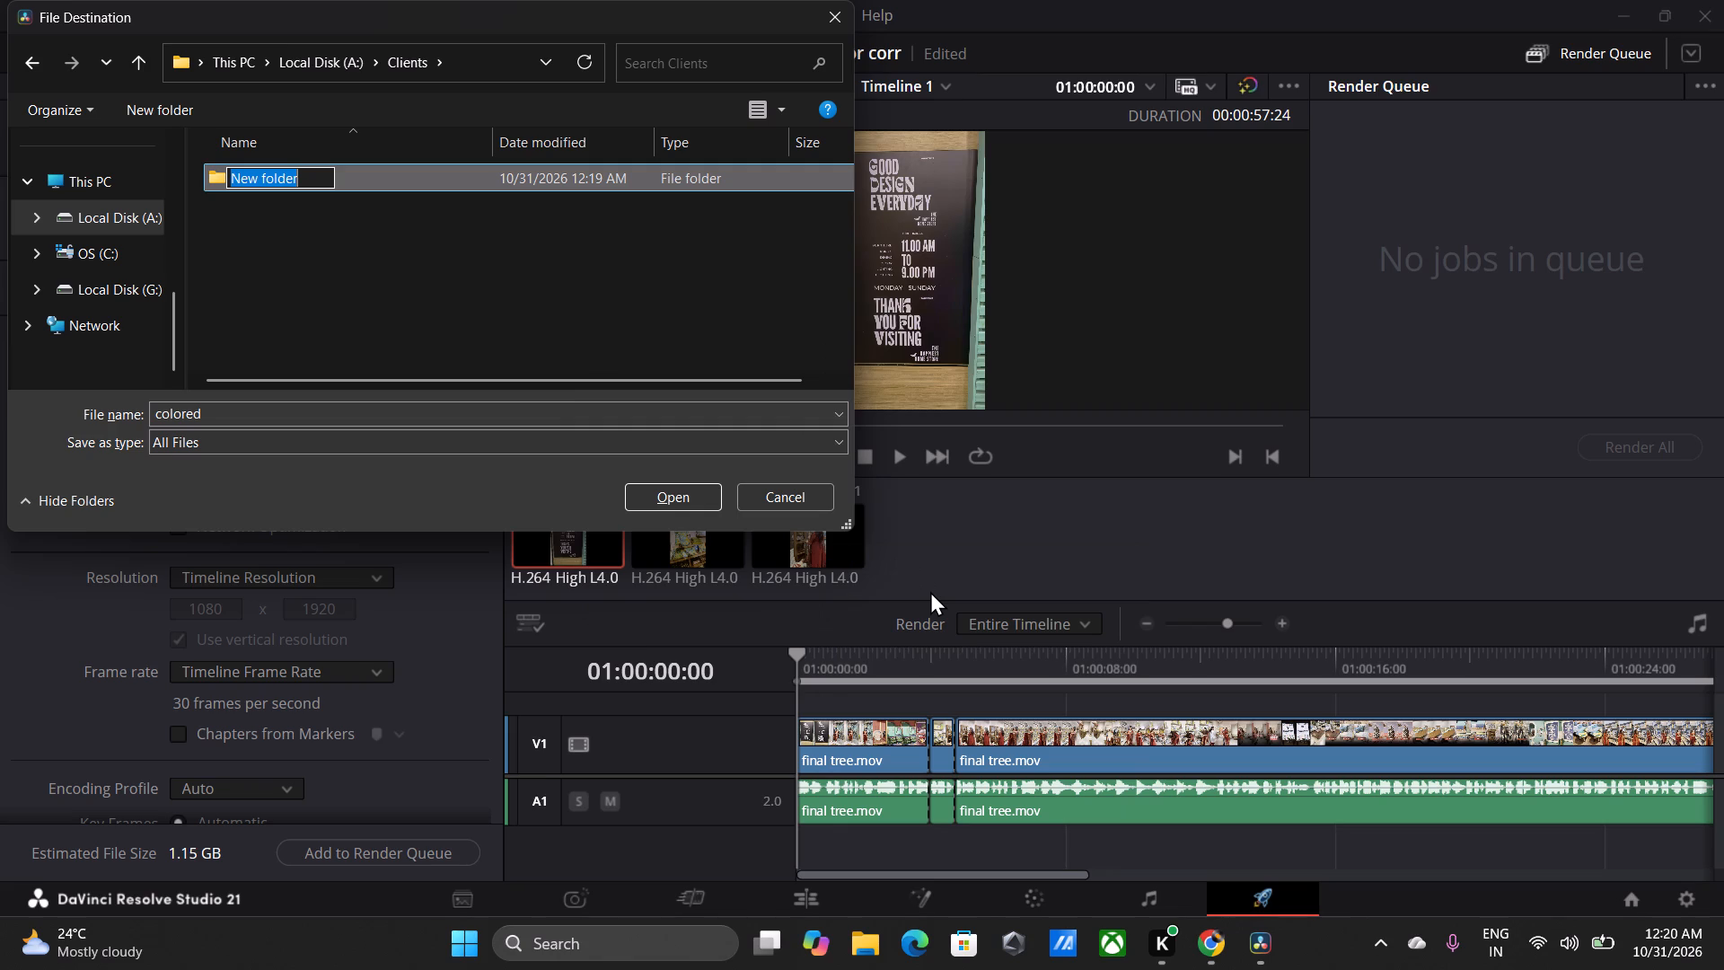
type("54k")
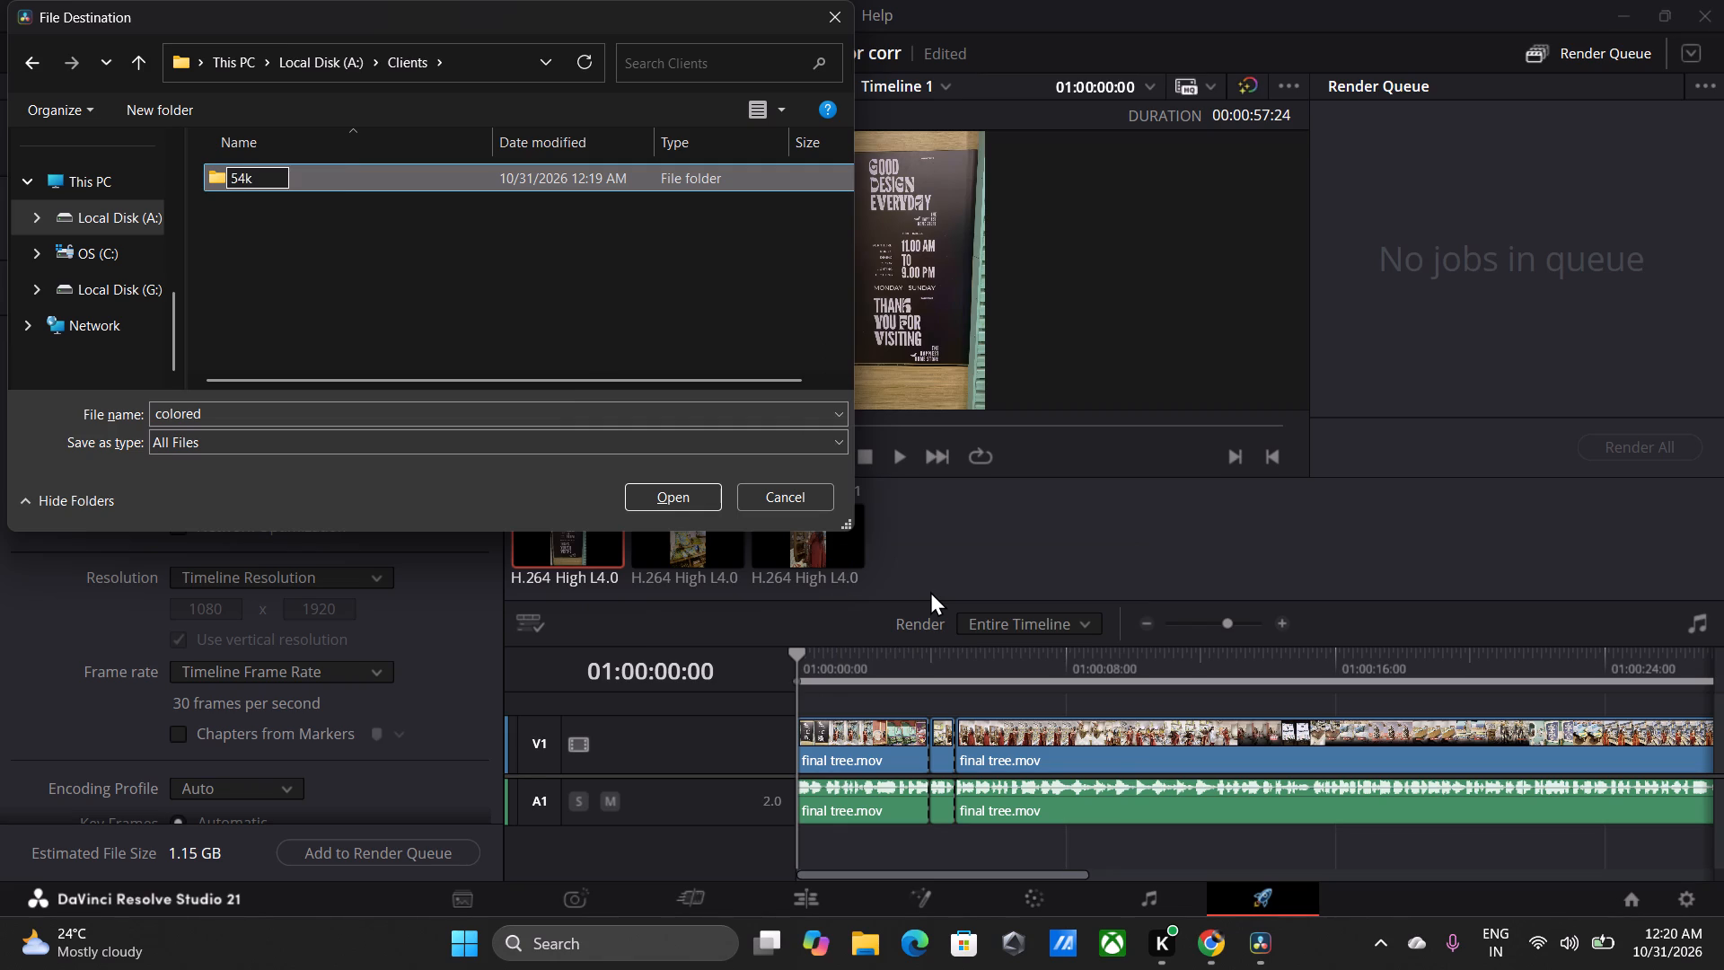
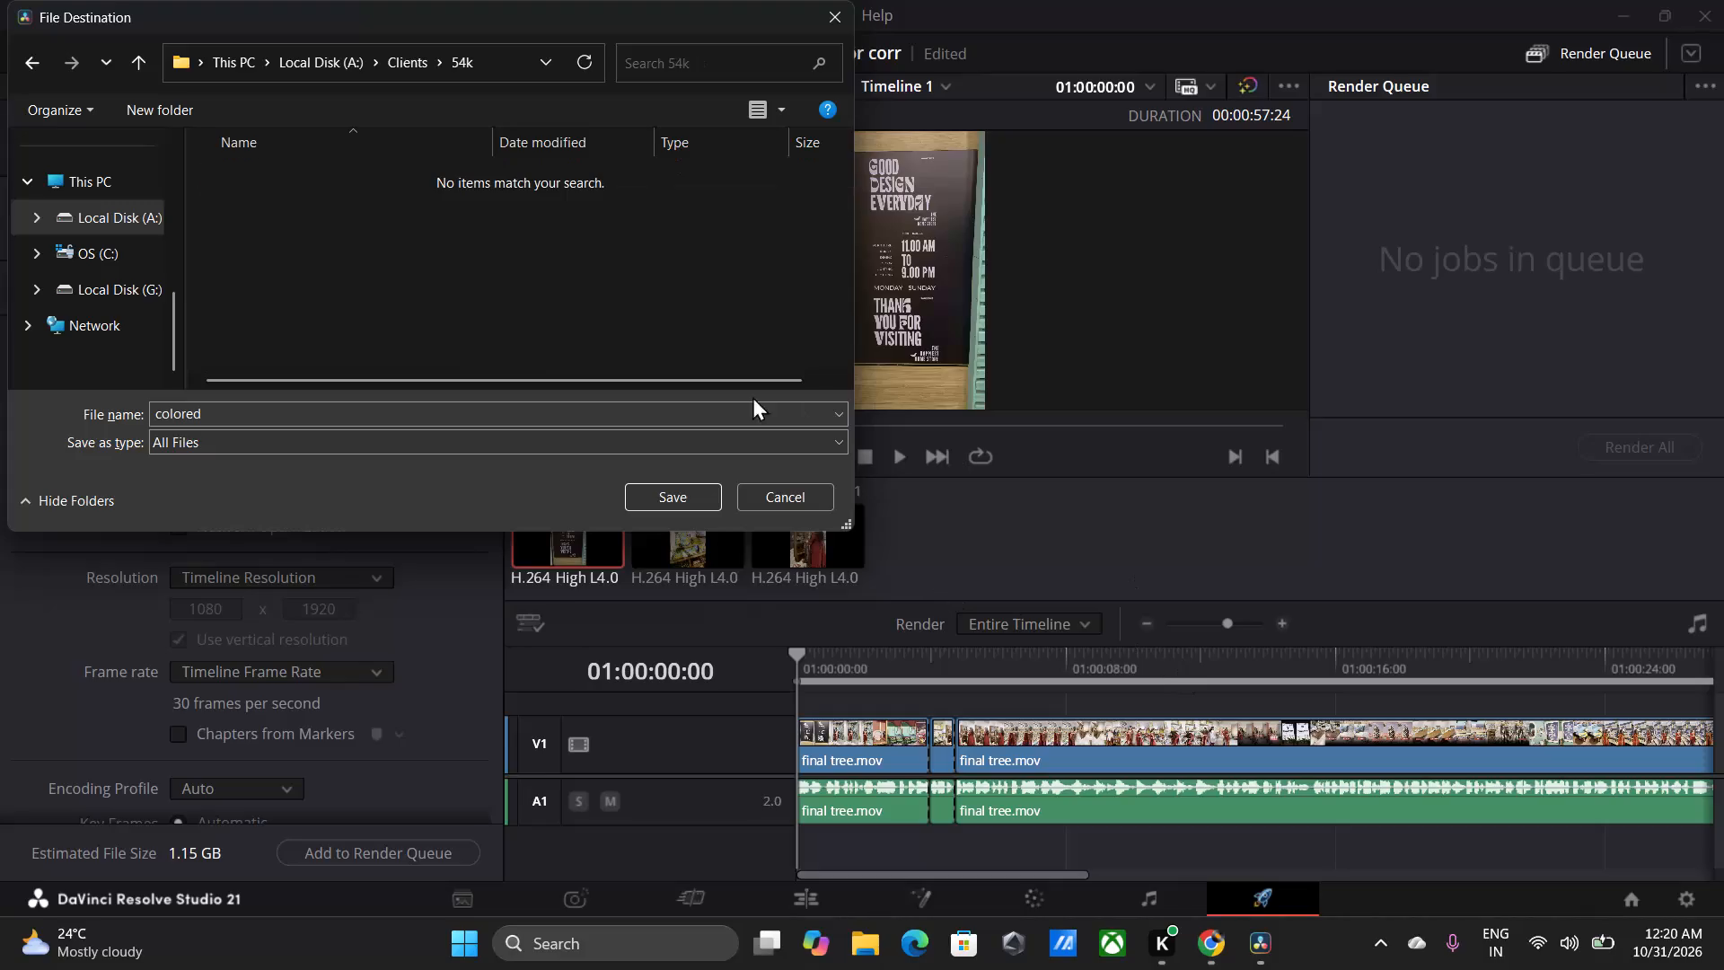
Save the render destination as A:\Clients\54k with the file name "colored".
left_click(687, 487)
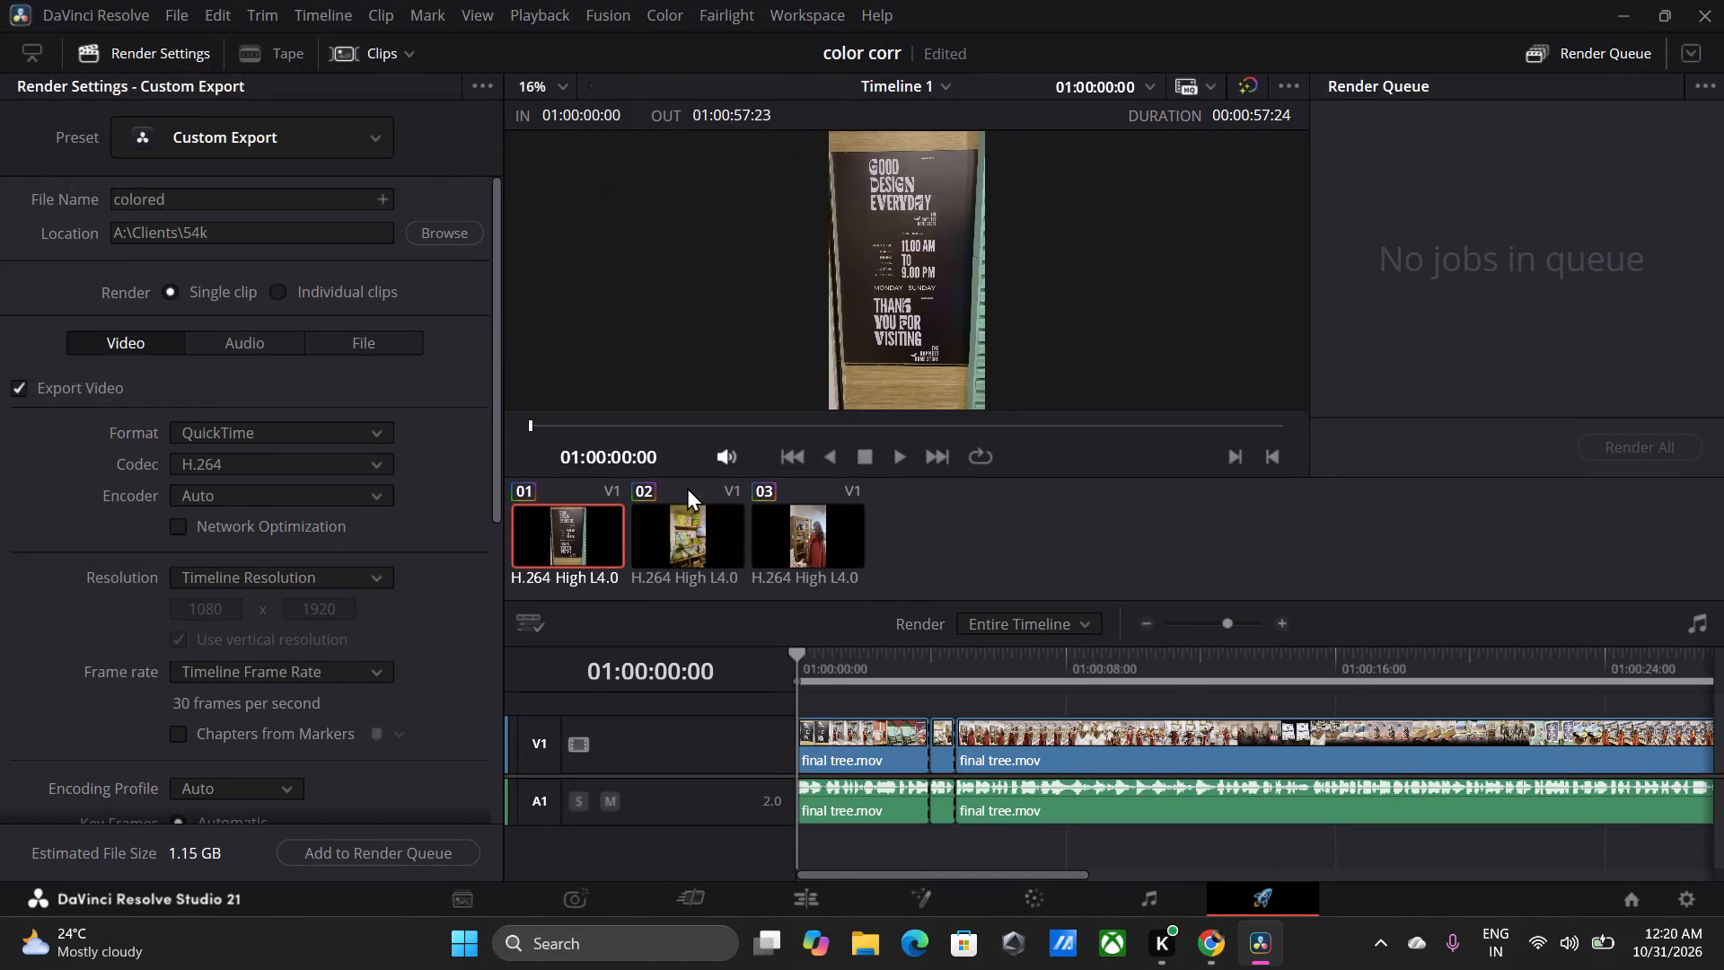
Add the "colored" export of Timeline 1 to the render queue and start rendering it.
left_click(377, 847)
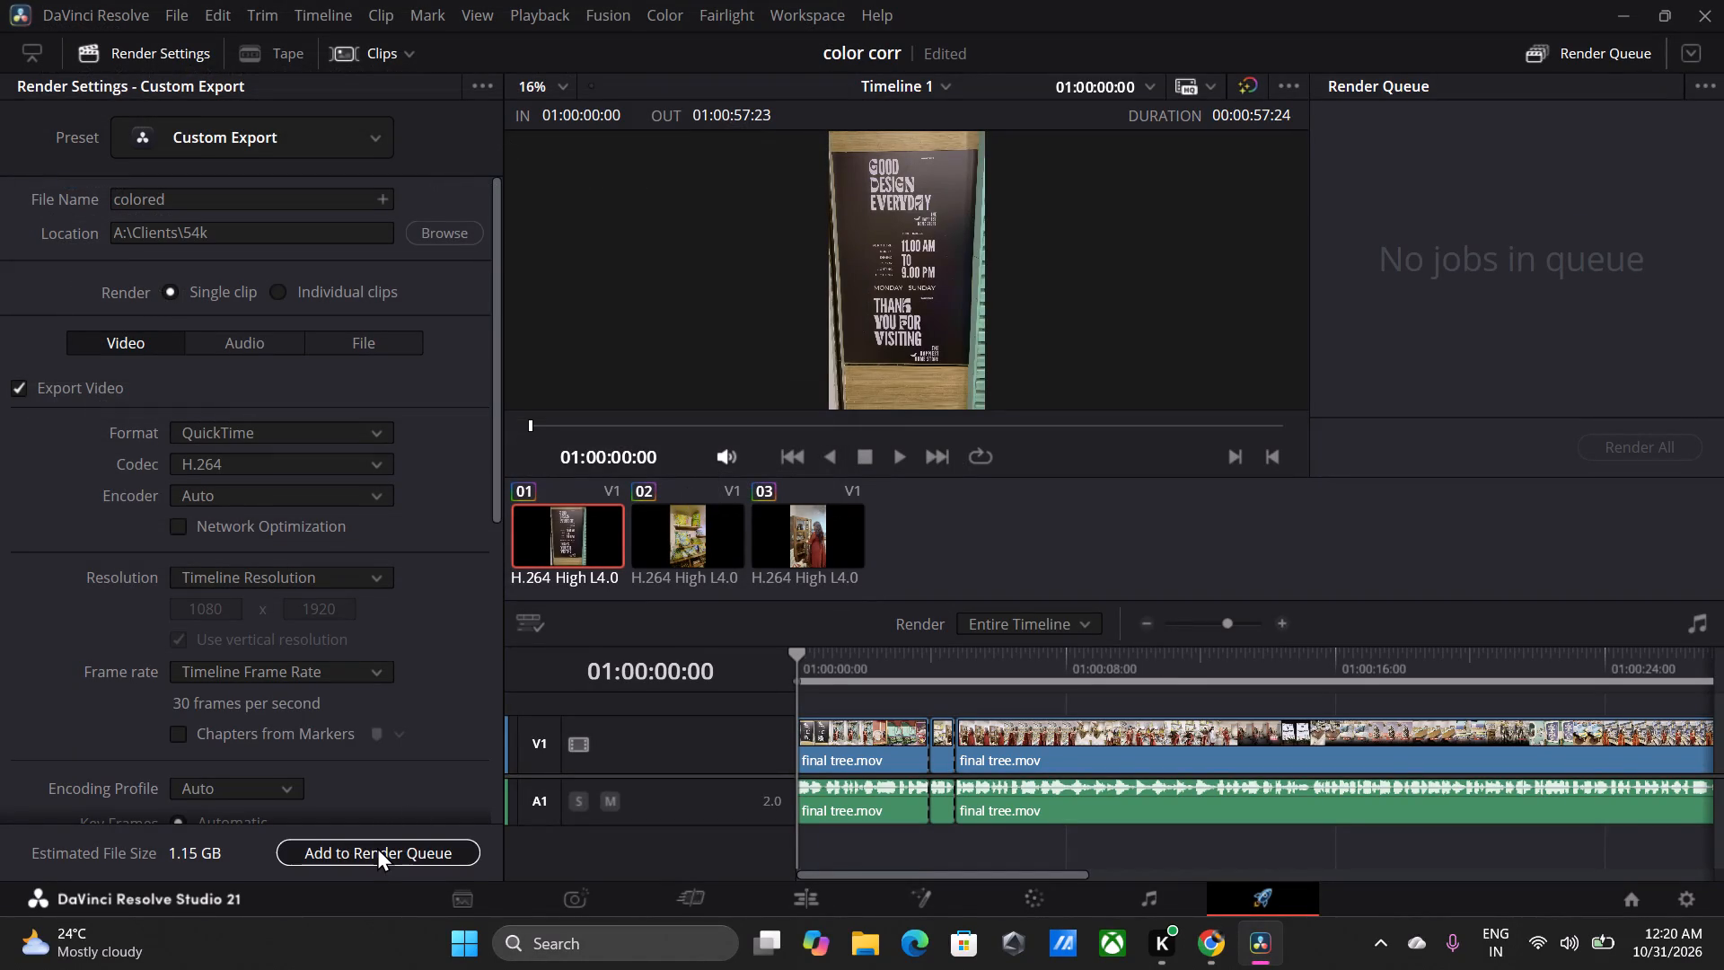
scroll(527, 740, "right", 6)
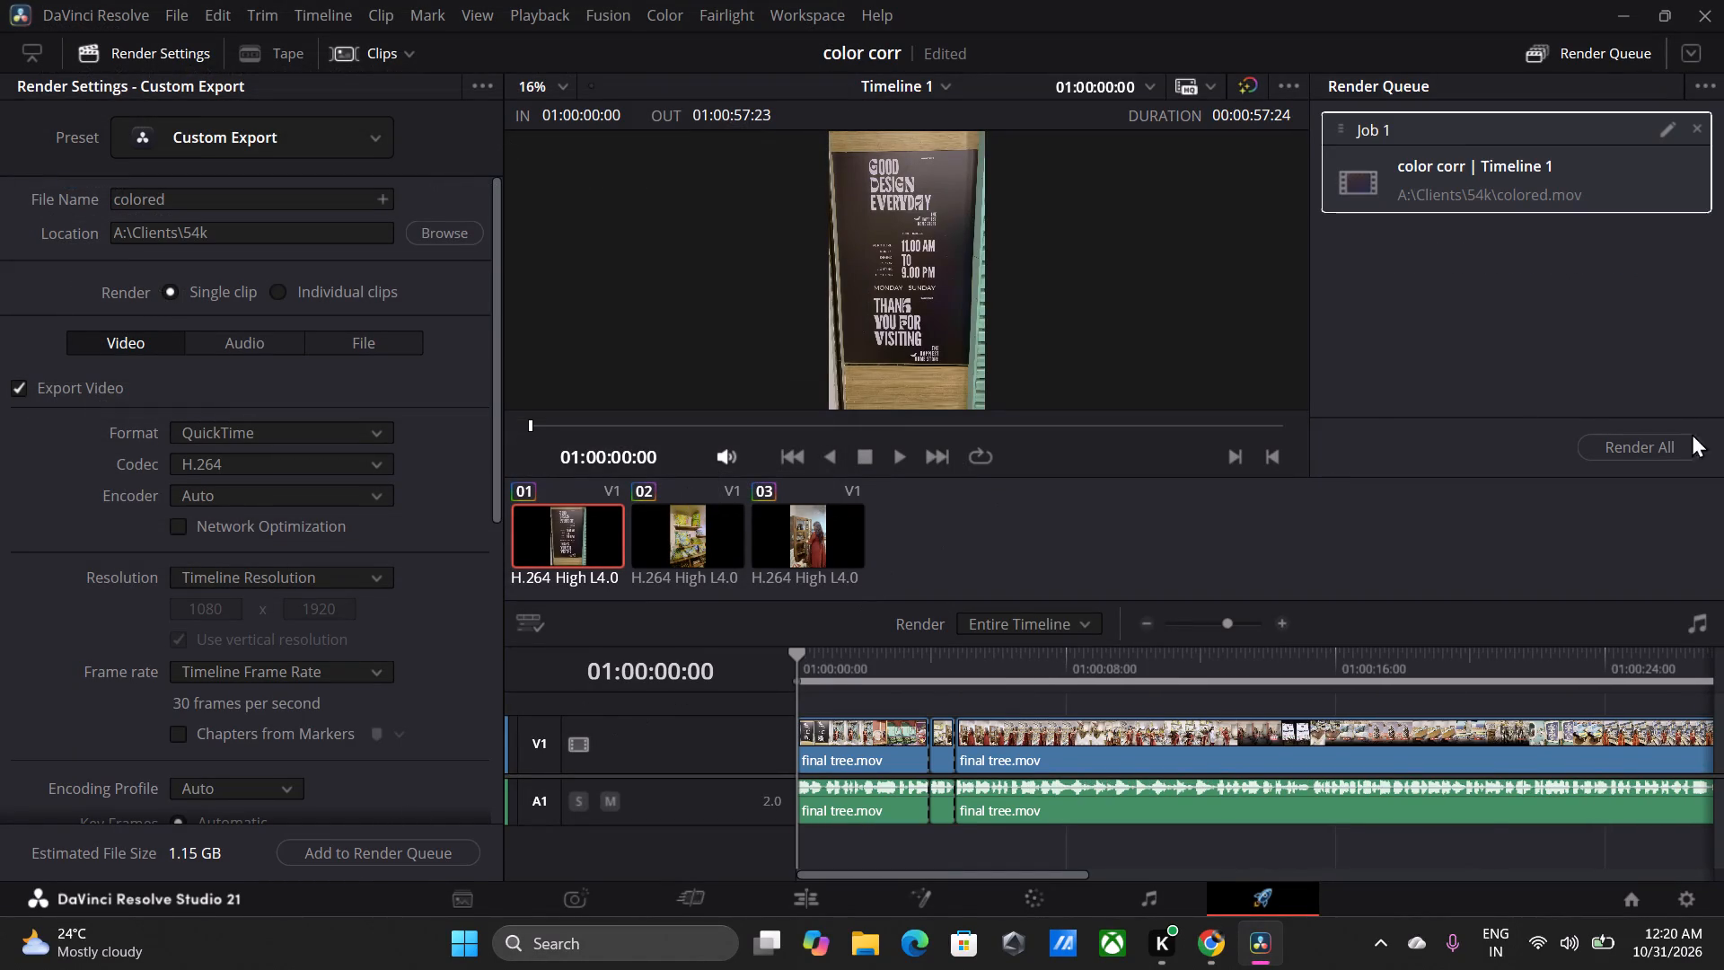
left_click(1683, 440)
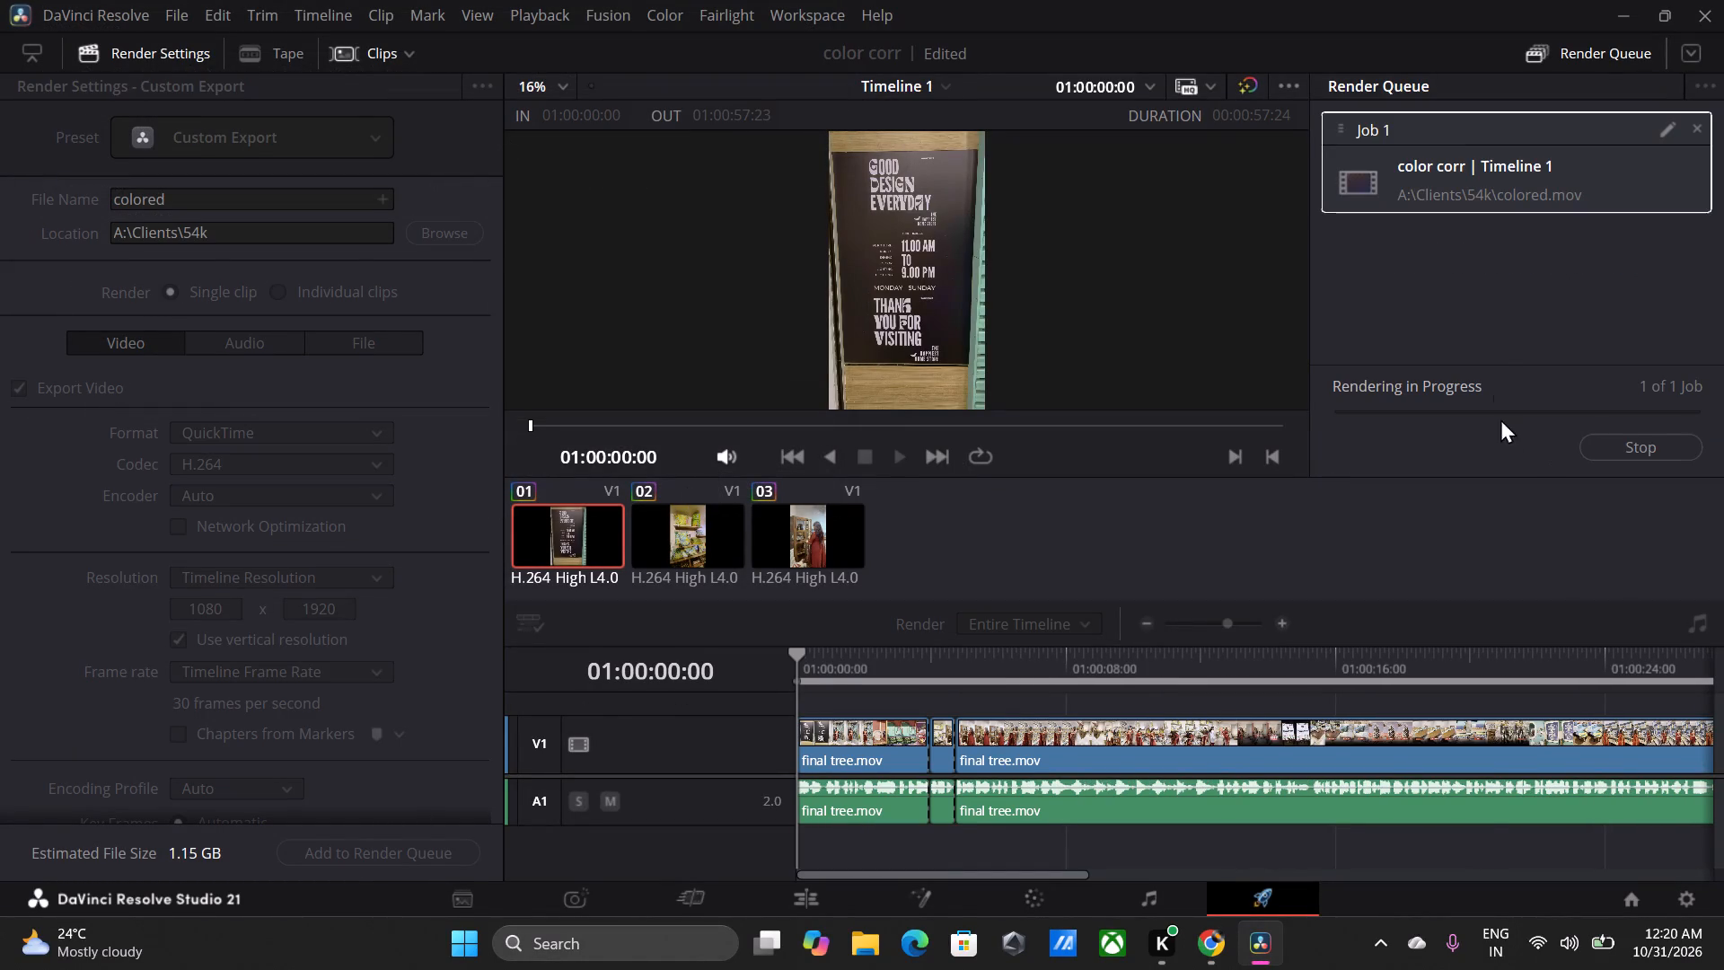
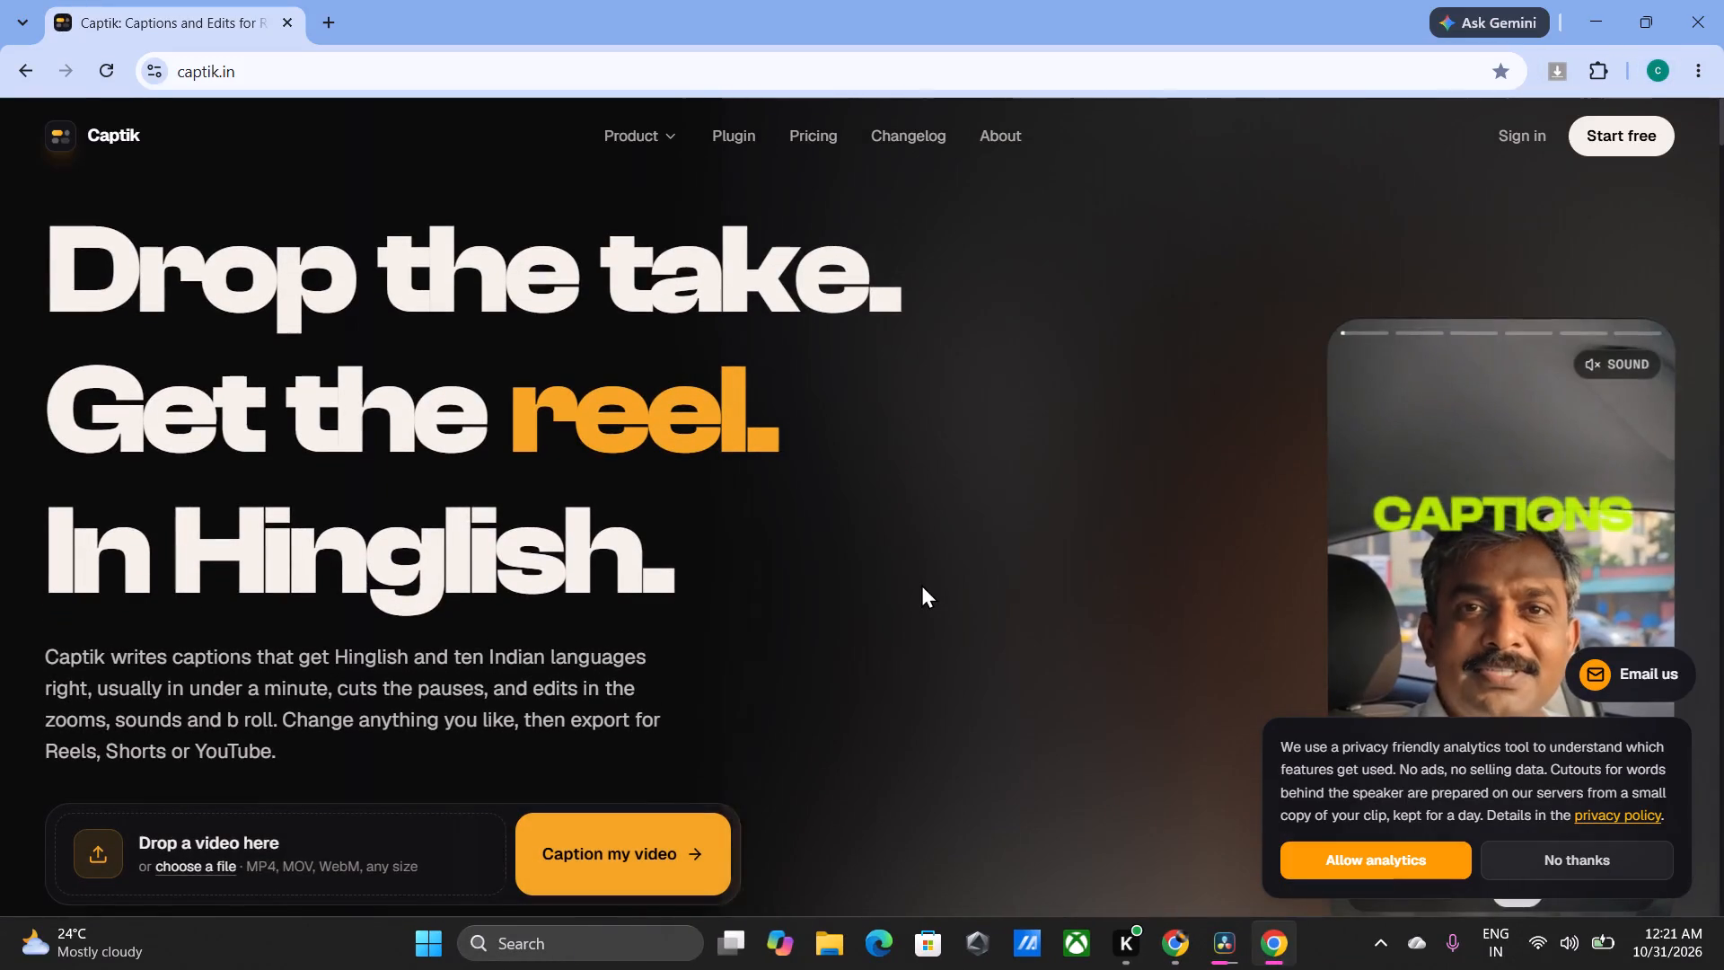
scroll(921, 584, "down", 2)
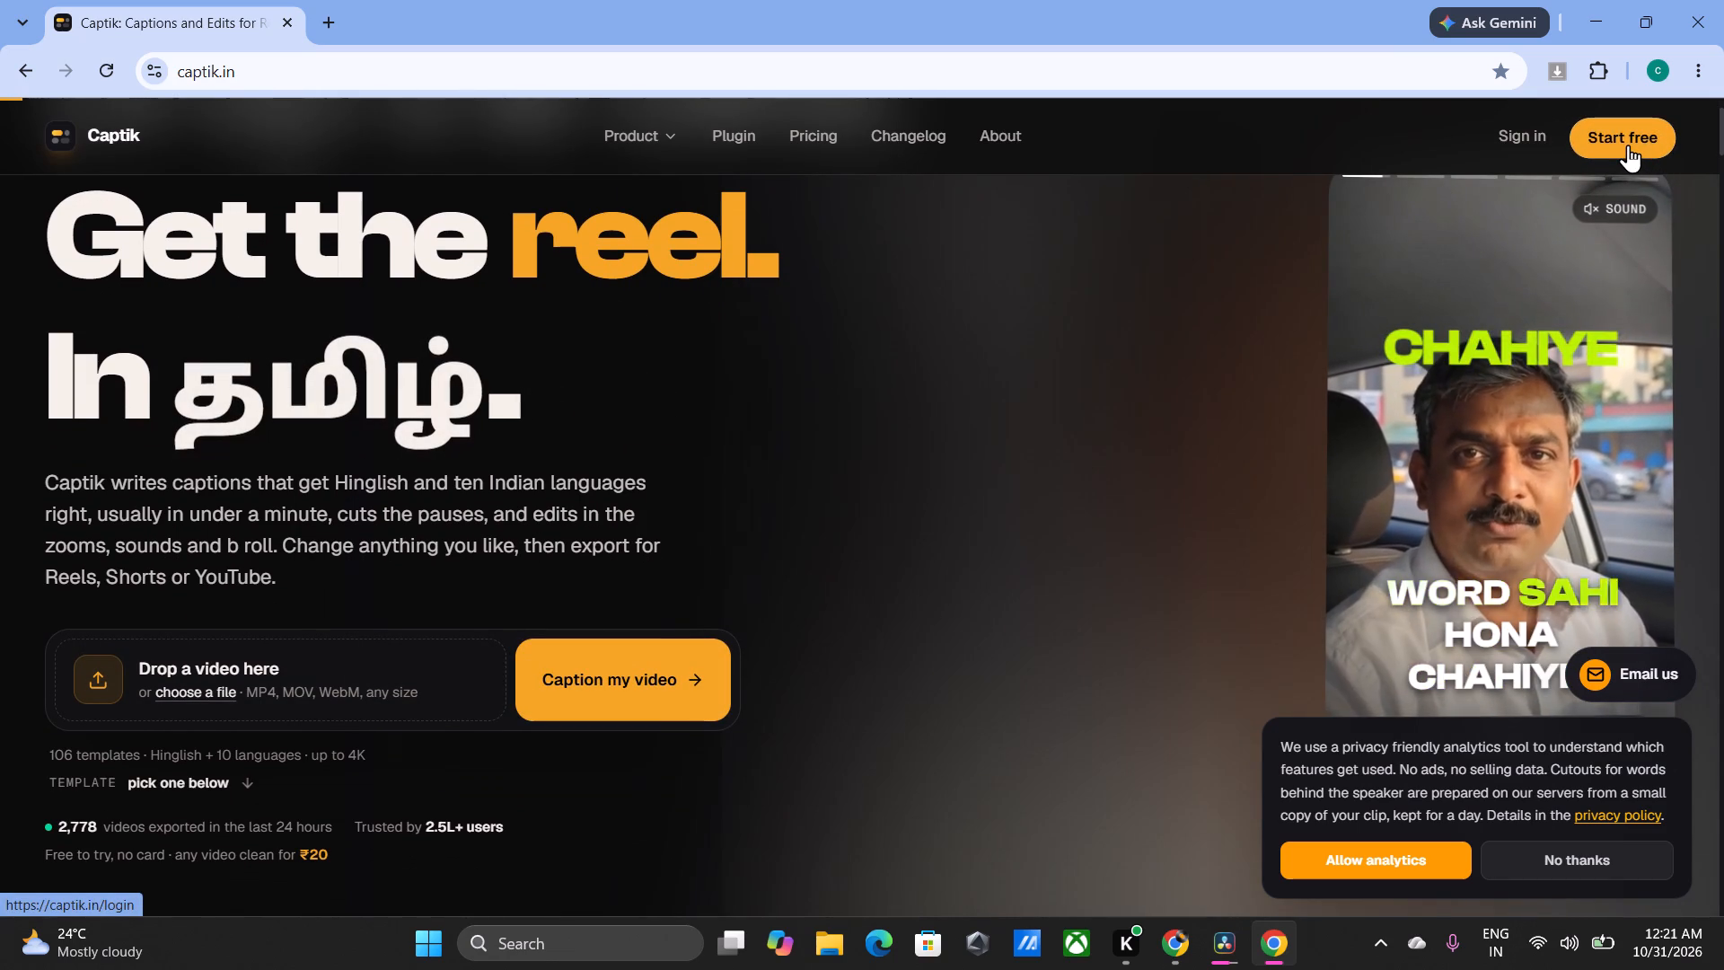
Sign in to Captik with the Google account and dismiss the getting-started tour.
left_click(1511, 142)
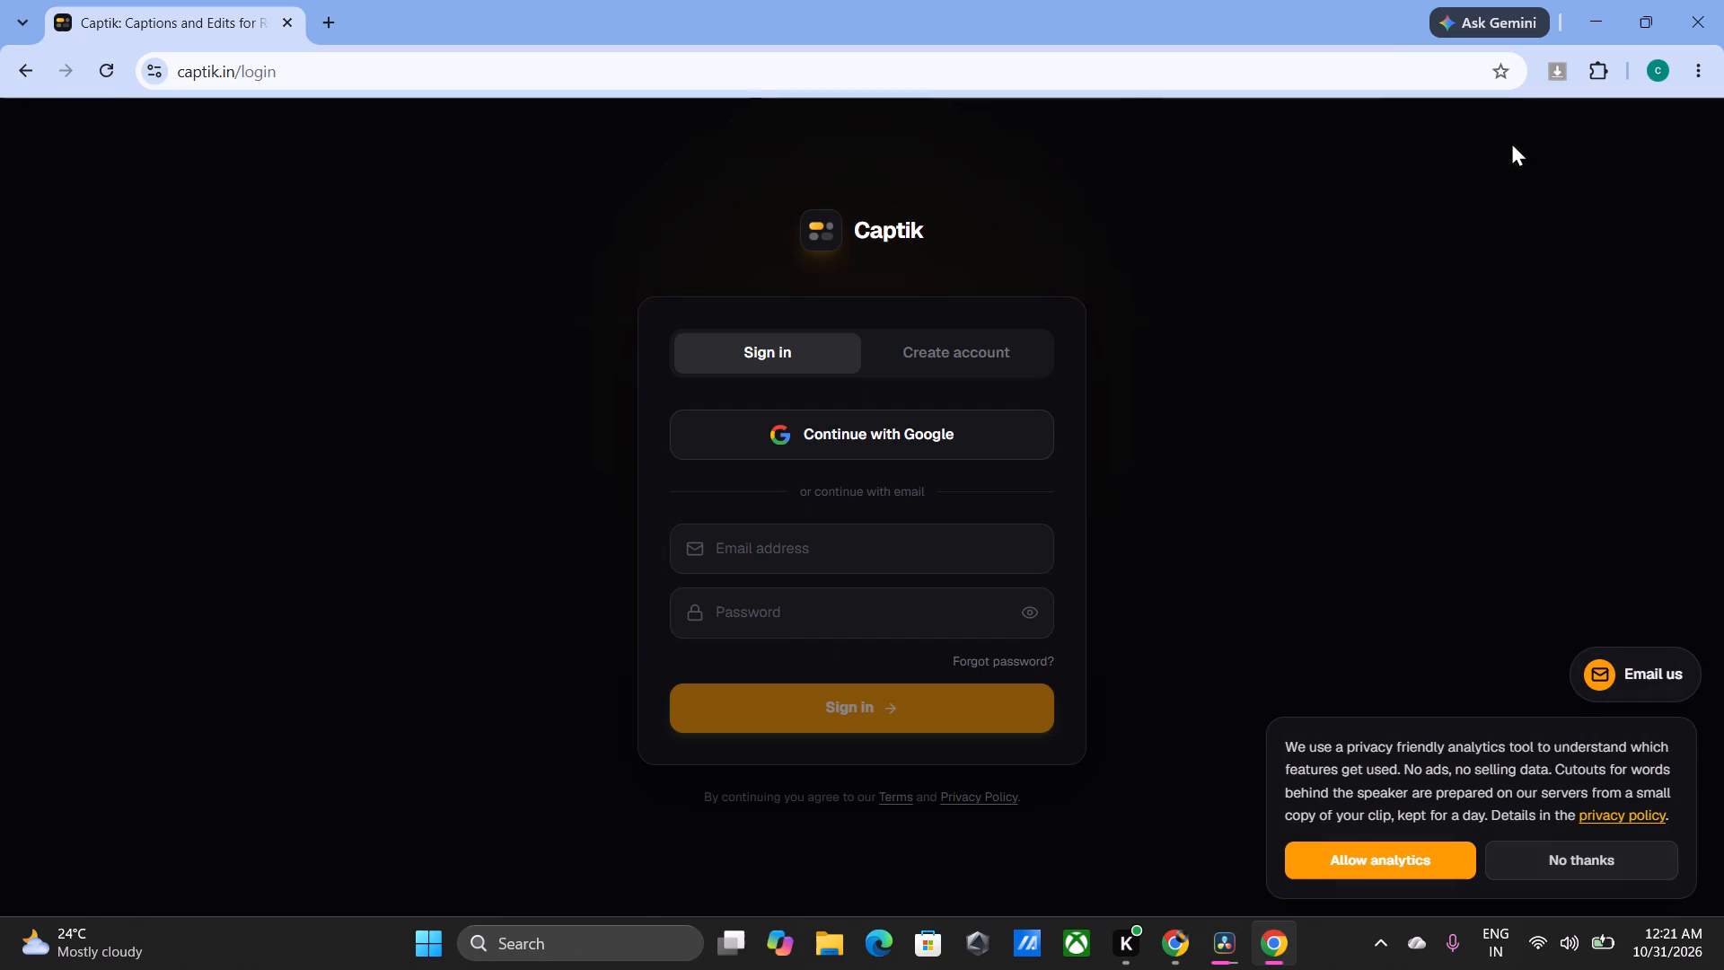
left_click(891, 434)
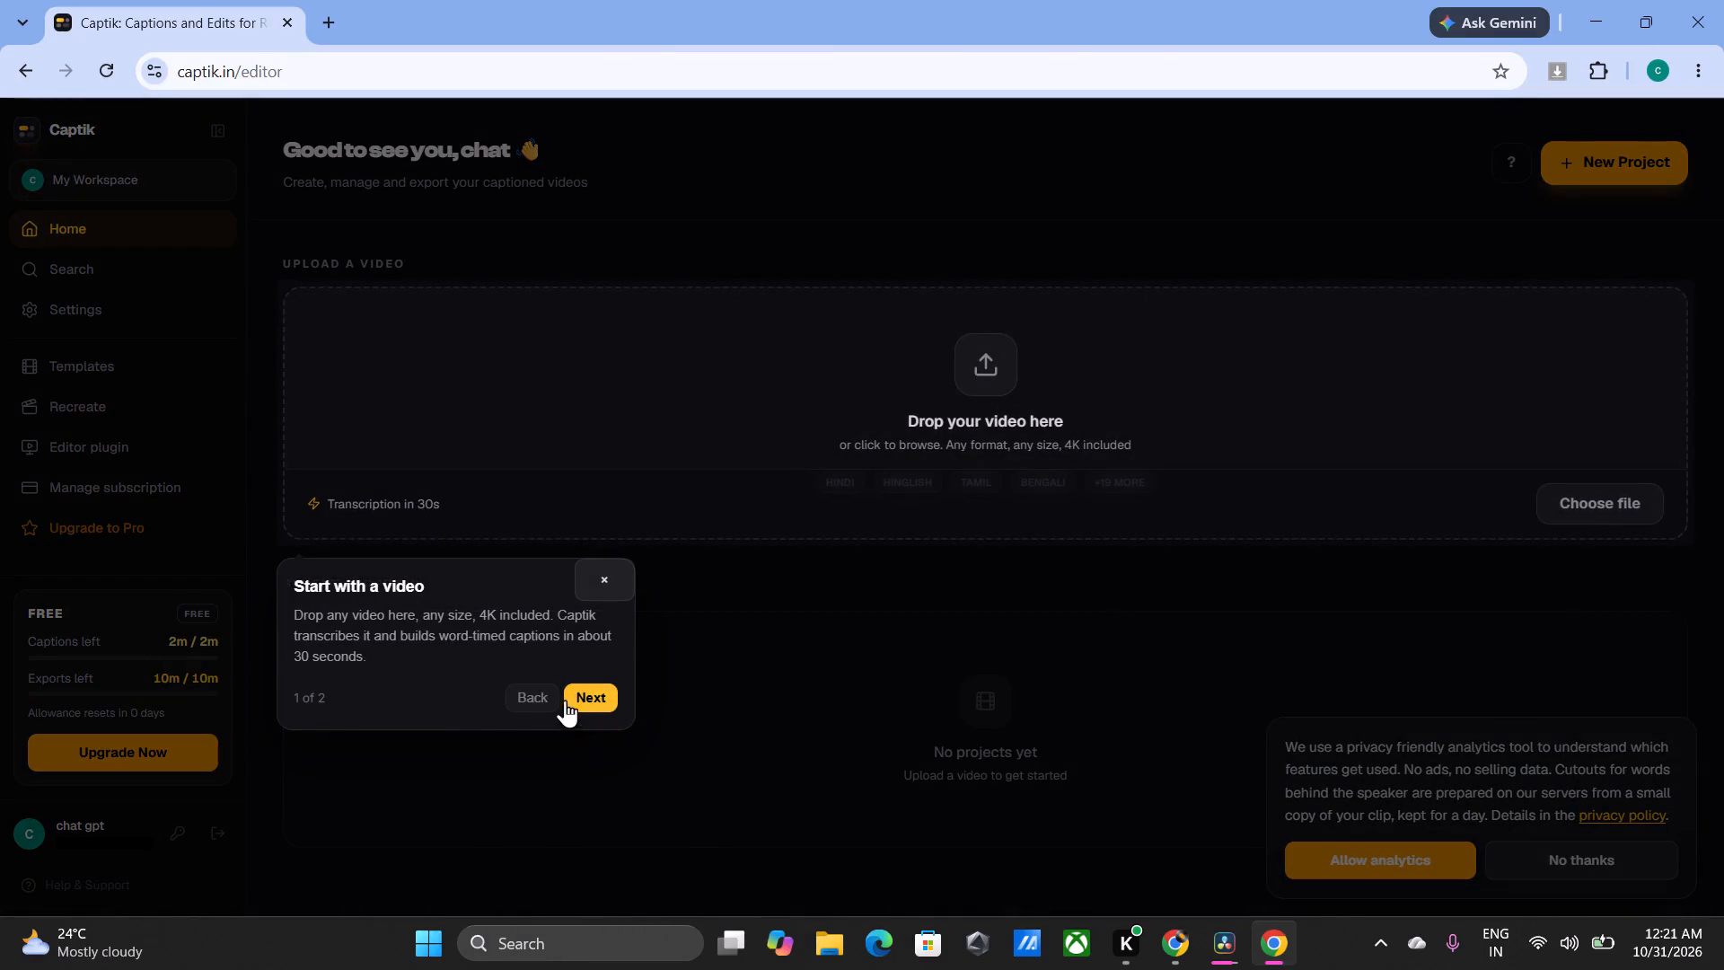
left_click(623, 582)
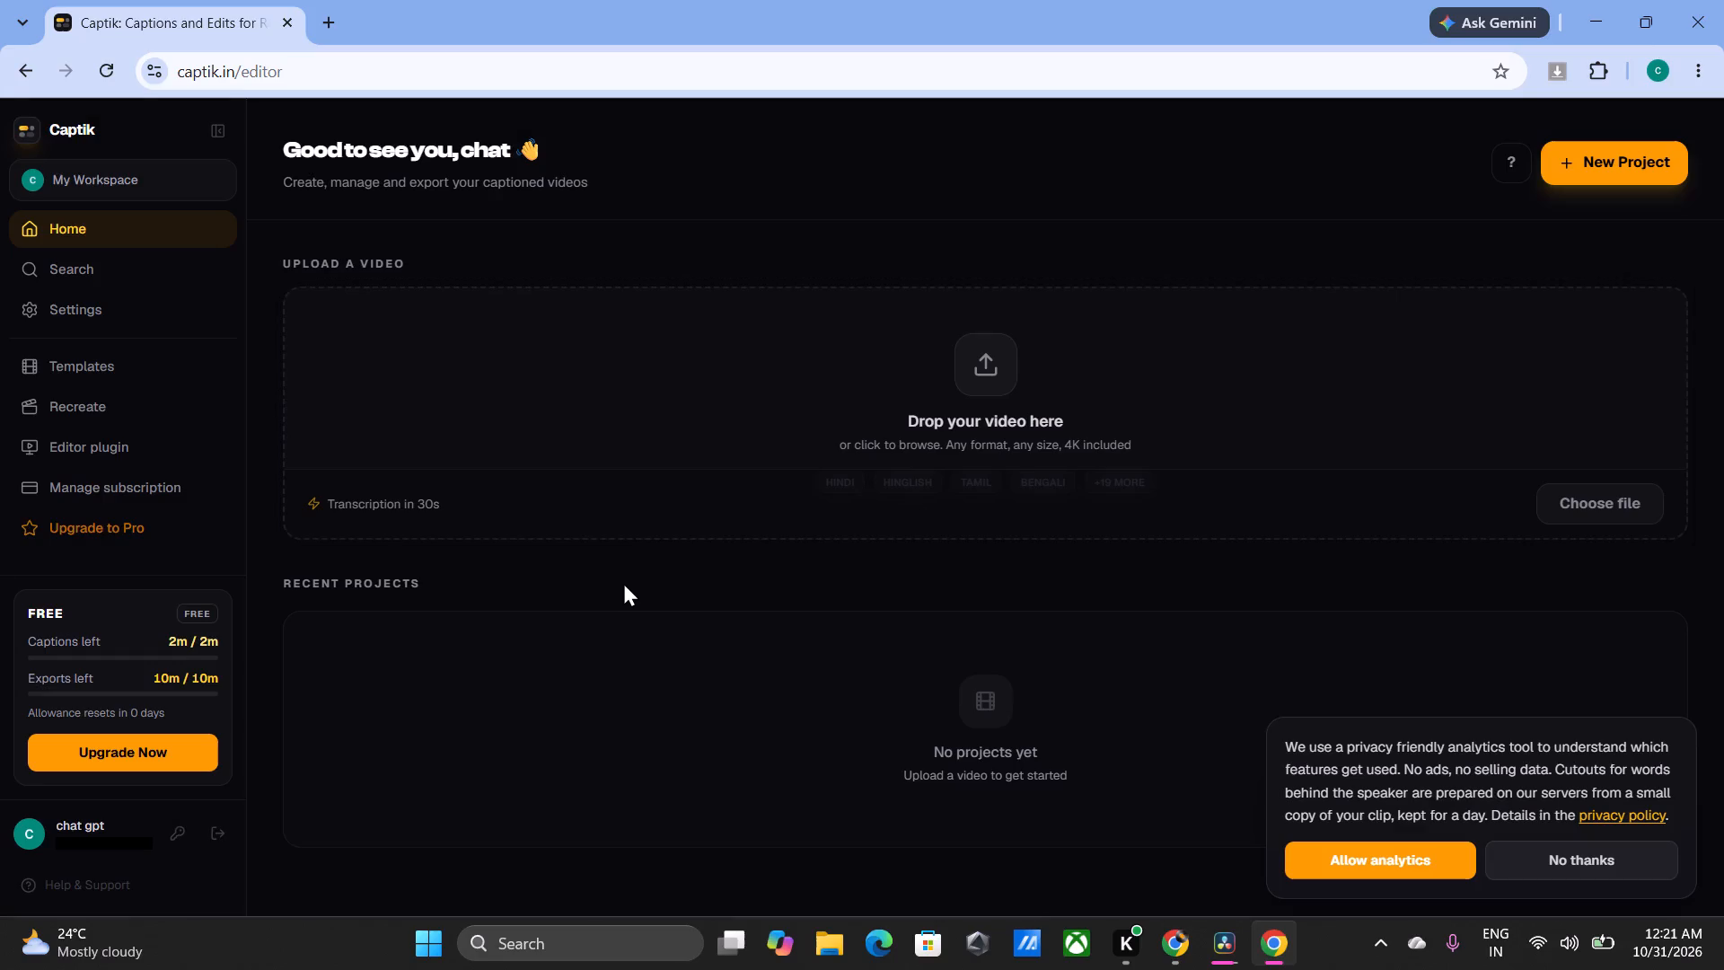
Upload the colored video from A:\Clients\54k, start editing it, and decline the analytics request.
left_click(966, 363)
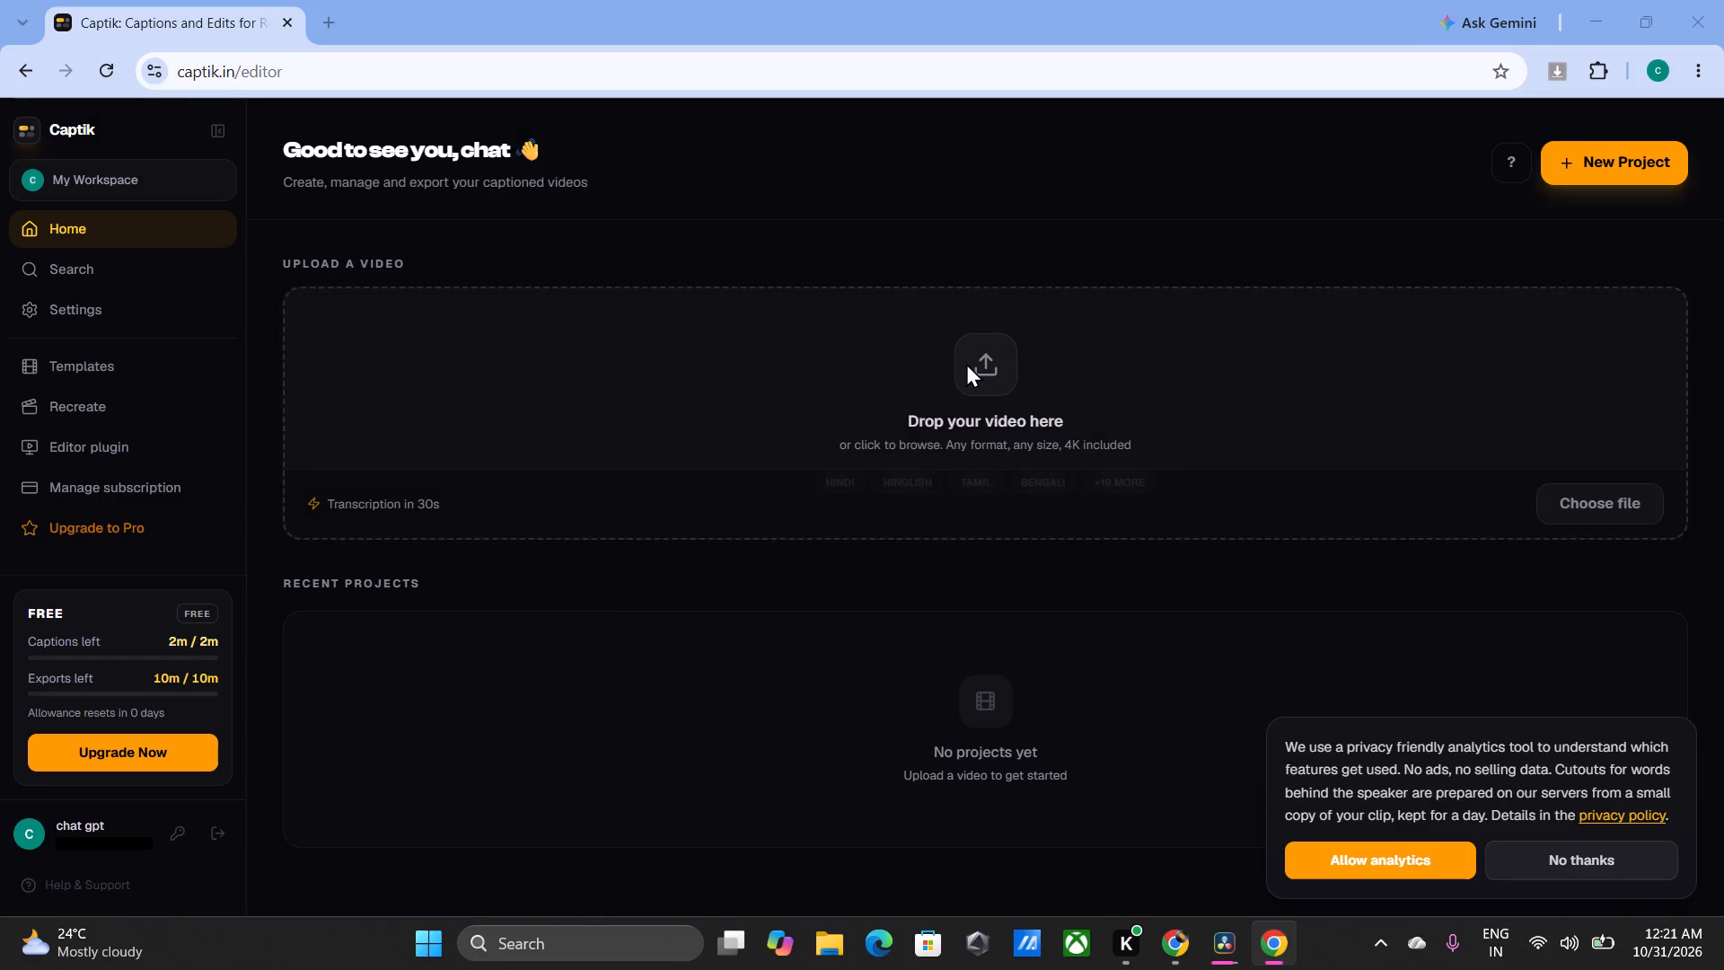
scroll(123, 357, "down", 1)
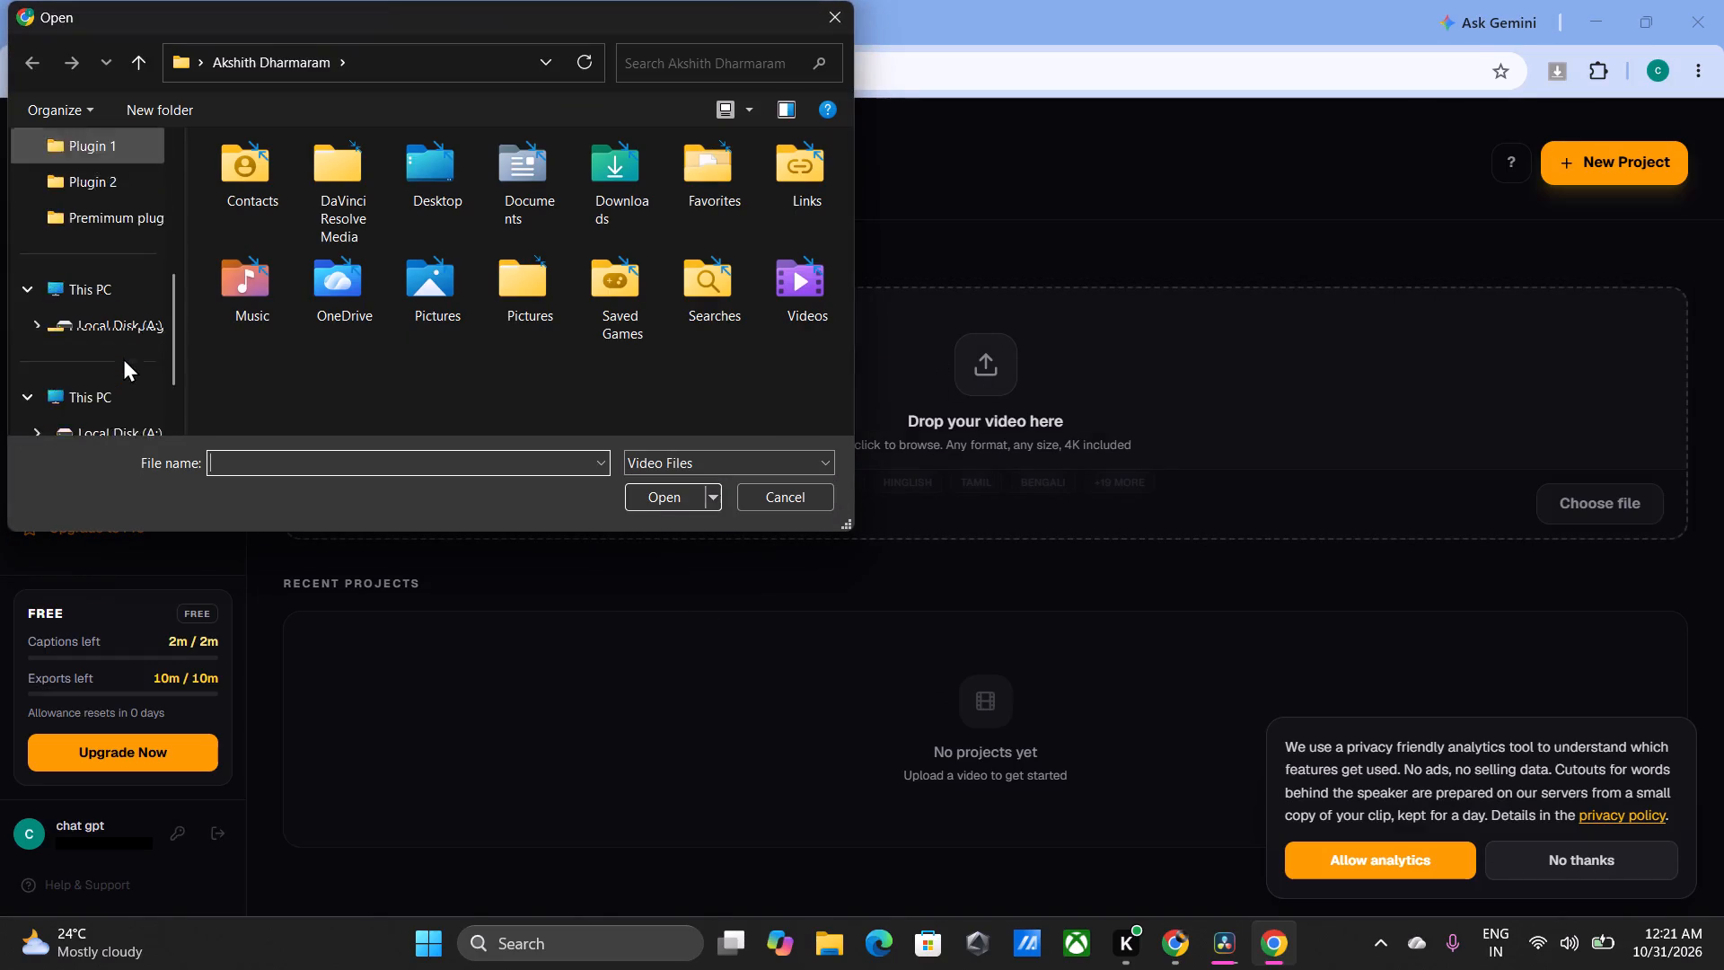
scroll(123, 357, "down", 1)
left_click(117, 251)
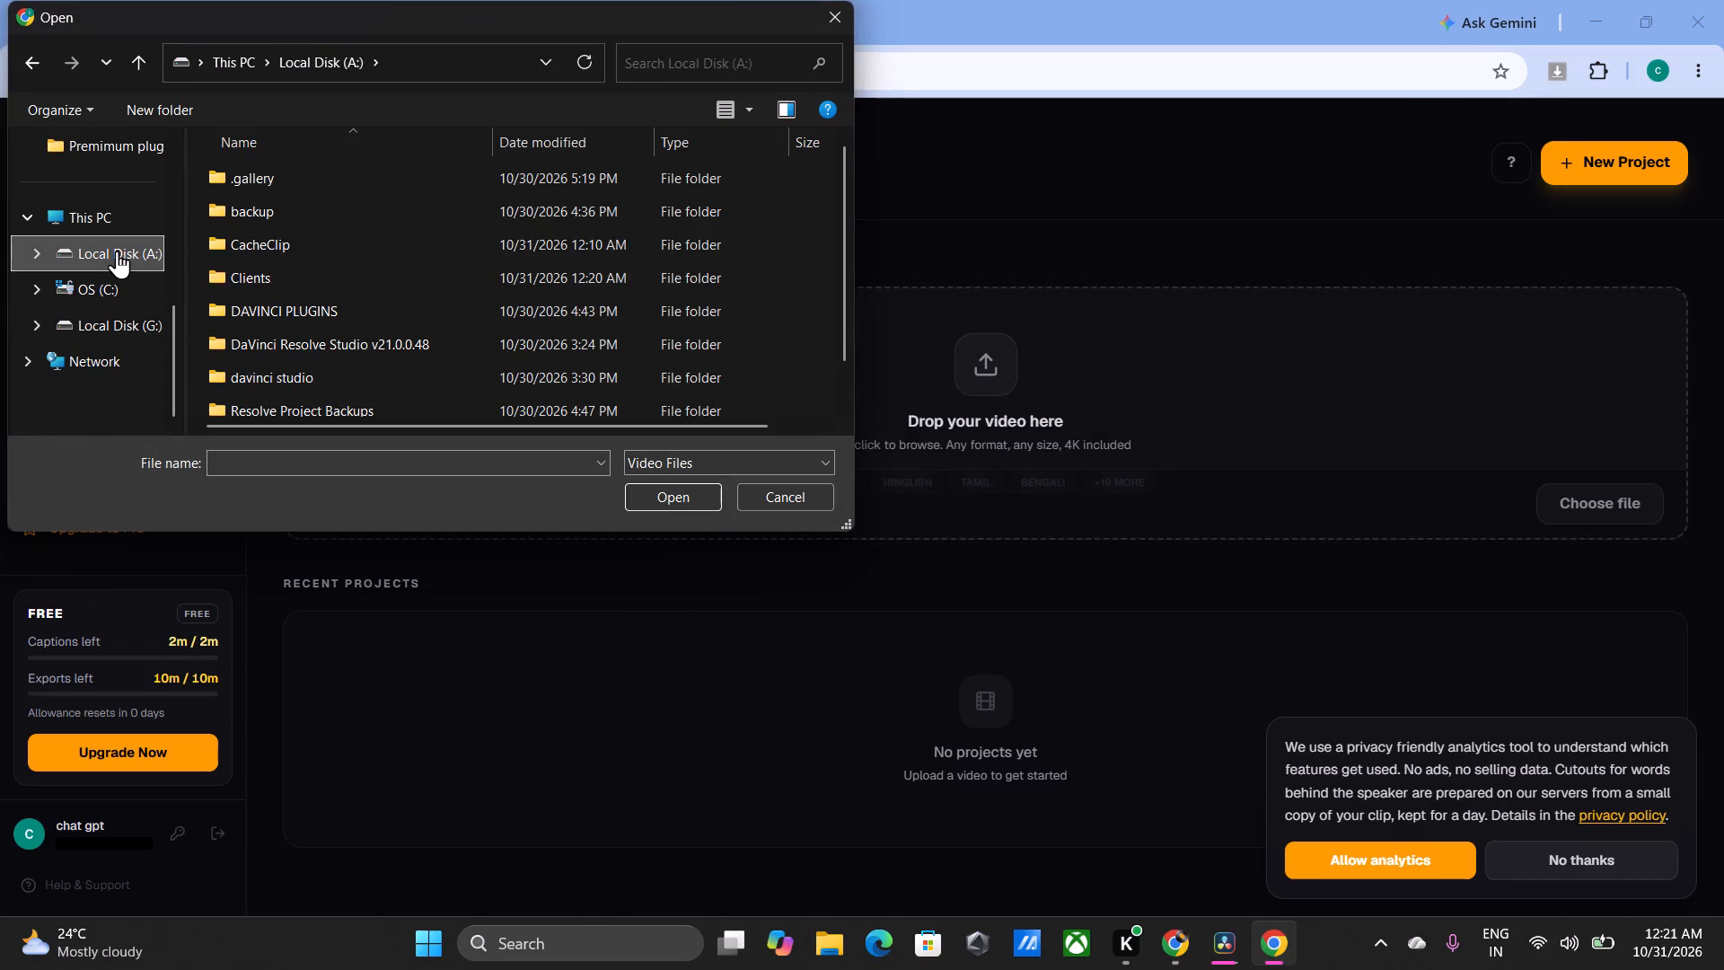
double_click(318, 263)
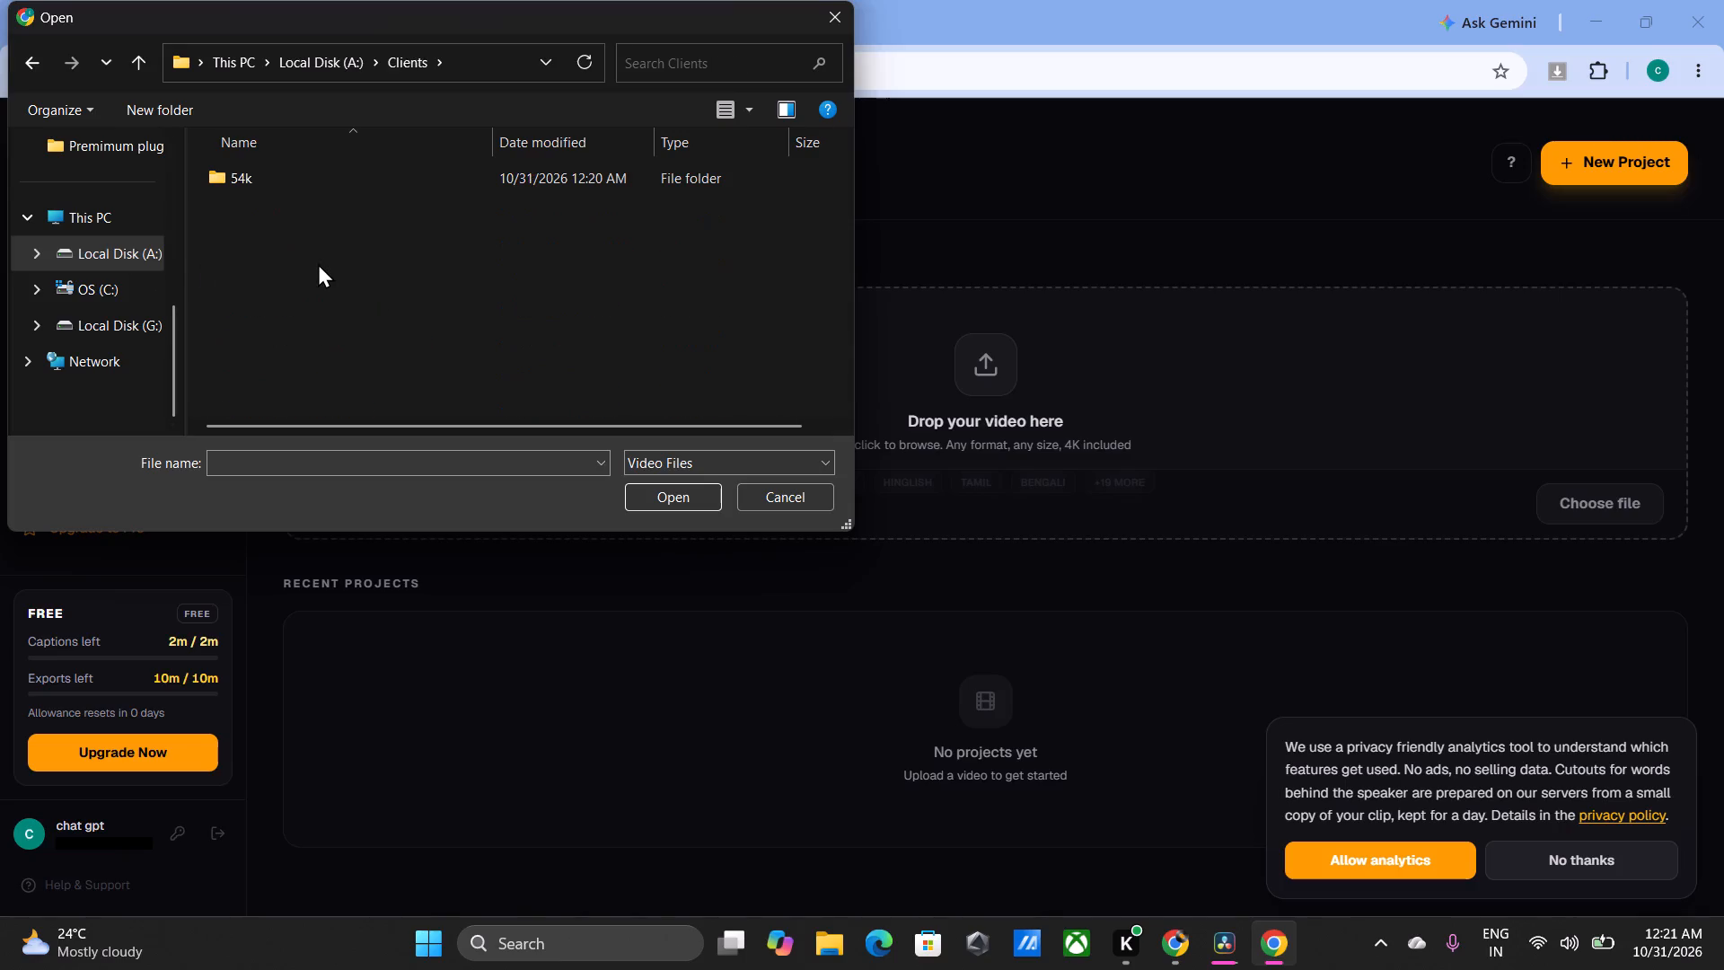
double_click(331, 176)
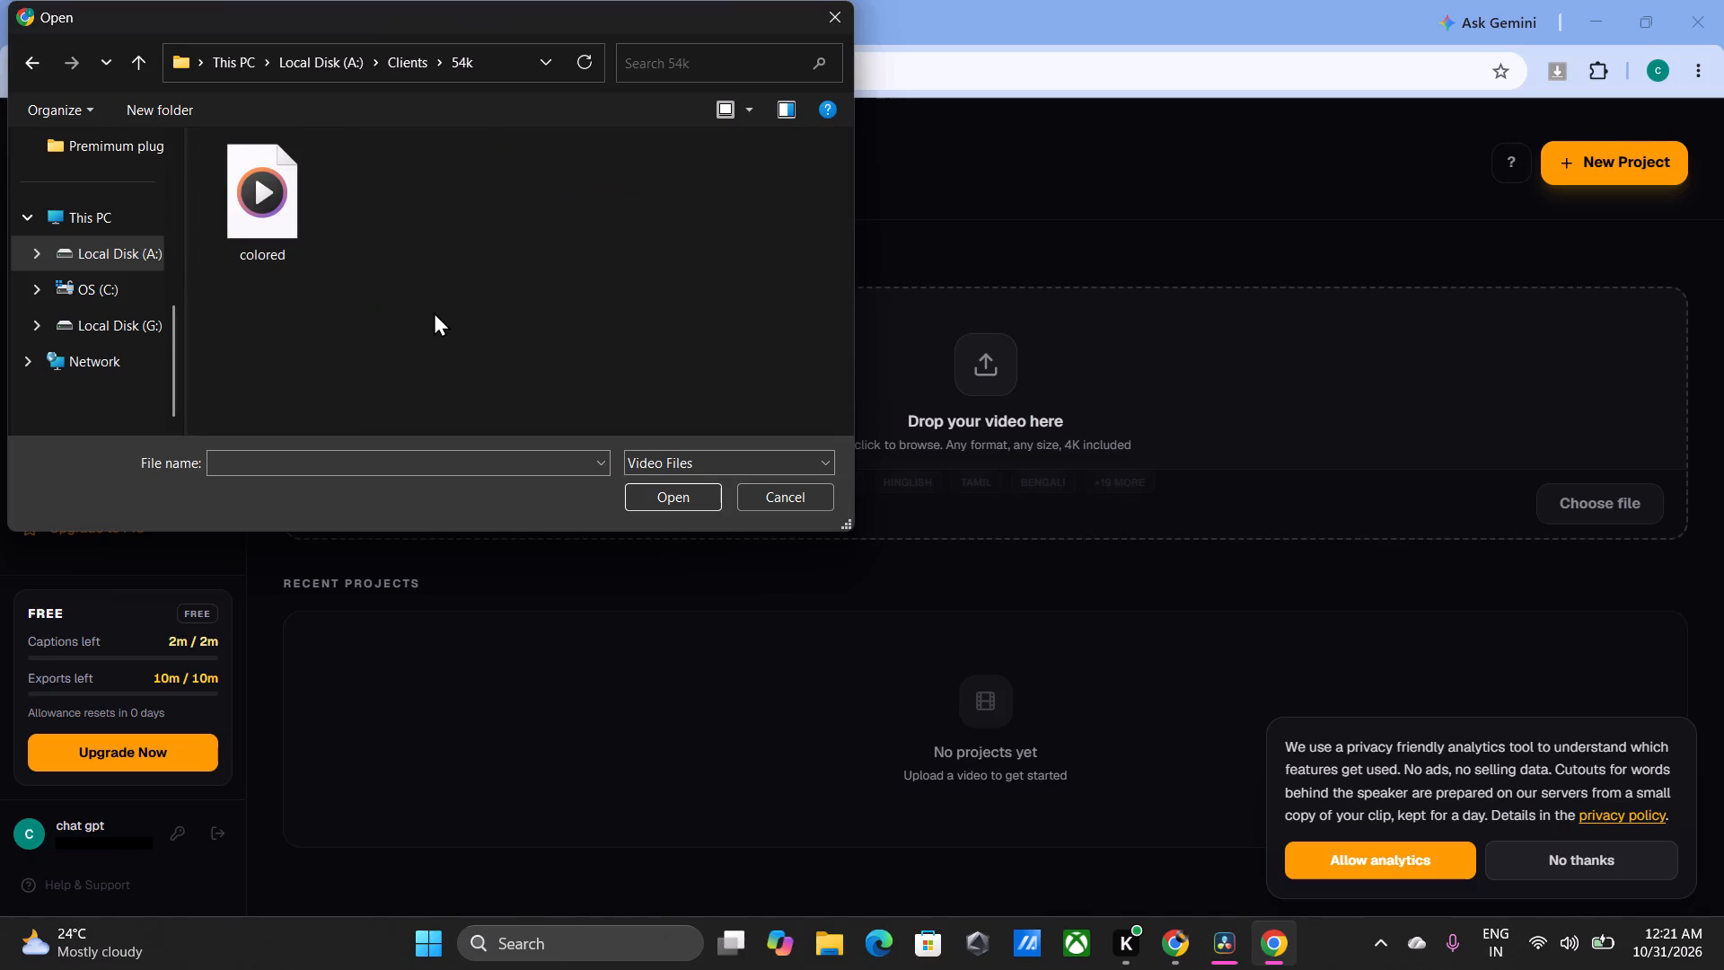
left_click(578, 57)
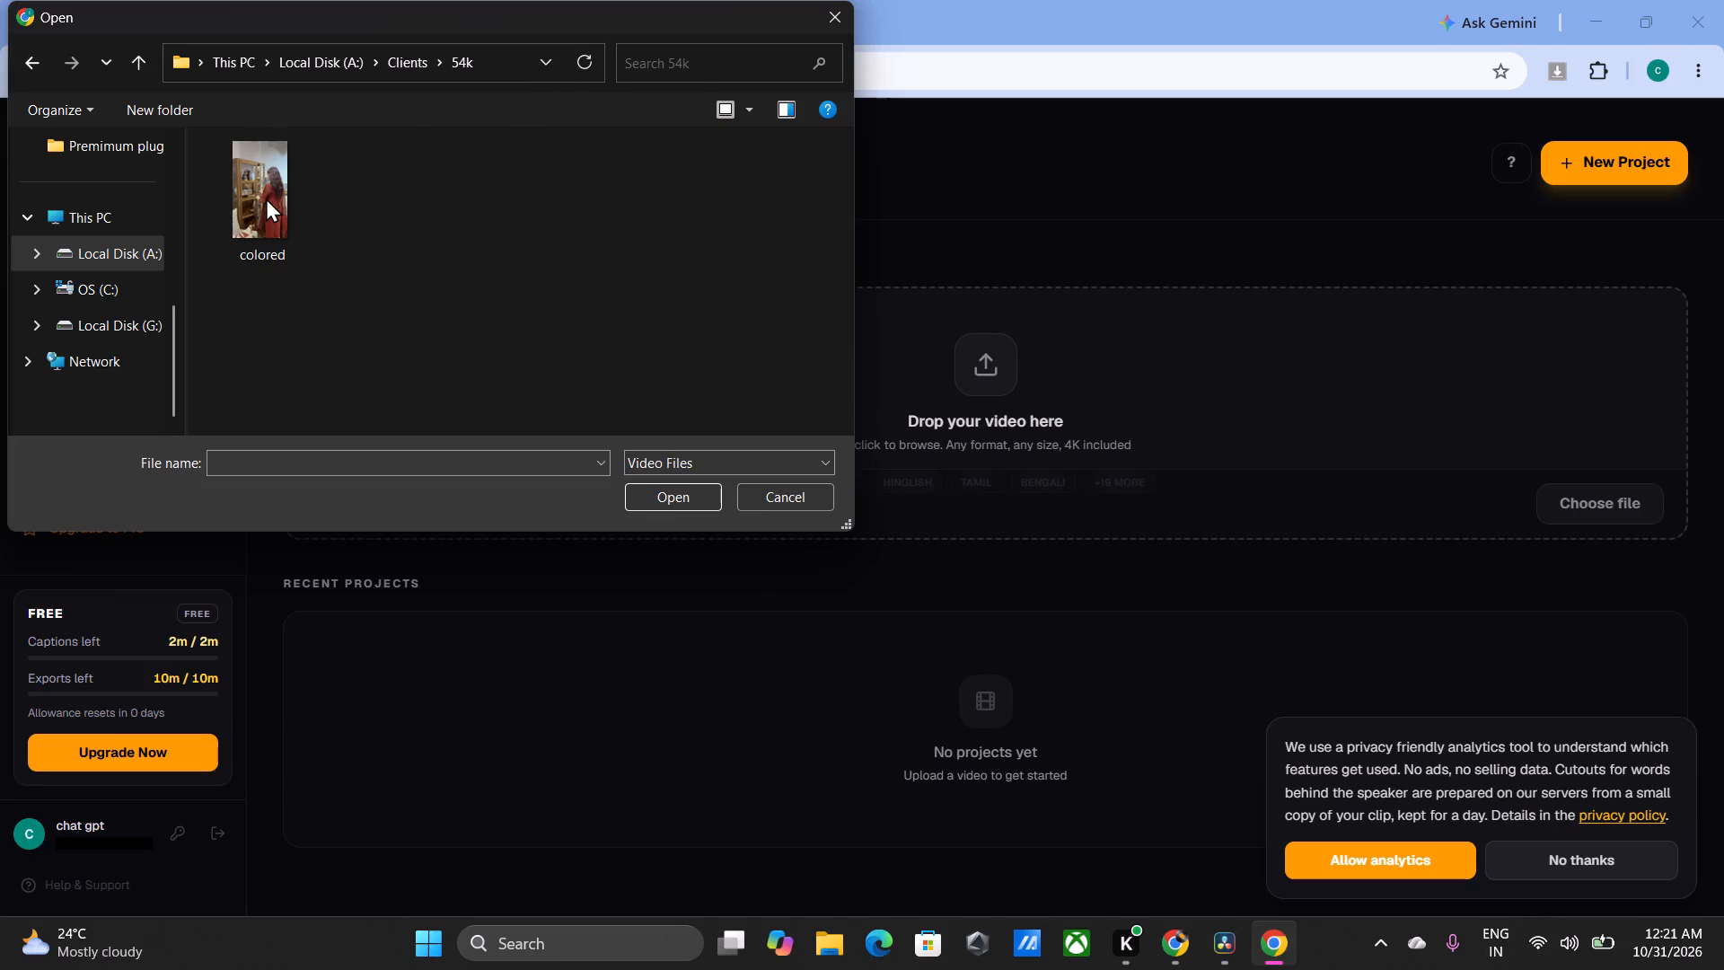
left_click(266, 198)
key("Return")
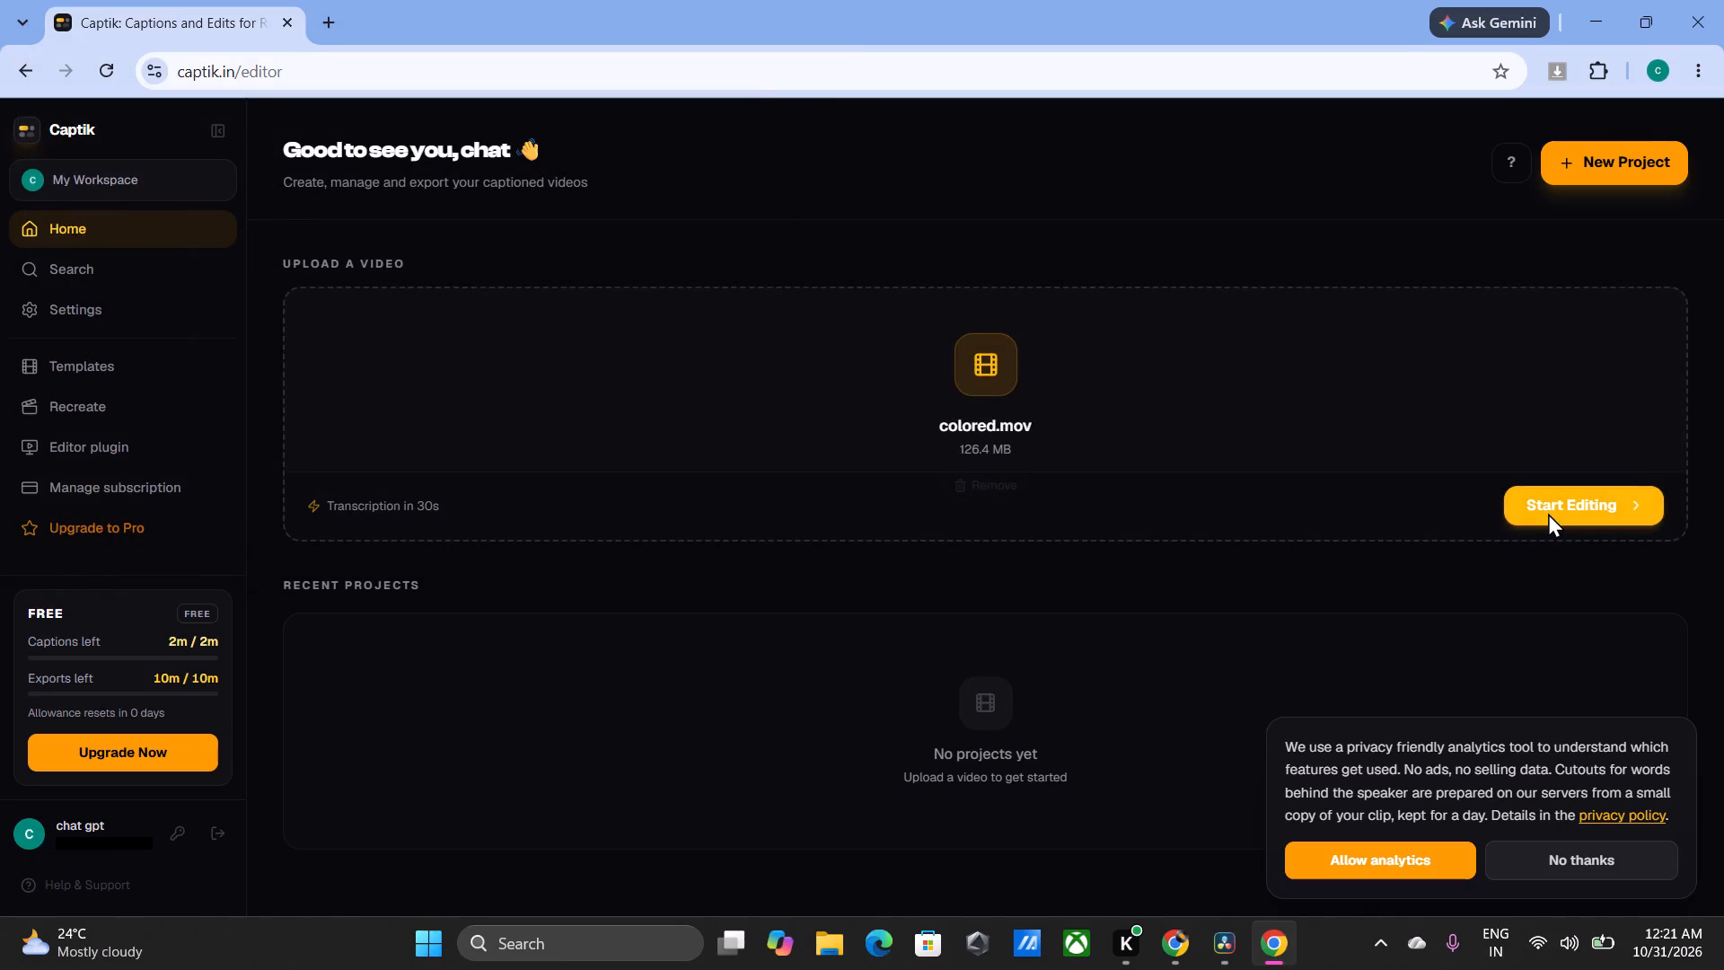
left_click(1548, 513)
left_click(1610, 848)
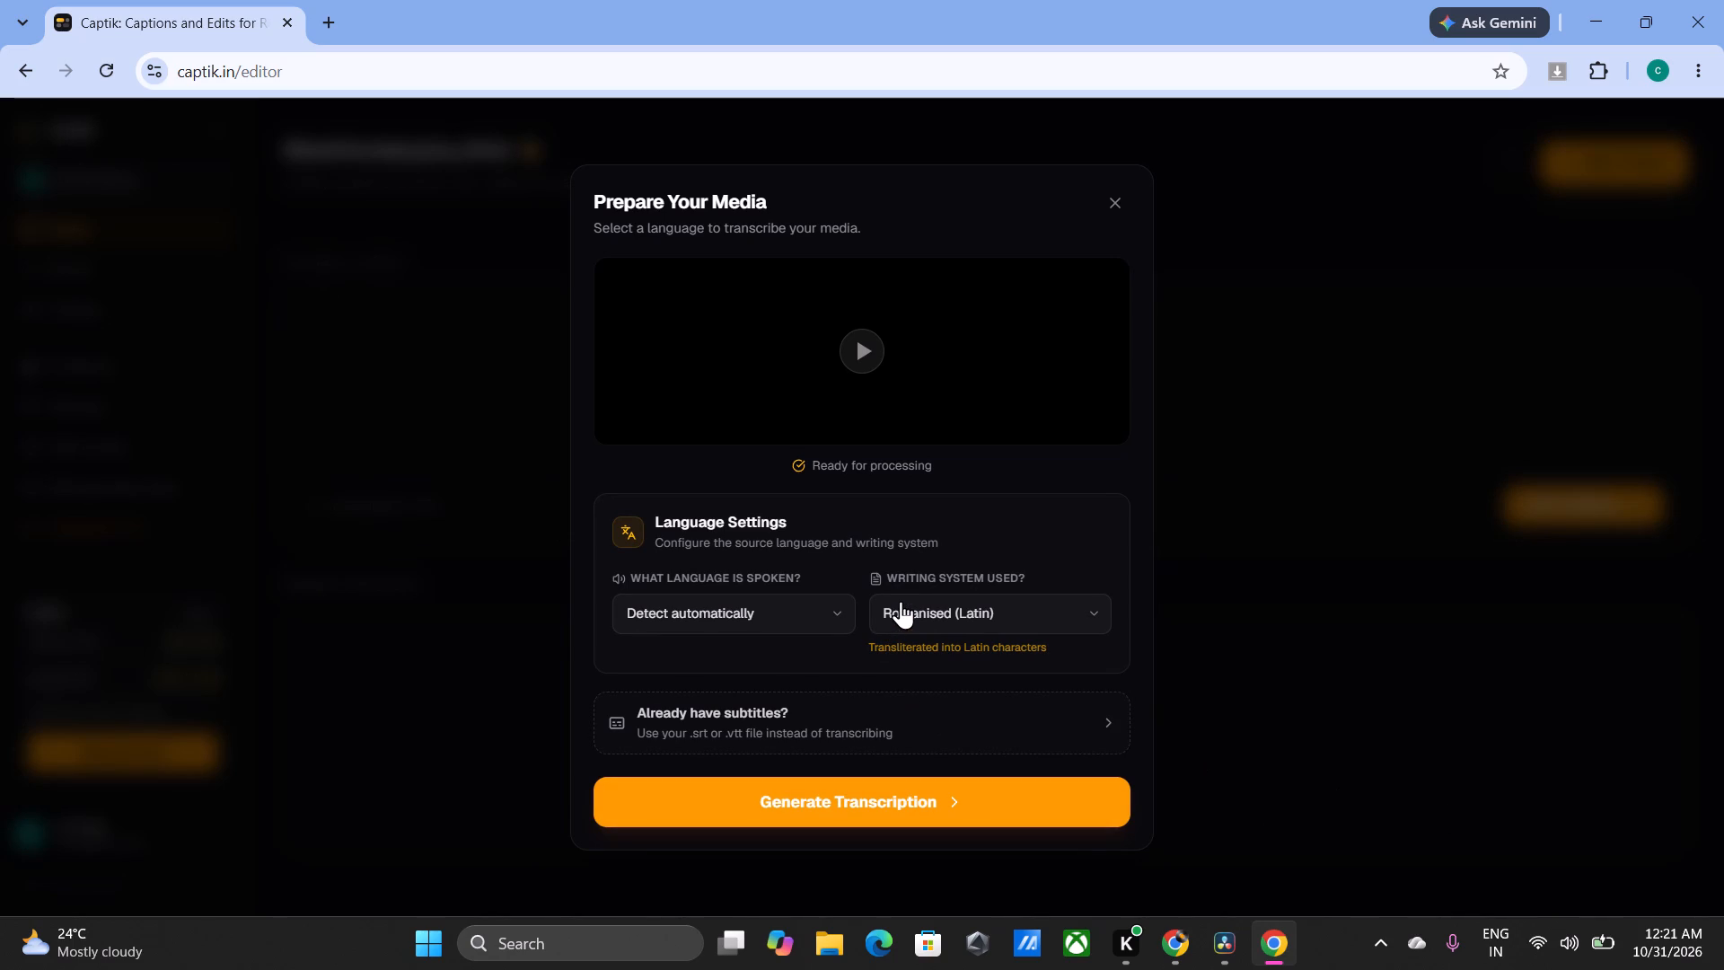
Generate the transcription with English as the spoken language and English Translation as the writing system.
left_click(790, 616)
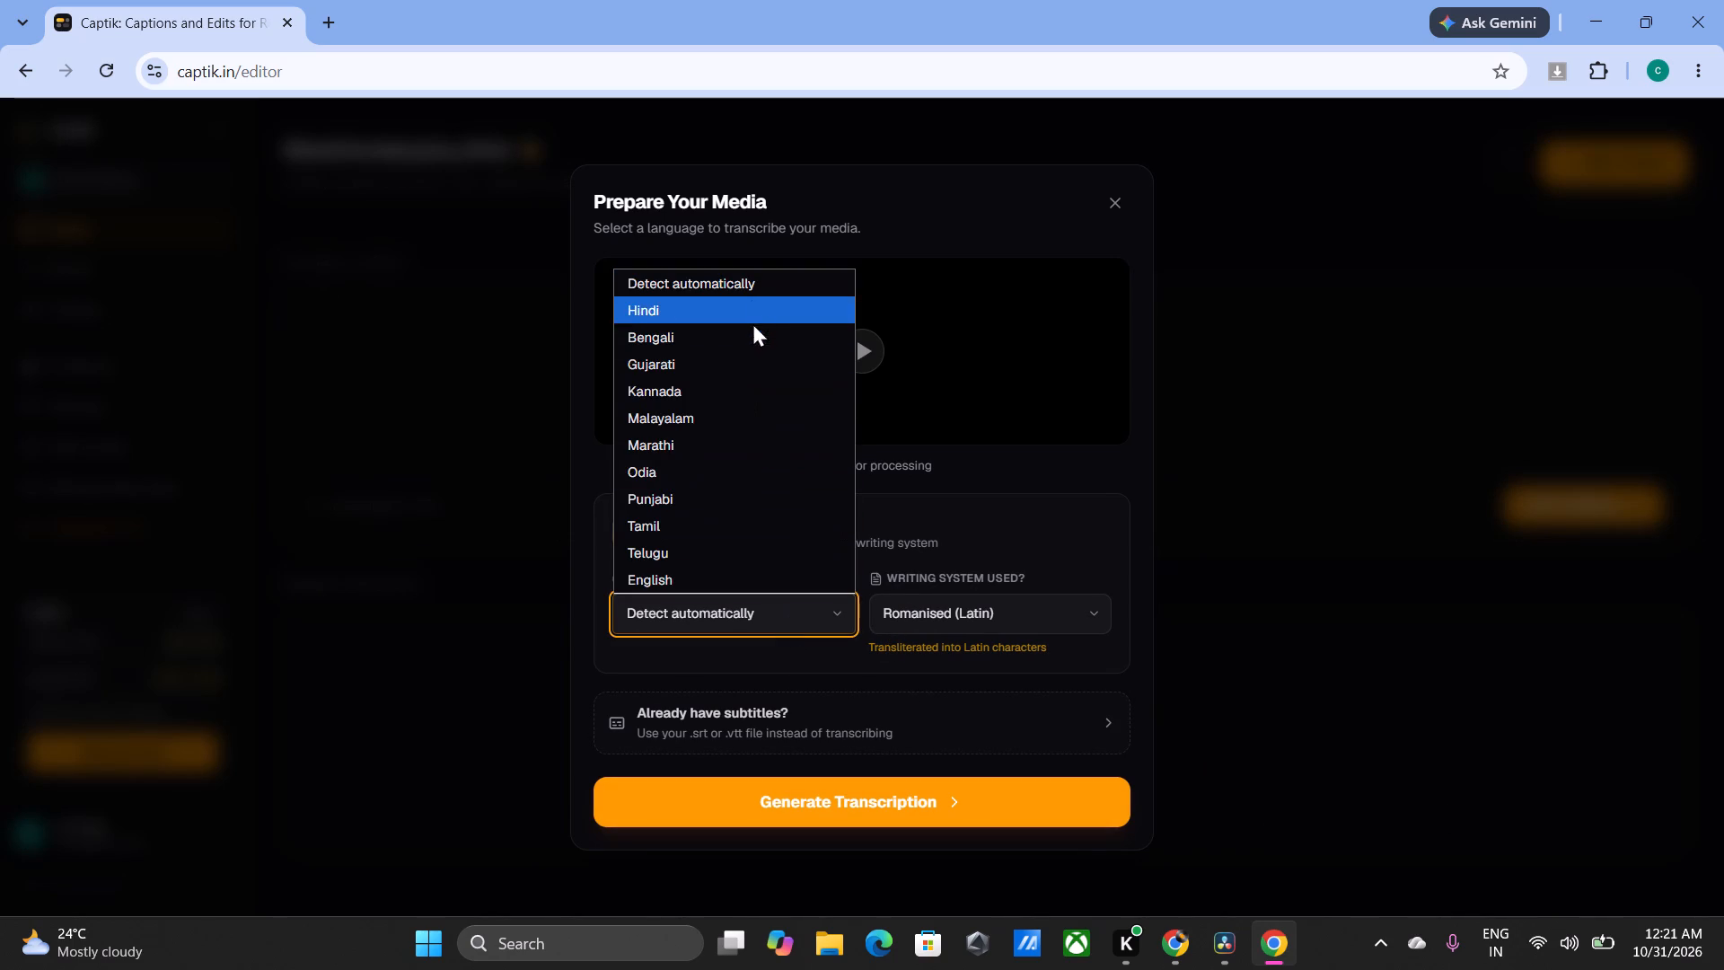
left_click(724, 575)
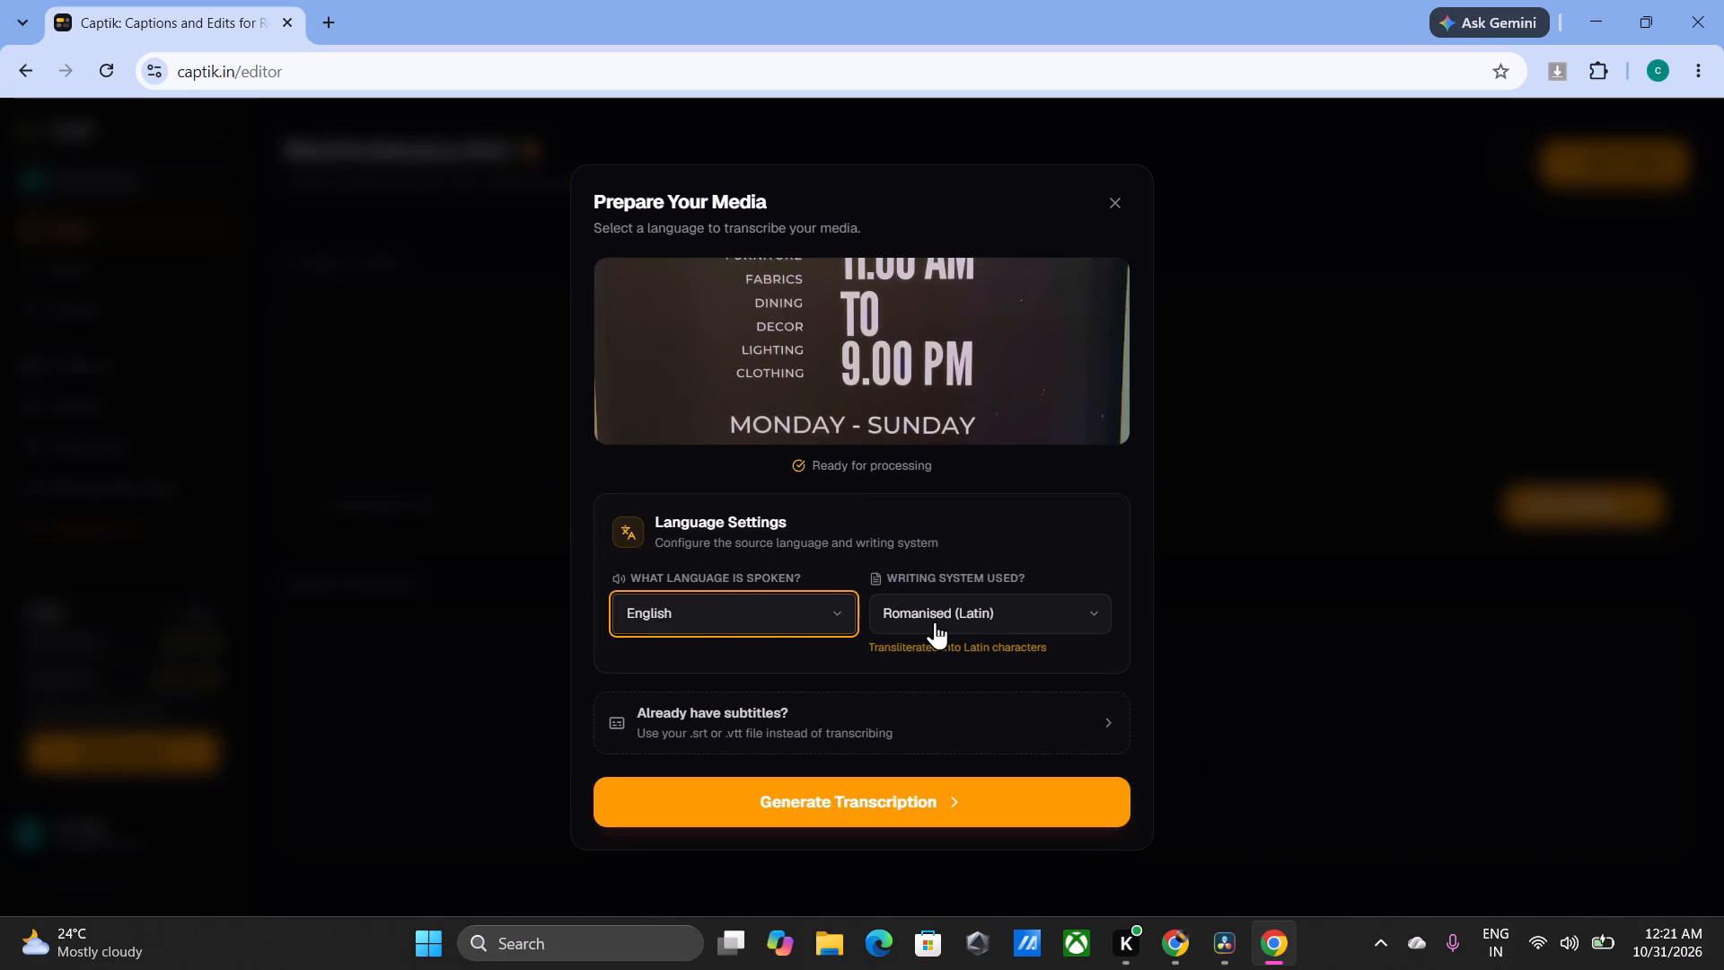
left_click(938, 620)
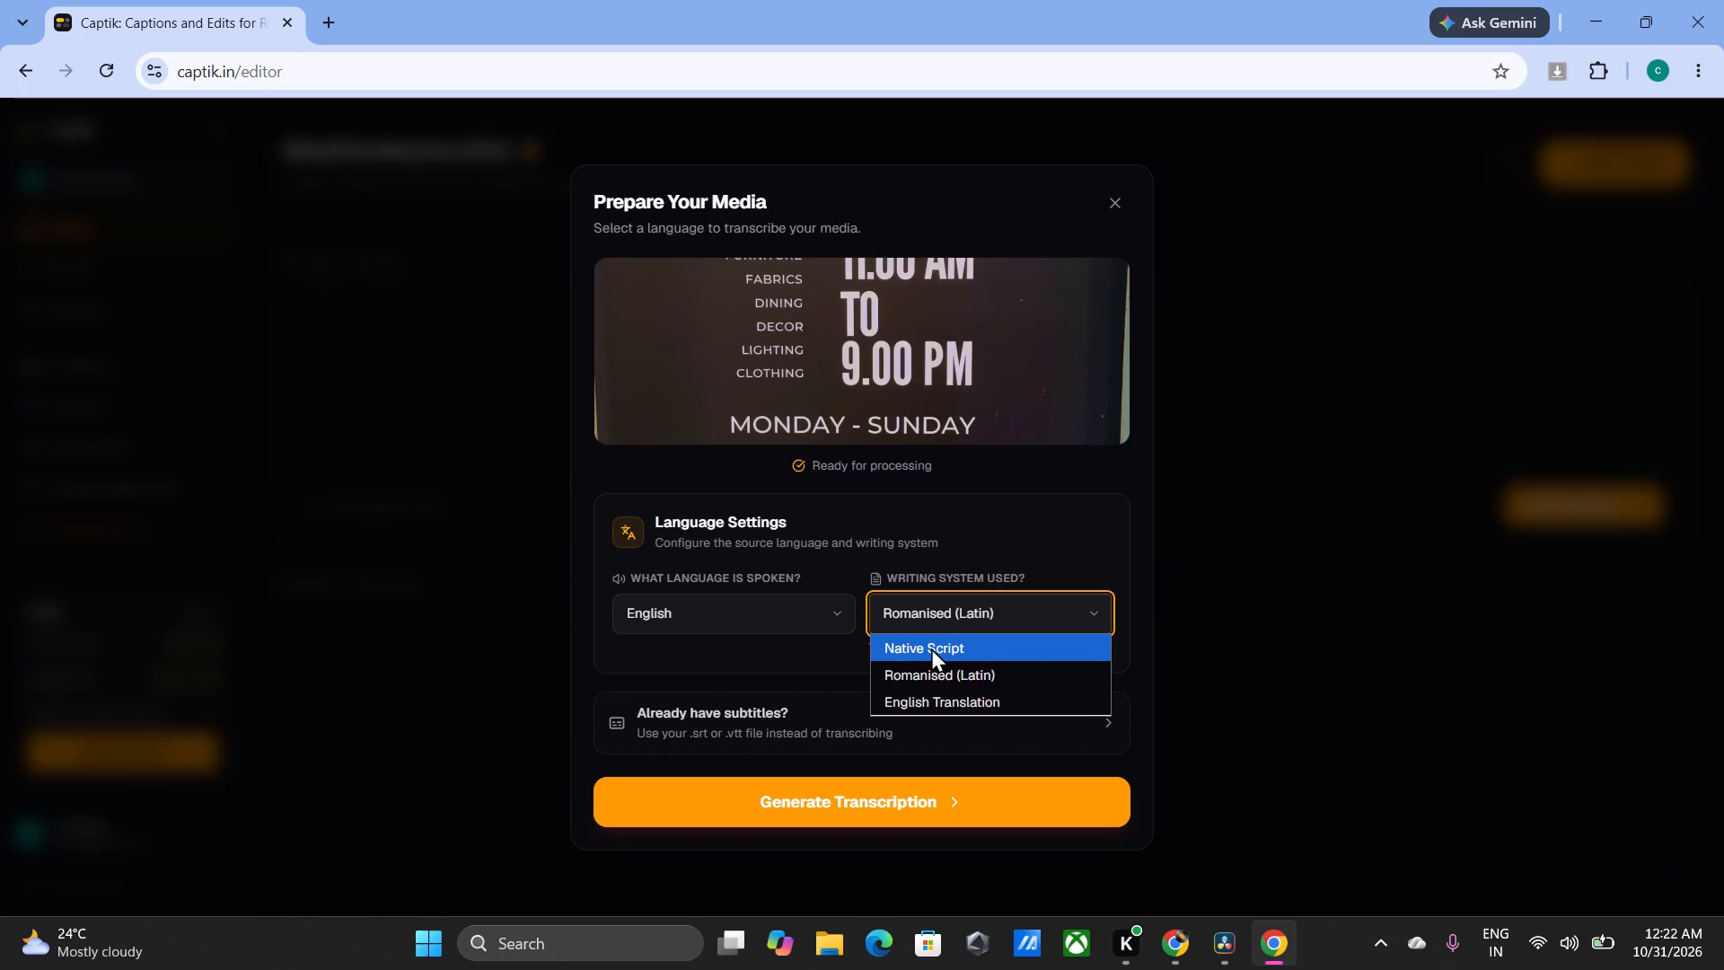
left_click(931, 648)
scroll(891, 513, "down", 1)
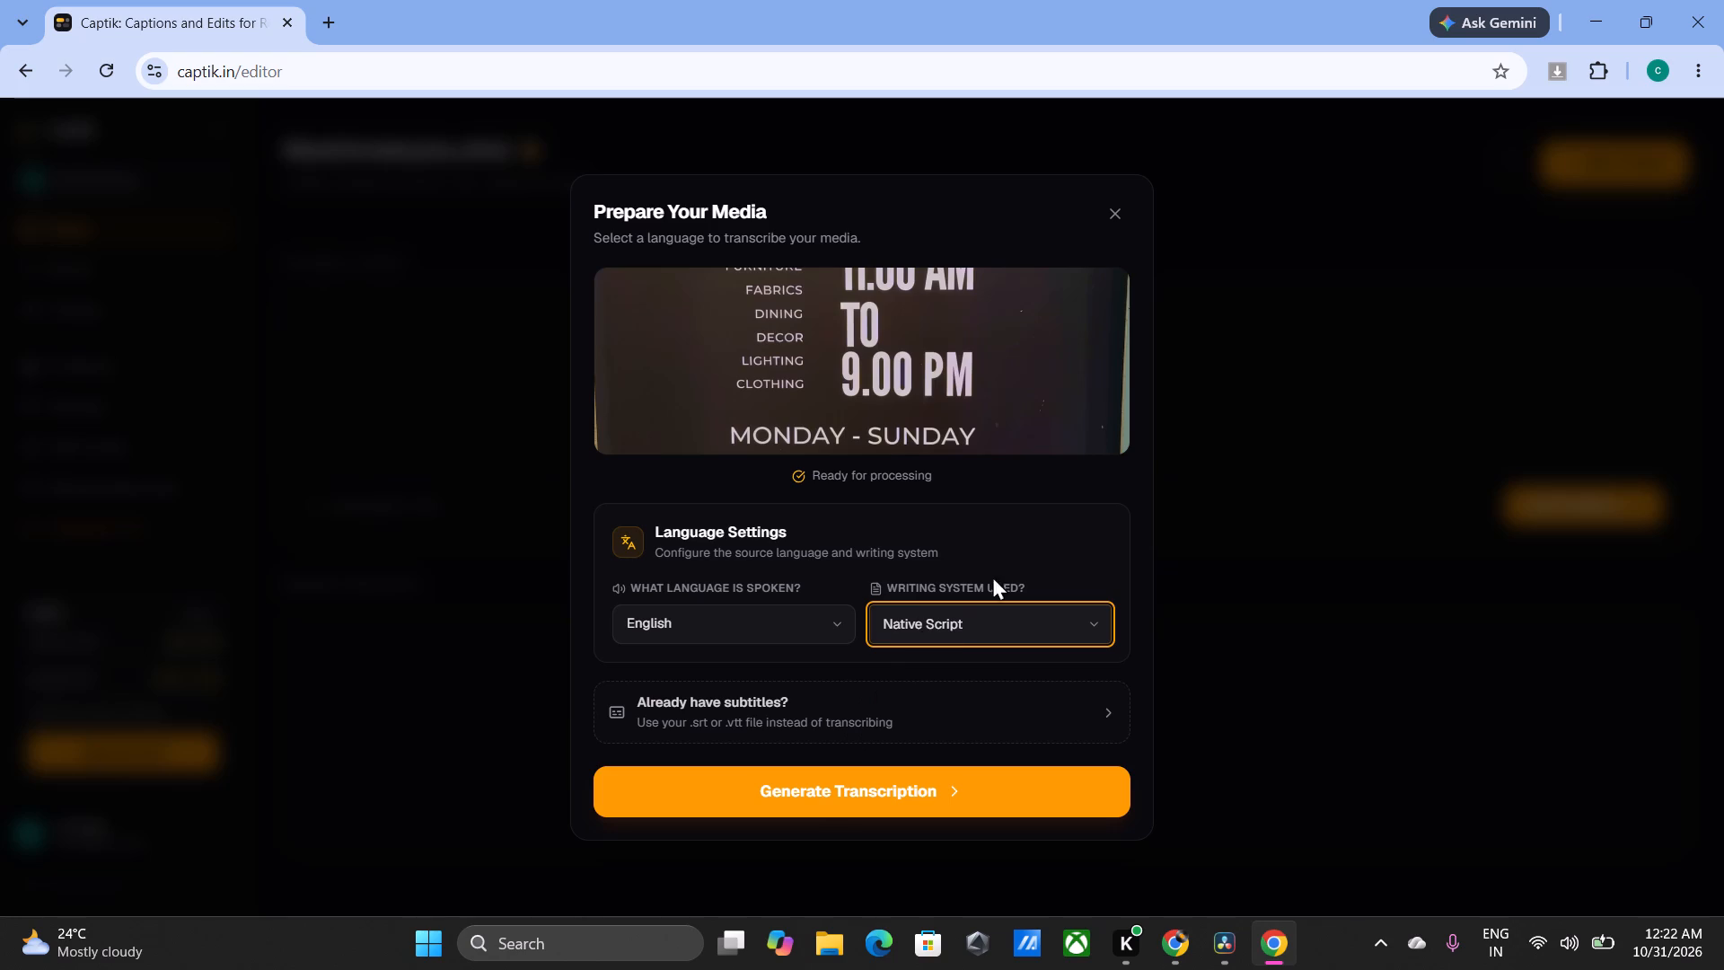
left_click(960, 619)
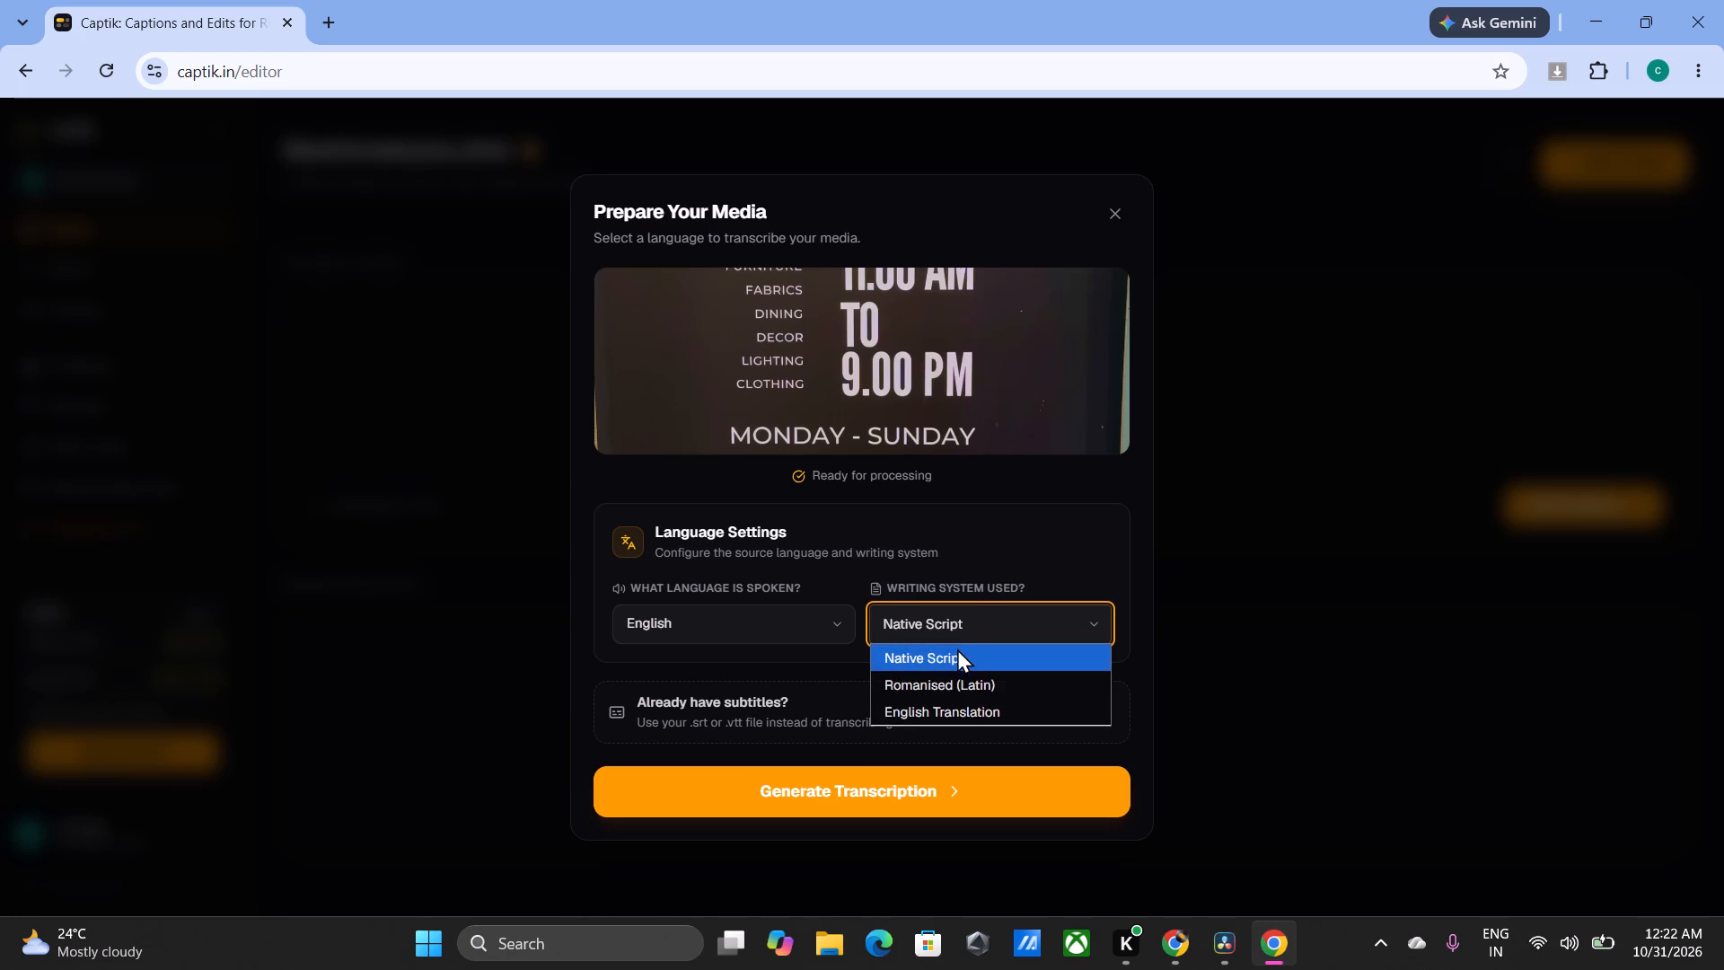
left_click(943, 719)
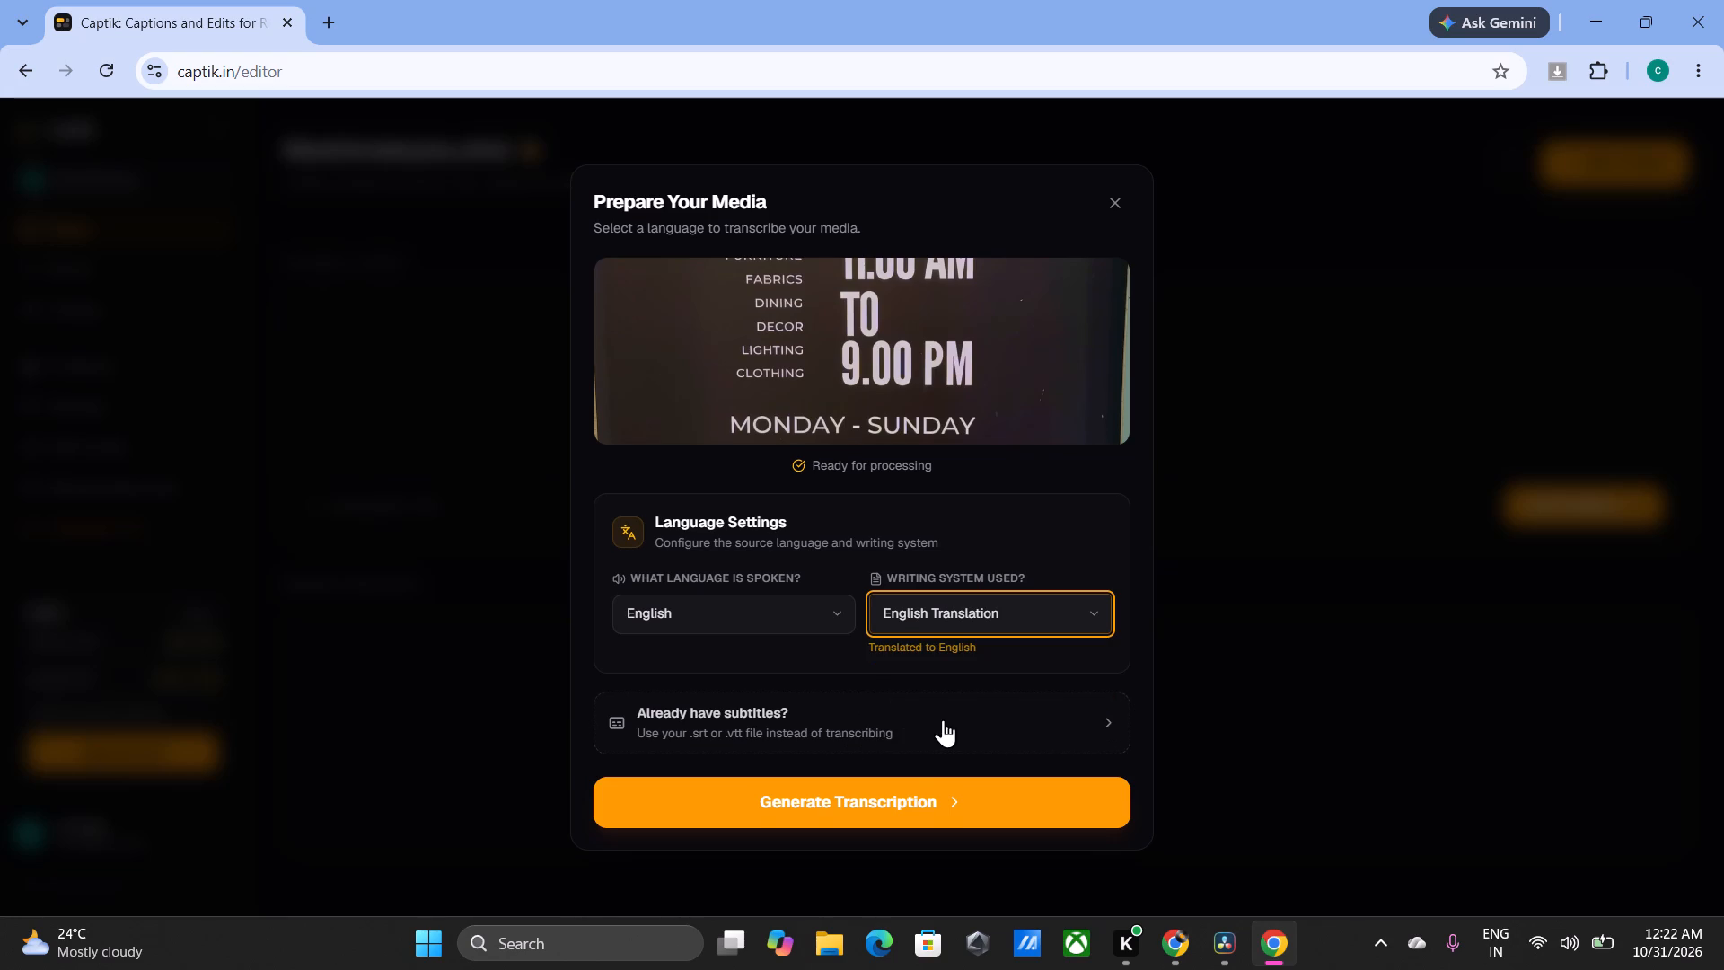
left_click(901, 796)
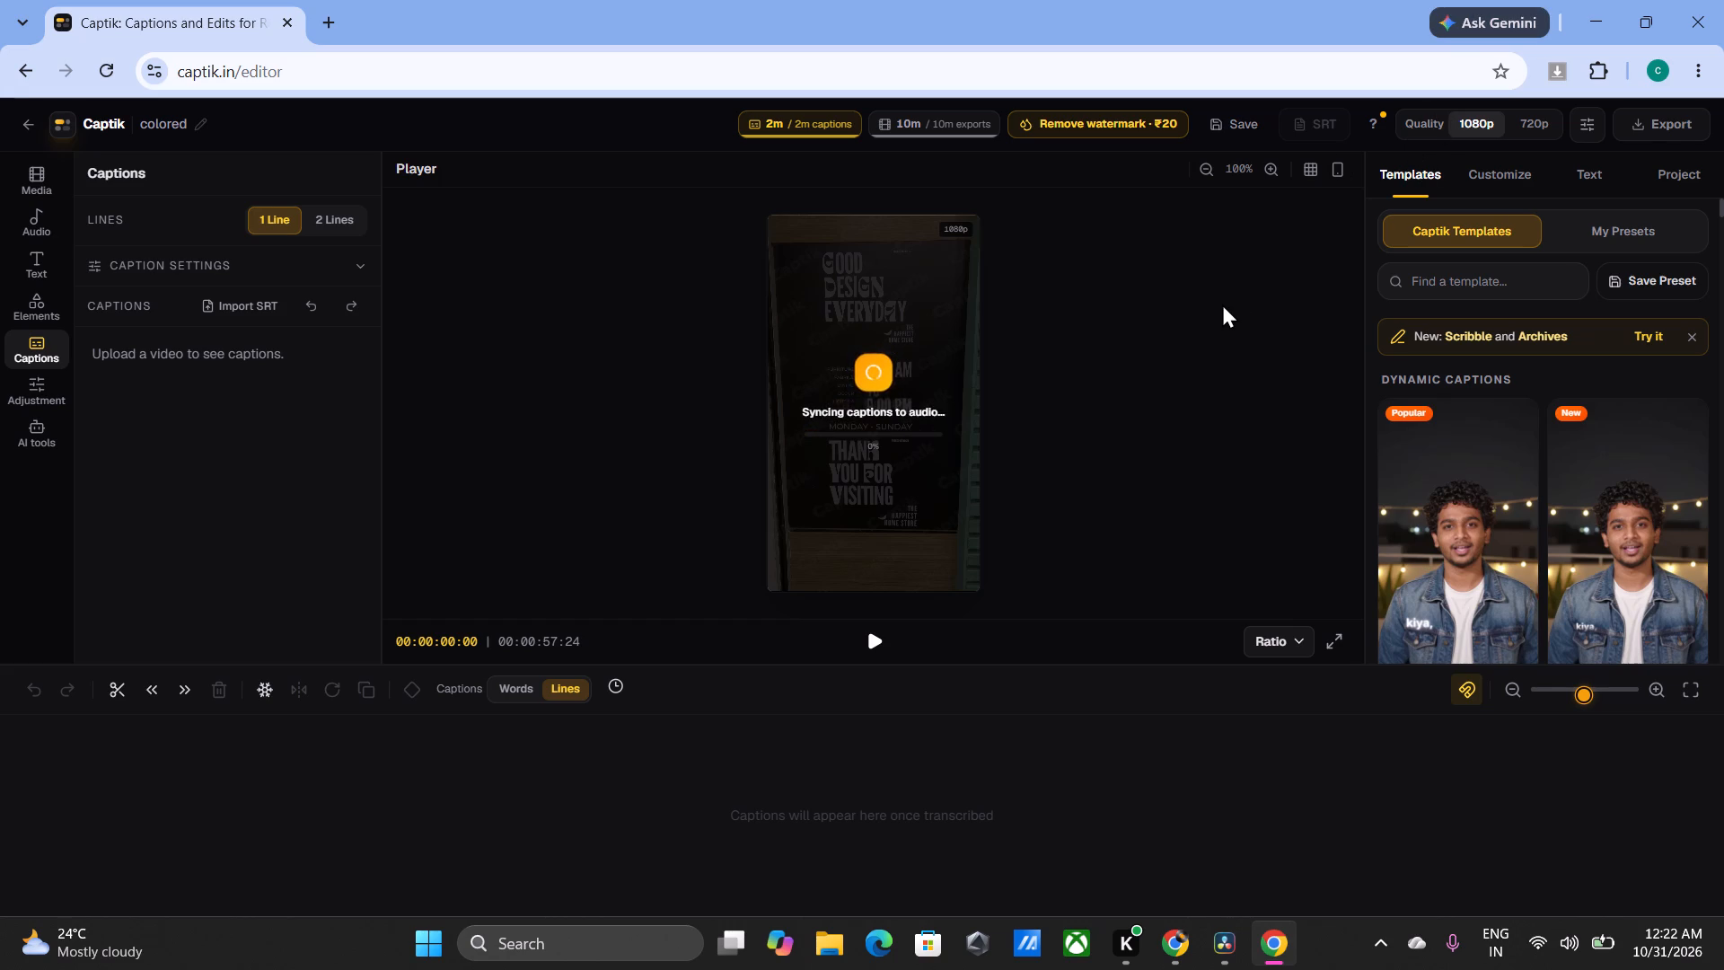
Check the watermark removal offer for the video and close it.
left_click(1140, 117)
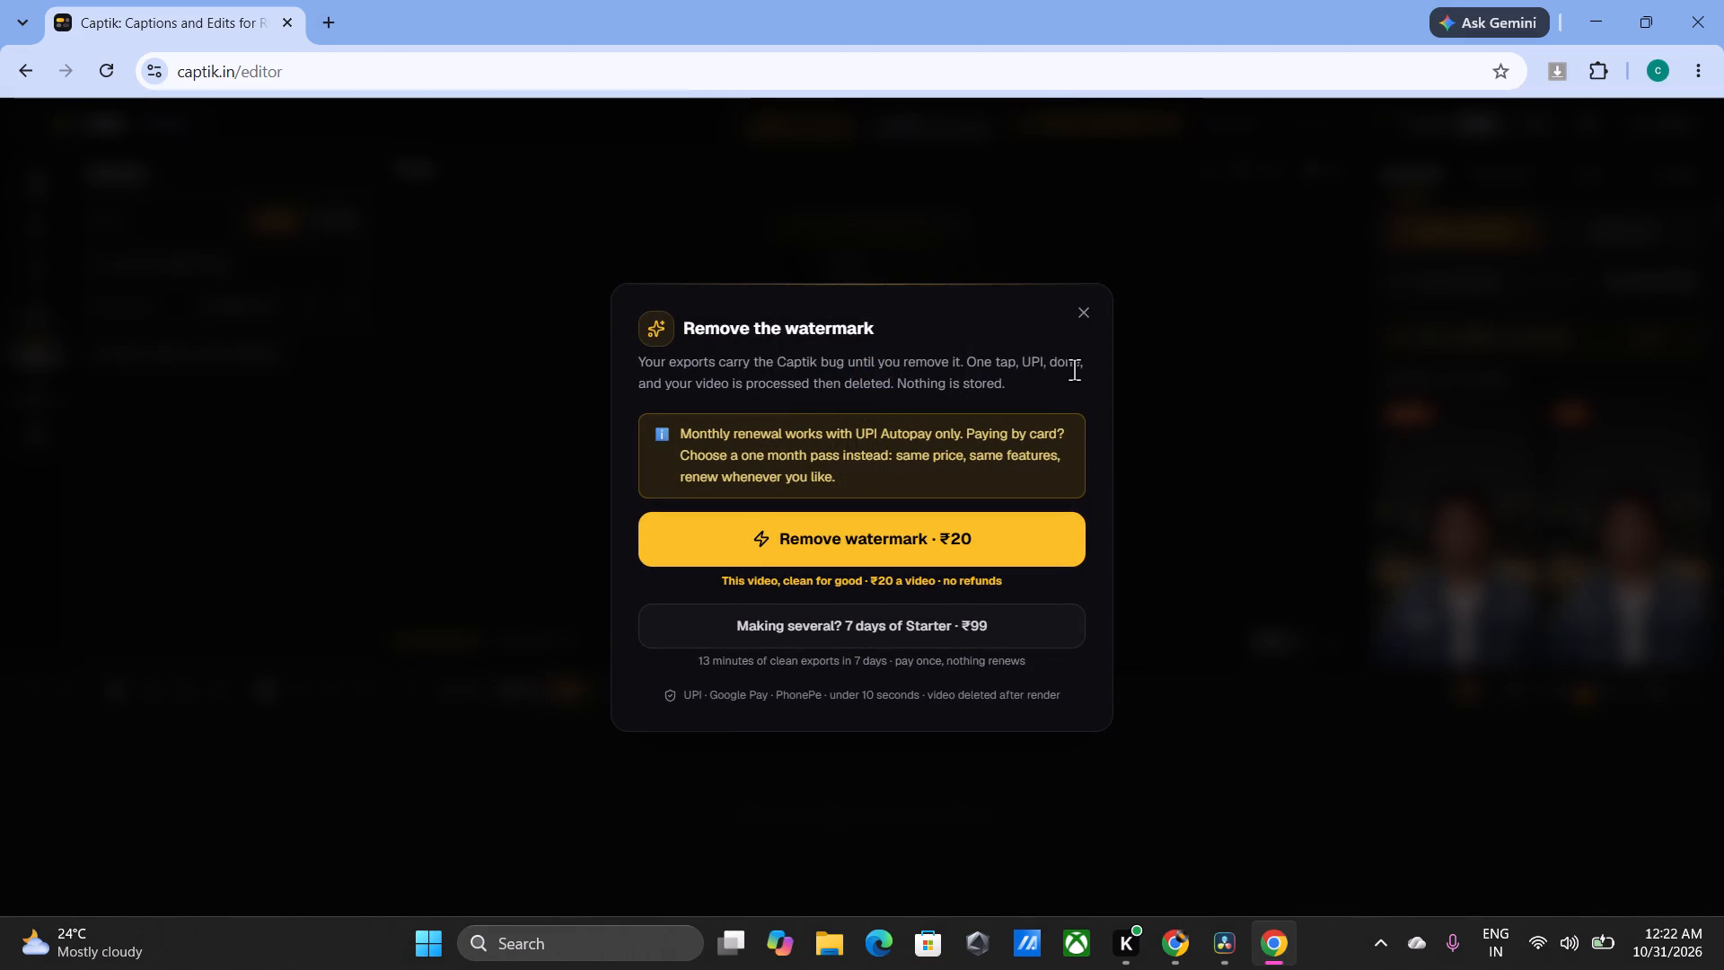
left_click(1082, 317)
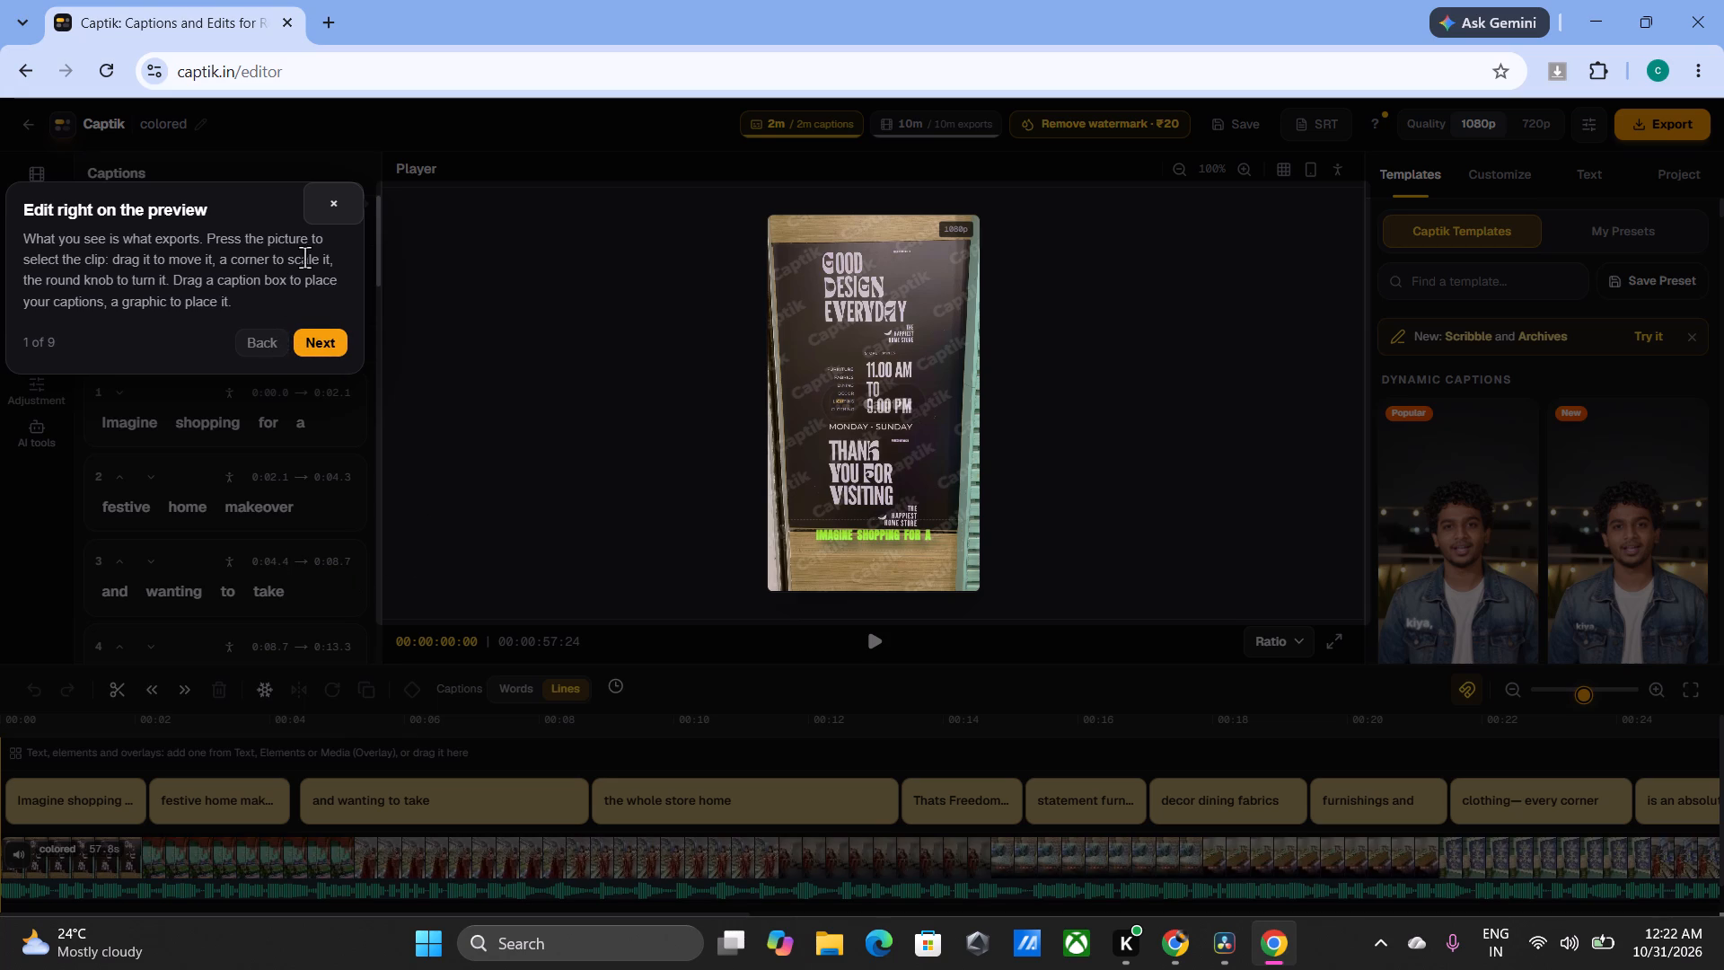
Dismiss the editor's introductory tour.
left_click(326, 216)
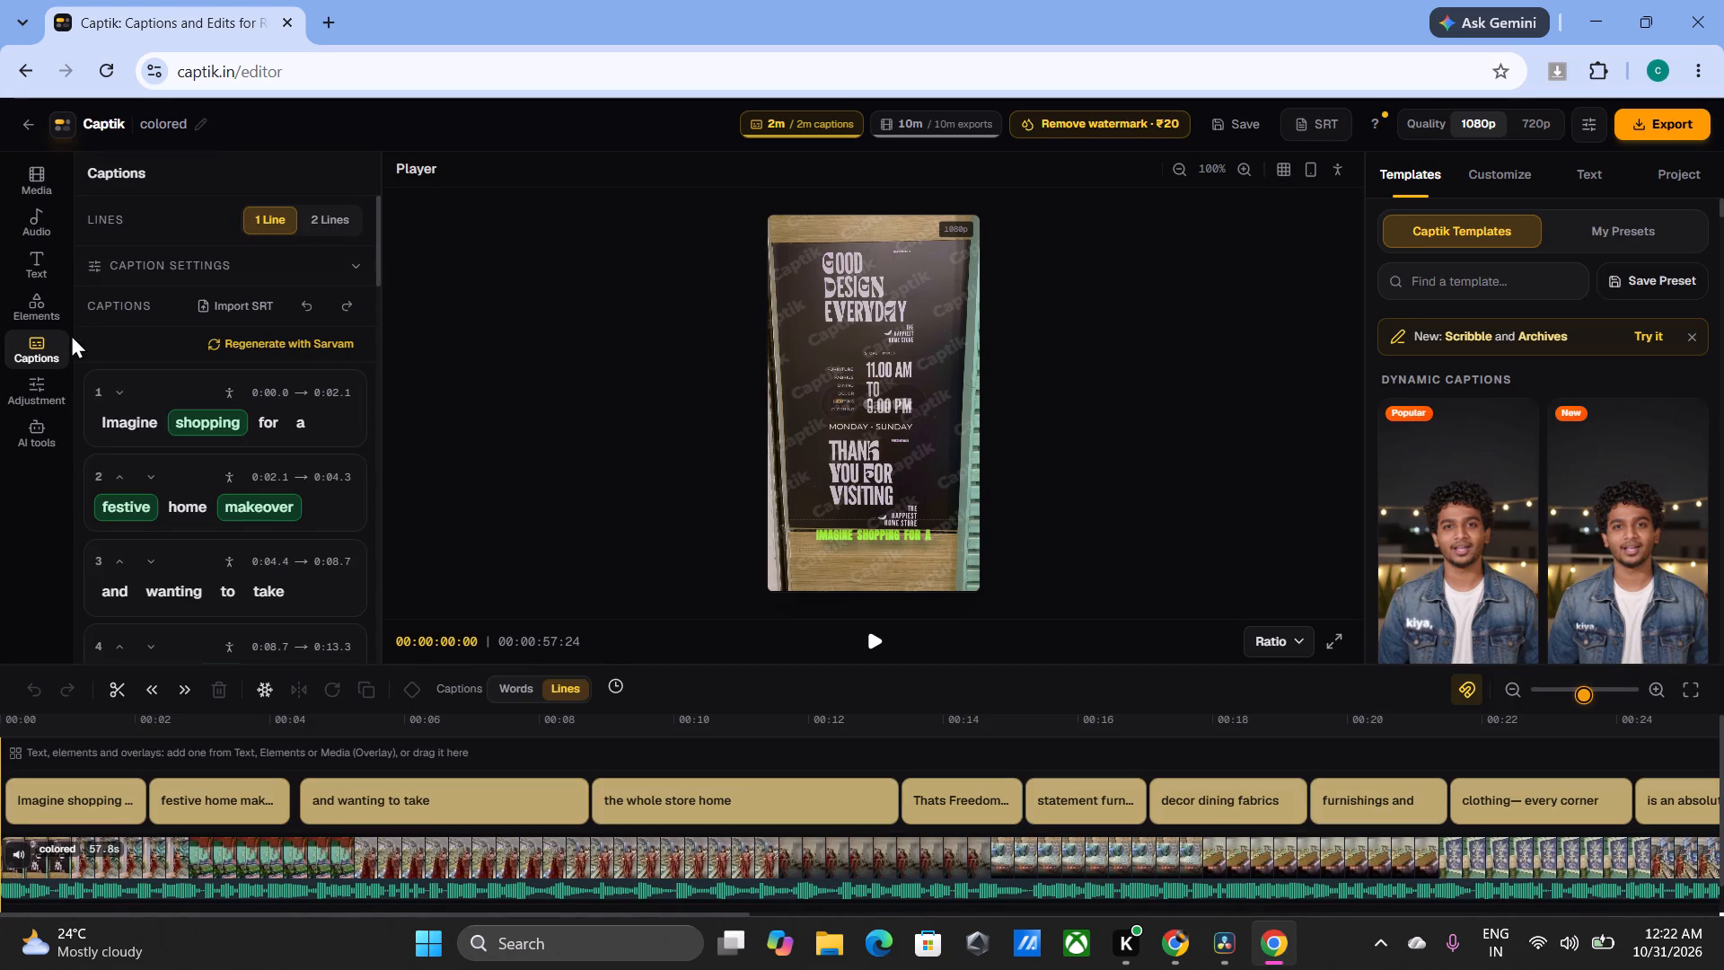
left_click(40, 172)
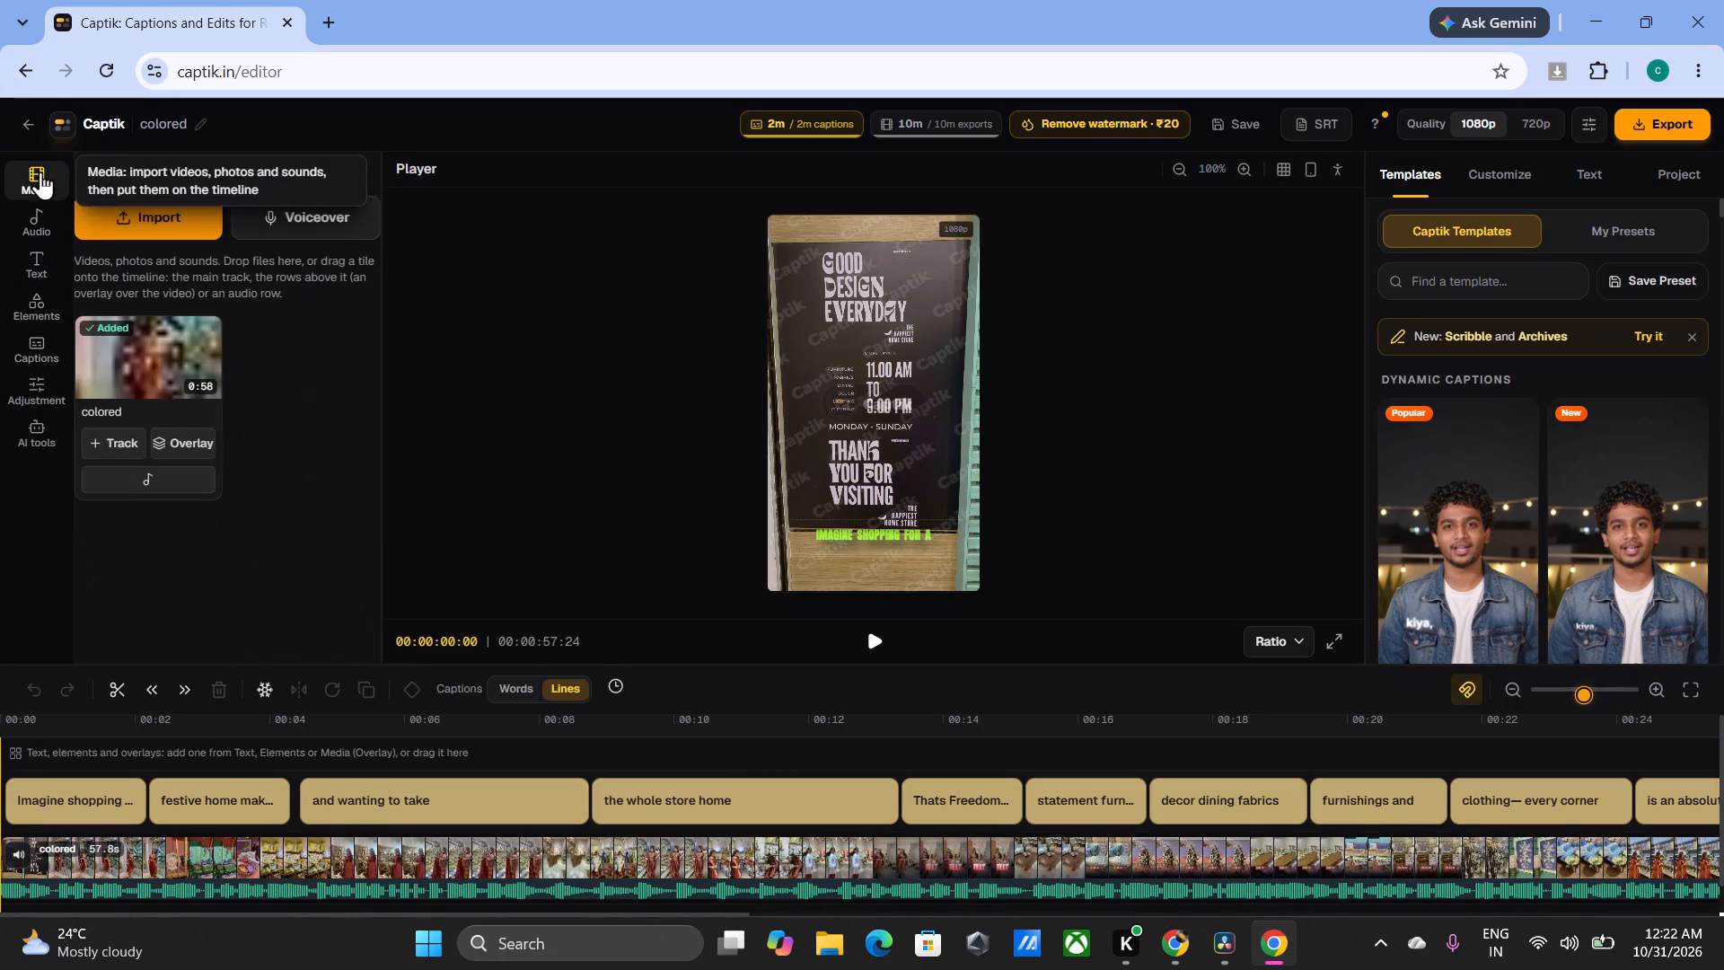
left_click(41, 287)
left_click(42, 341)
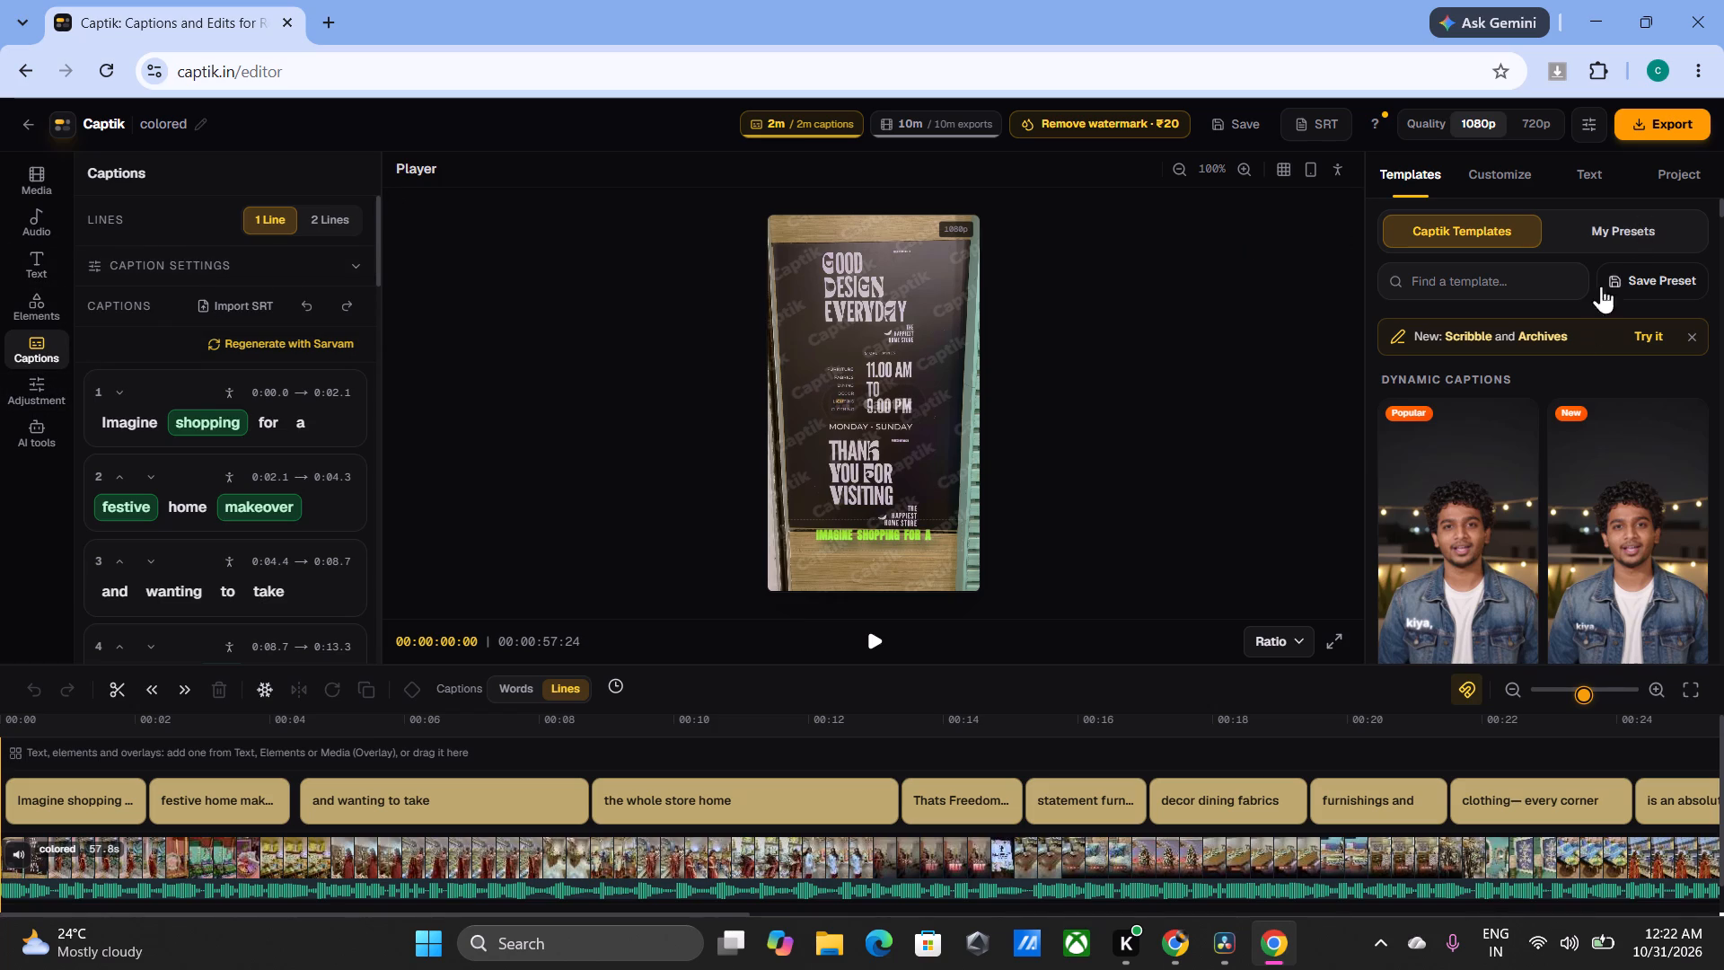
Look through the Dynamic Captions templates for a suitable caption style.
scroll(1560, 421, "down", 1)
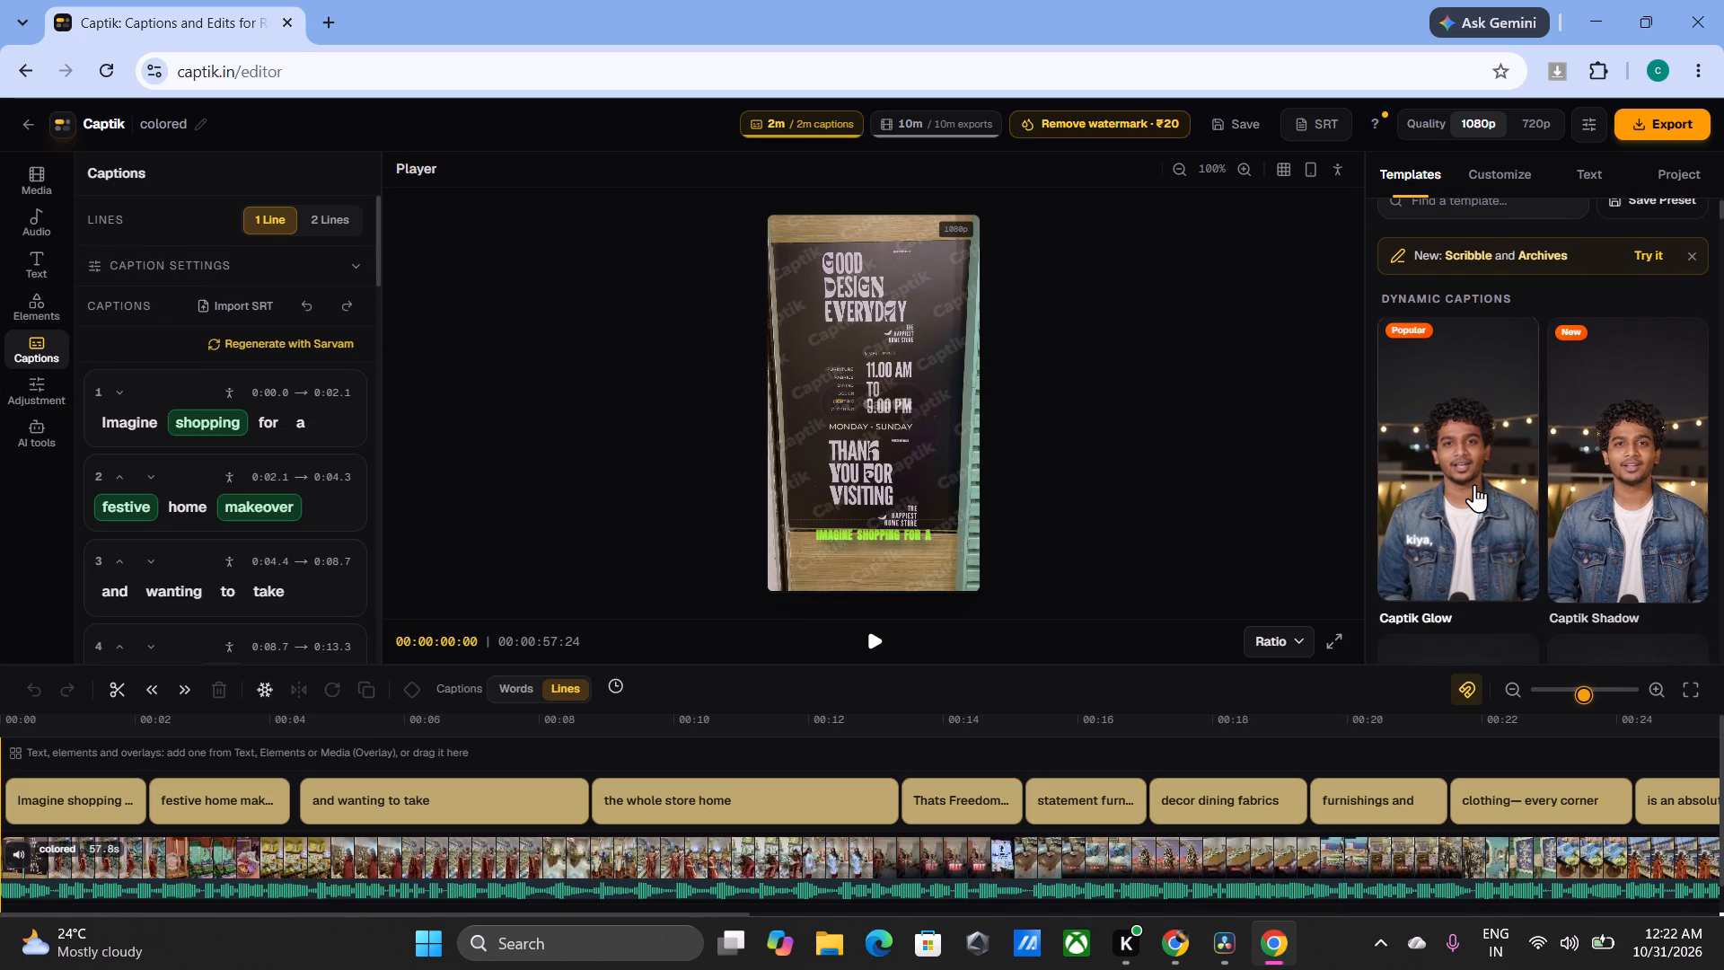
scroll(1474, 484, "down", 1)
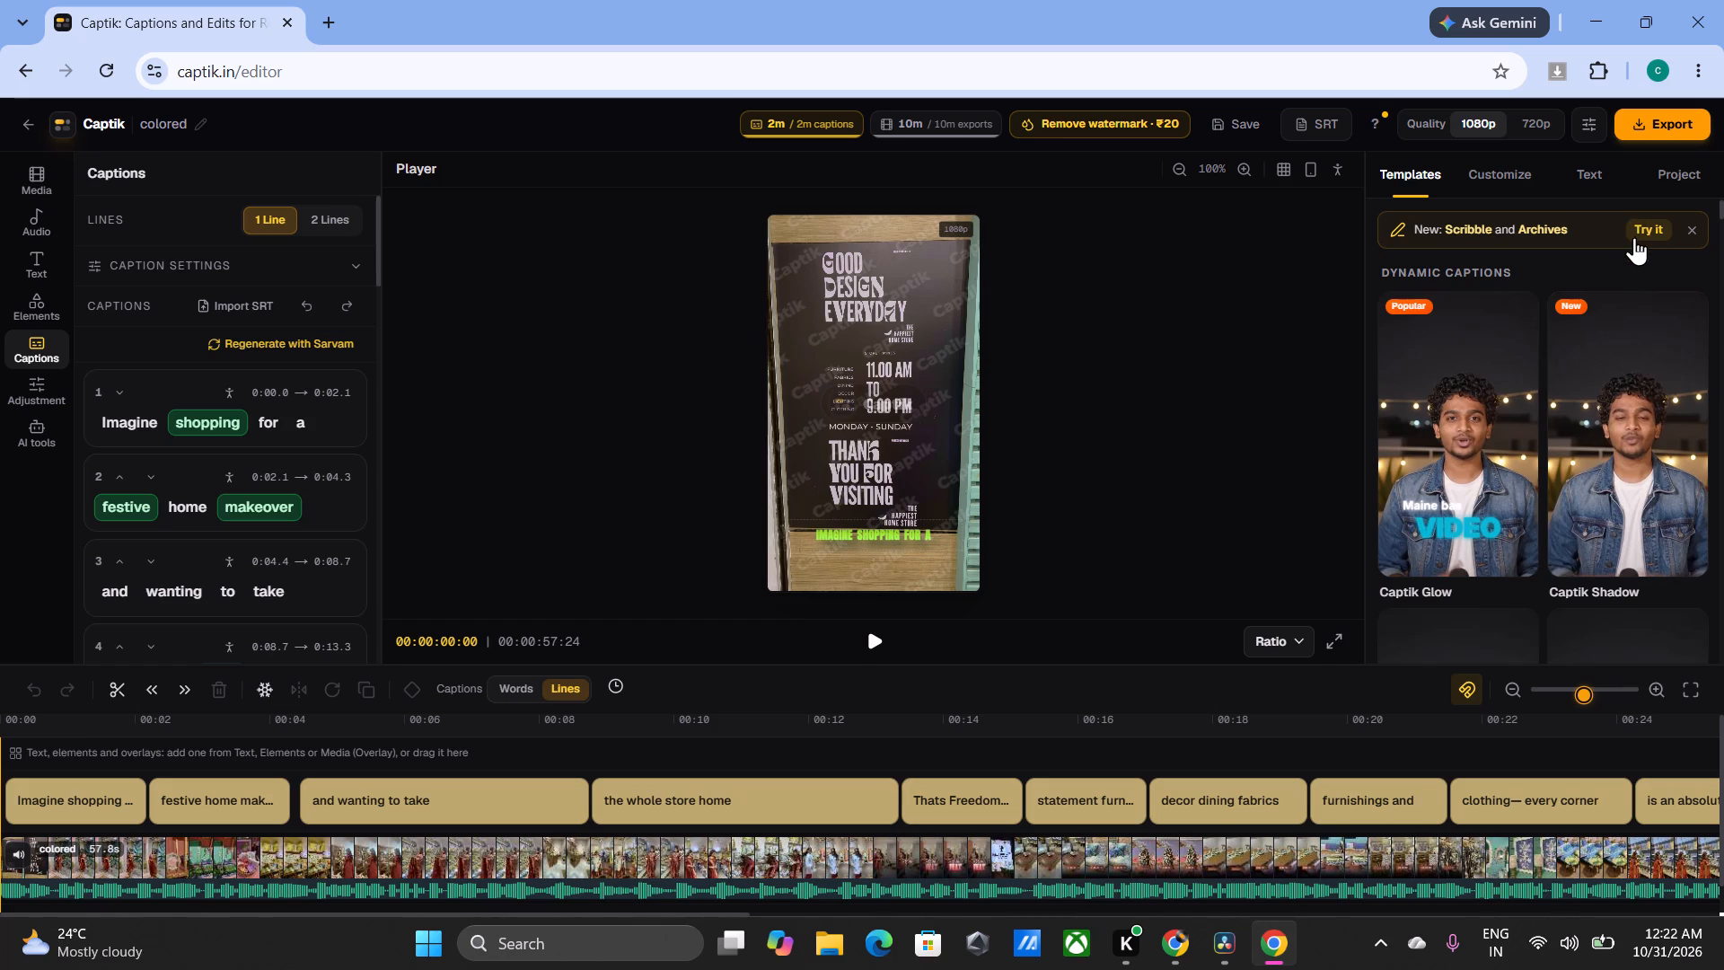
scroll(1601, 436, "down", 3)
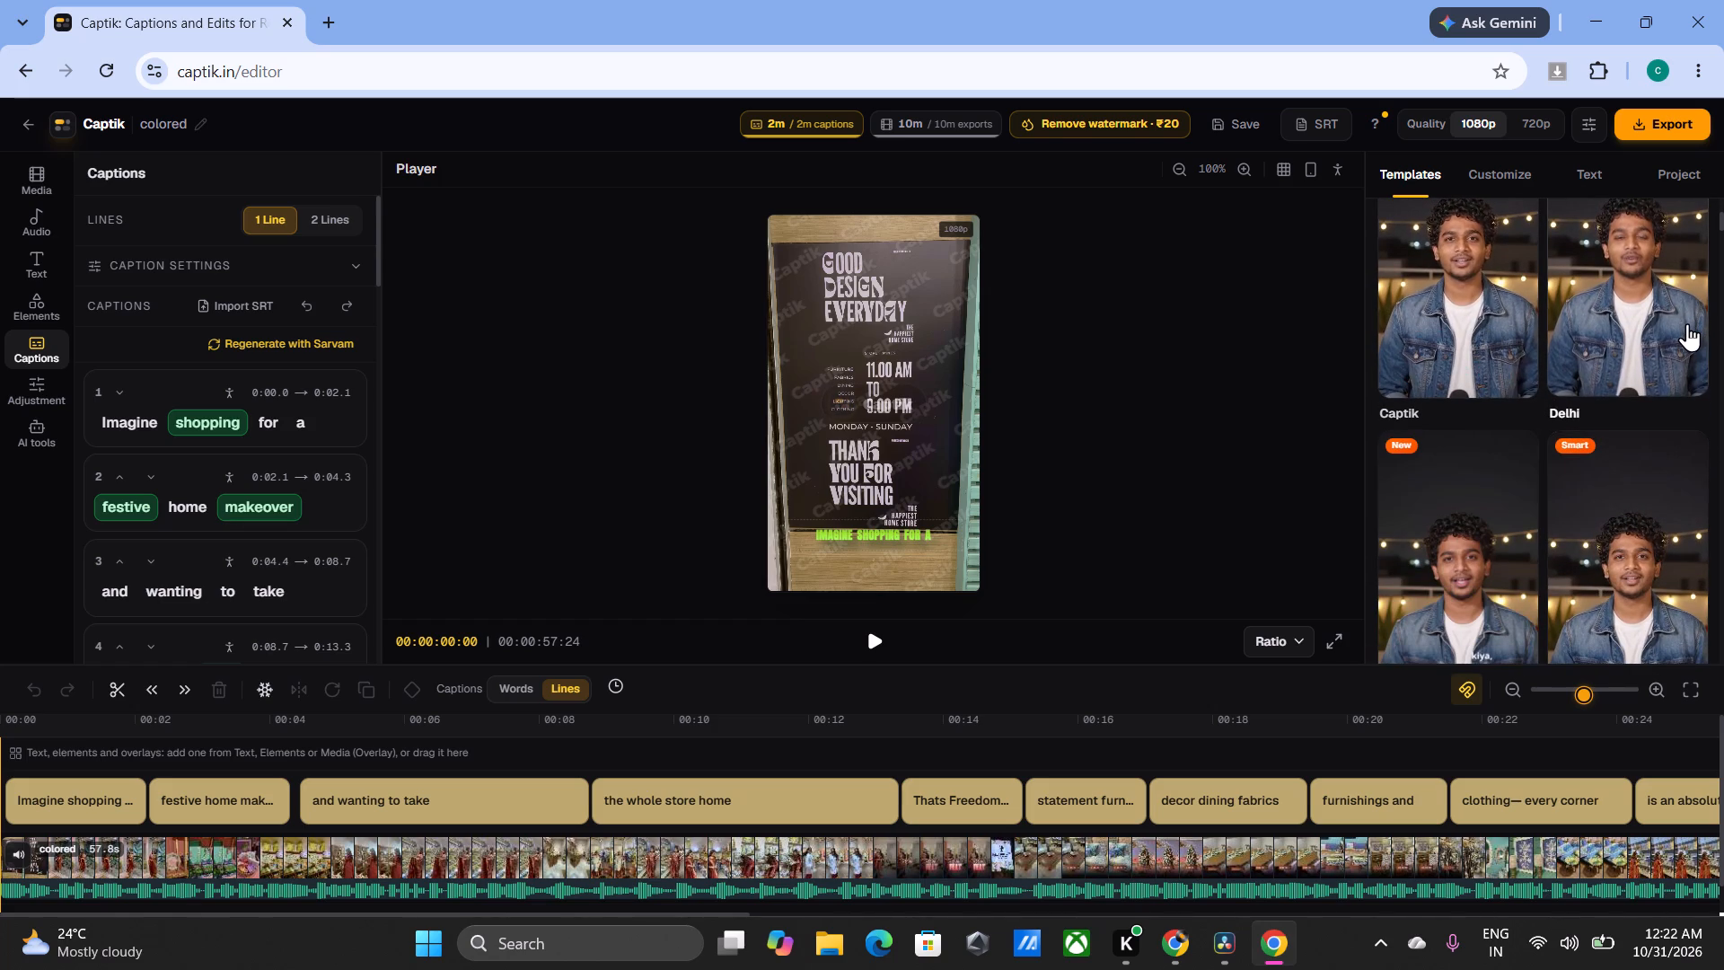
scroll(1685, 322, "down", 1)
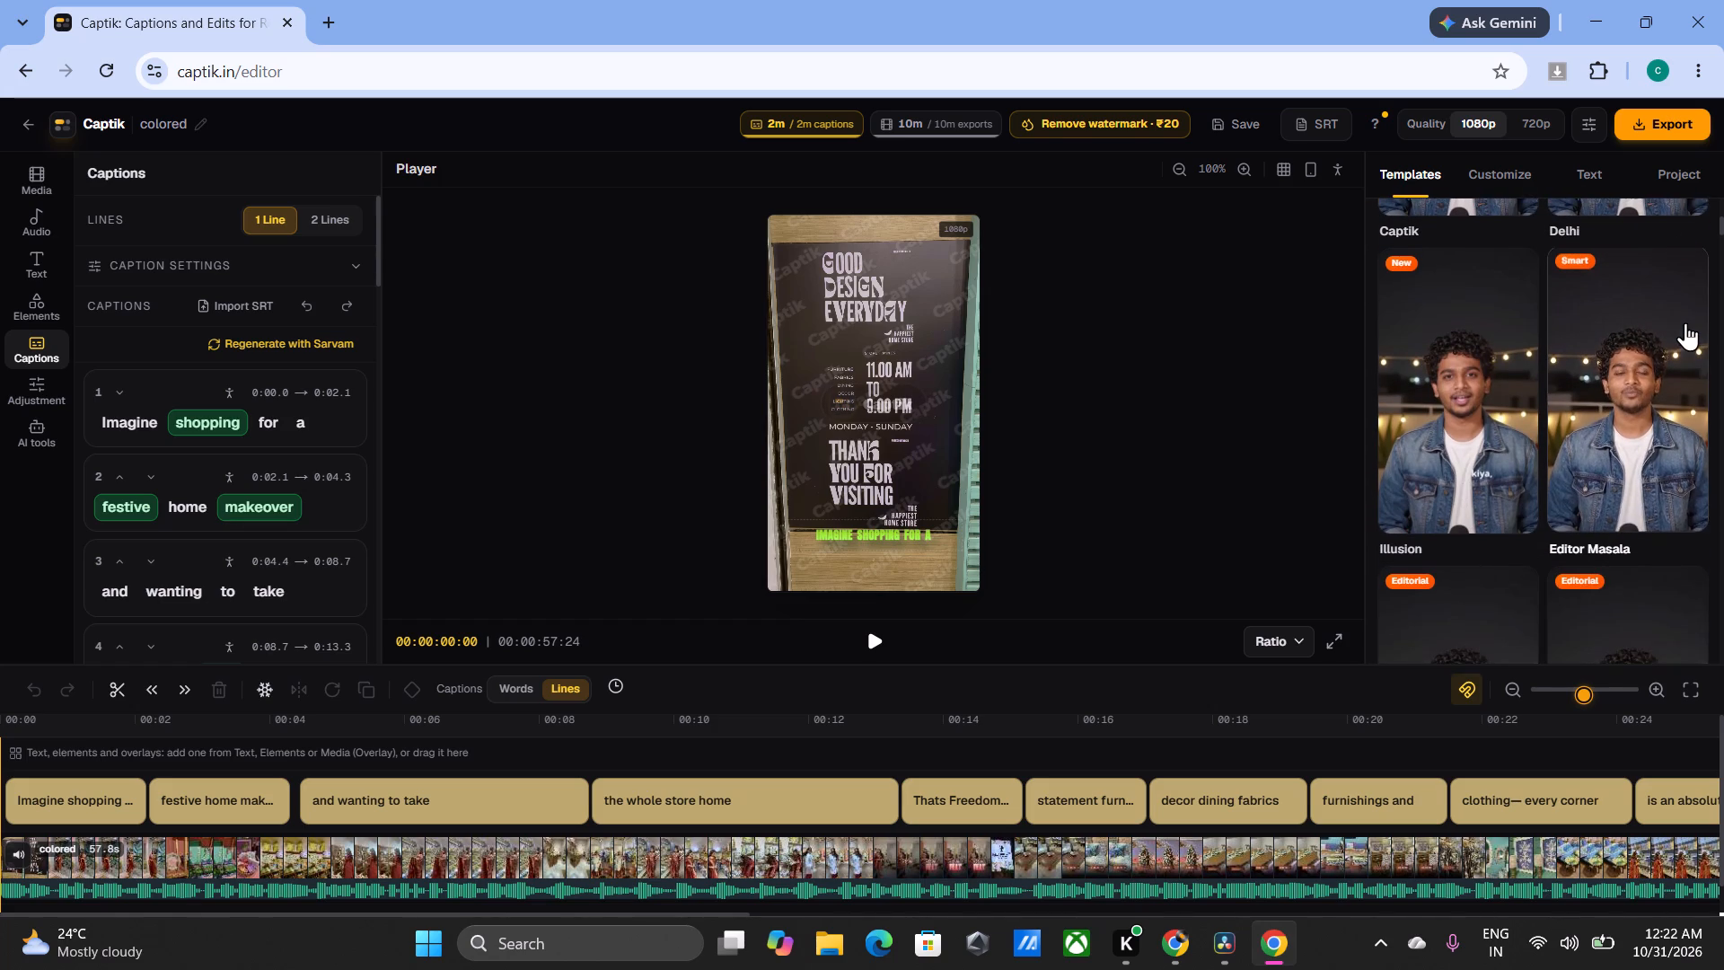
scroll(1685, 322, "down", 4)
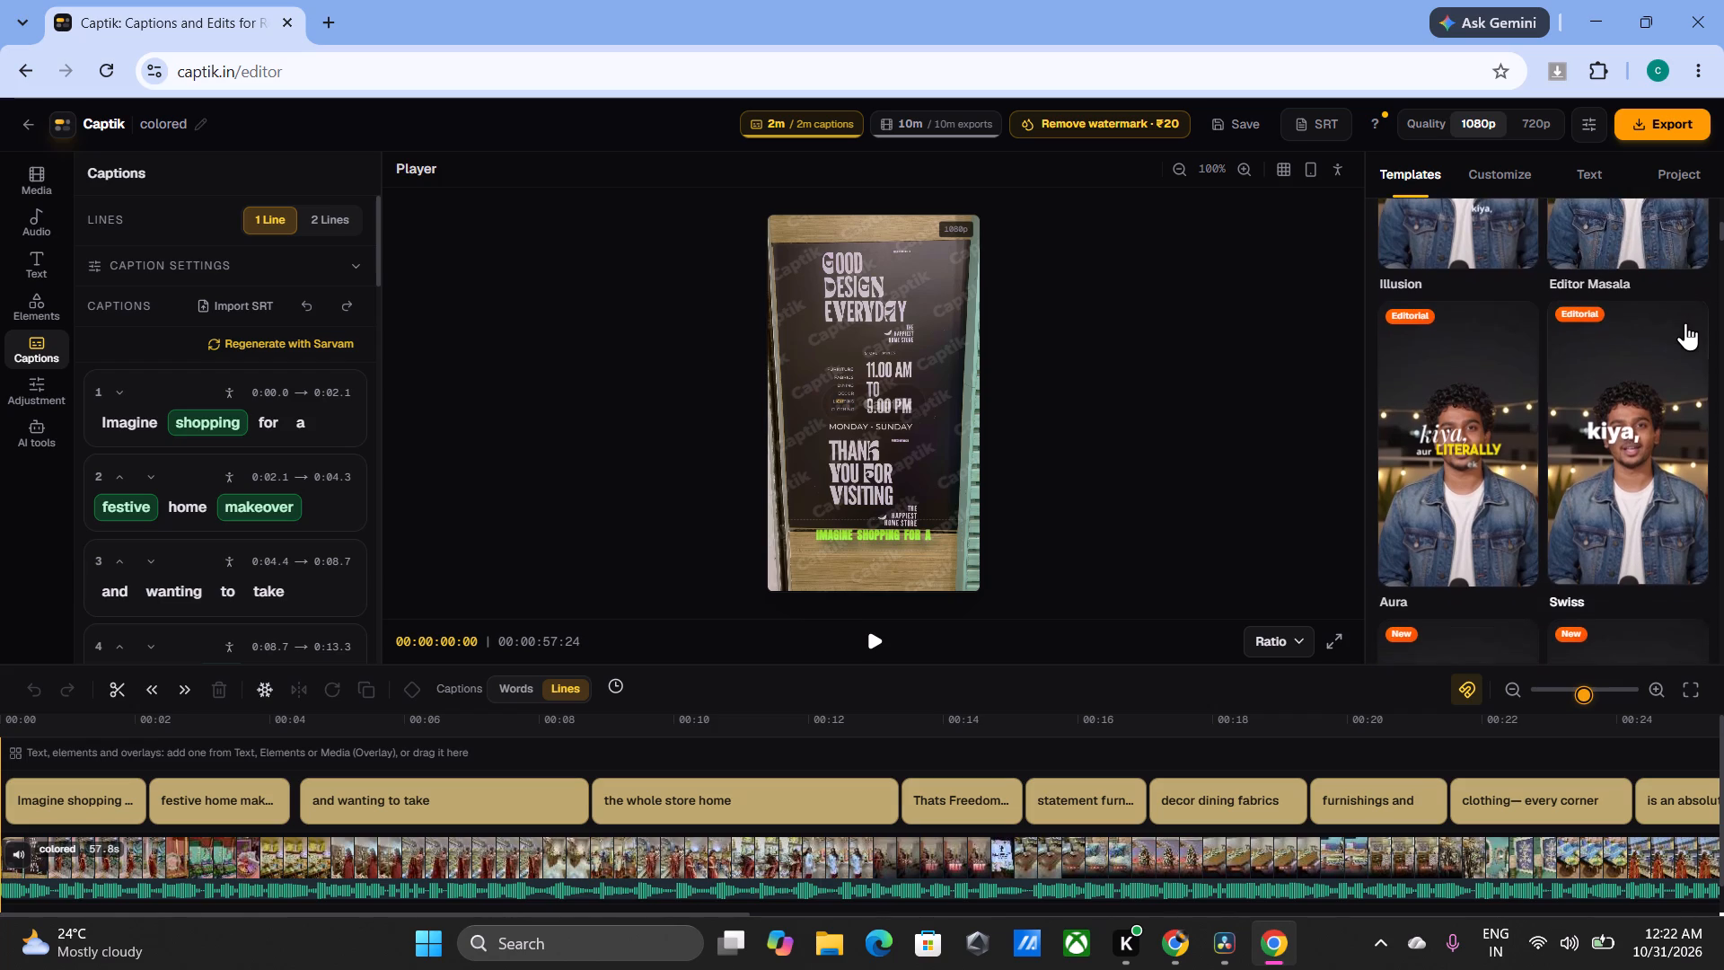
scroll(1685, 322, "down", 2)
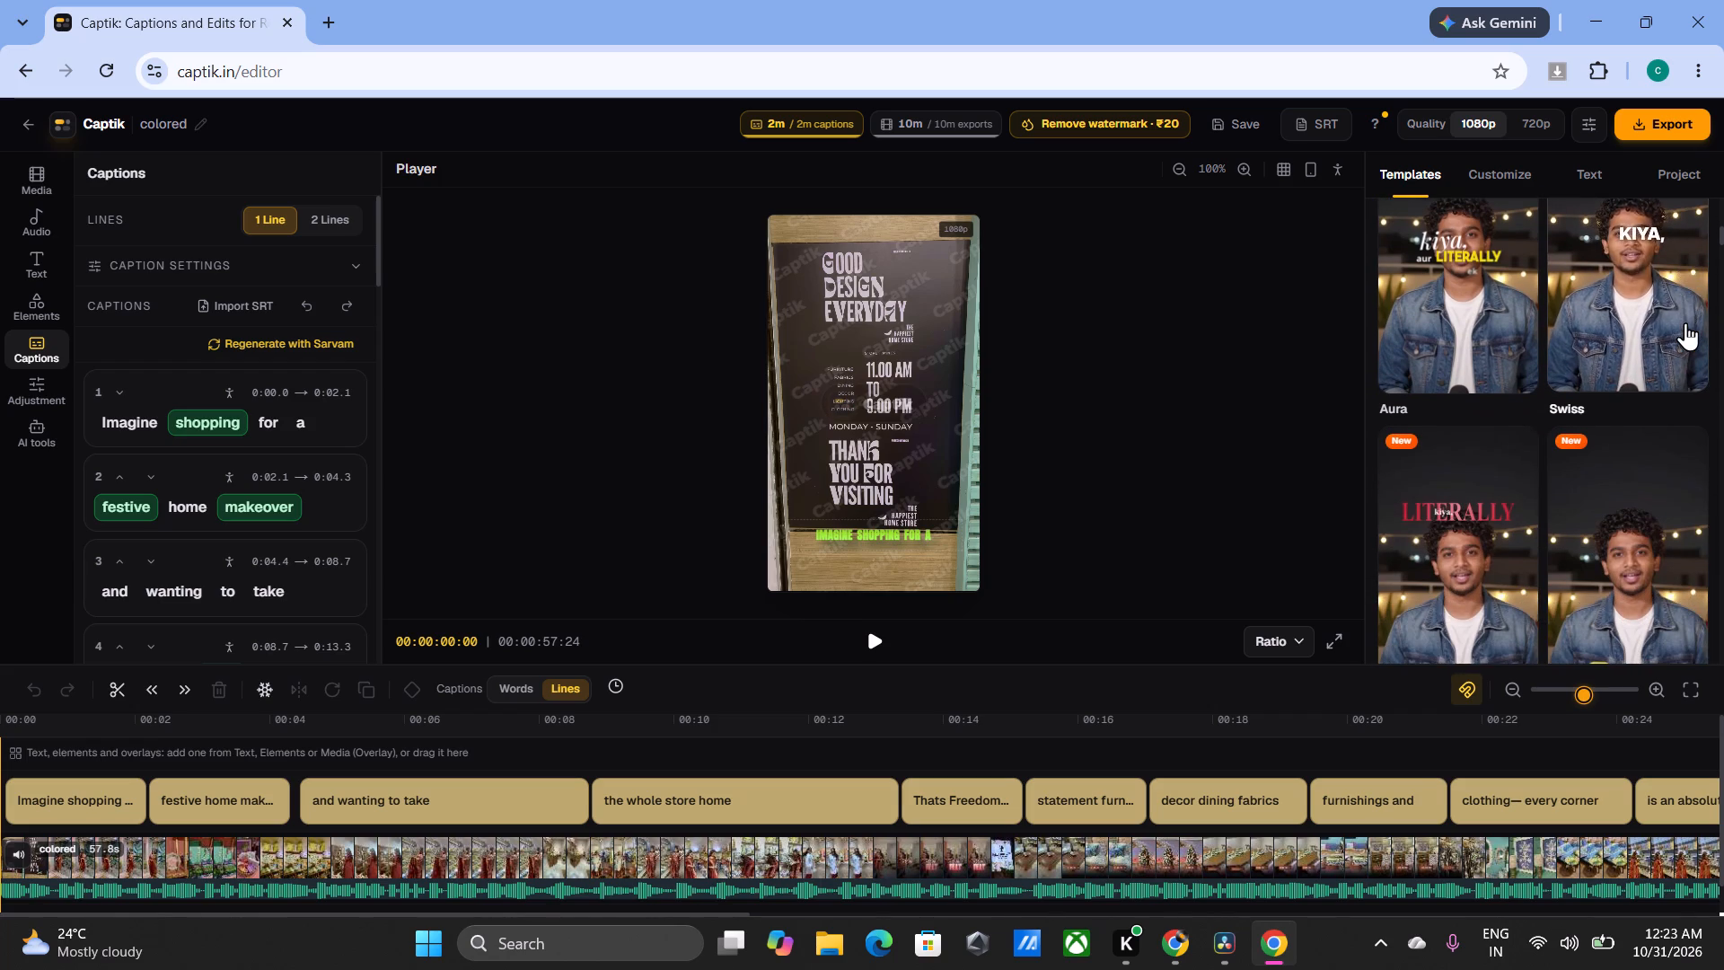
scroll(1685, 322, "down", 2)
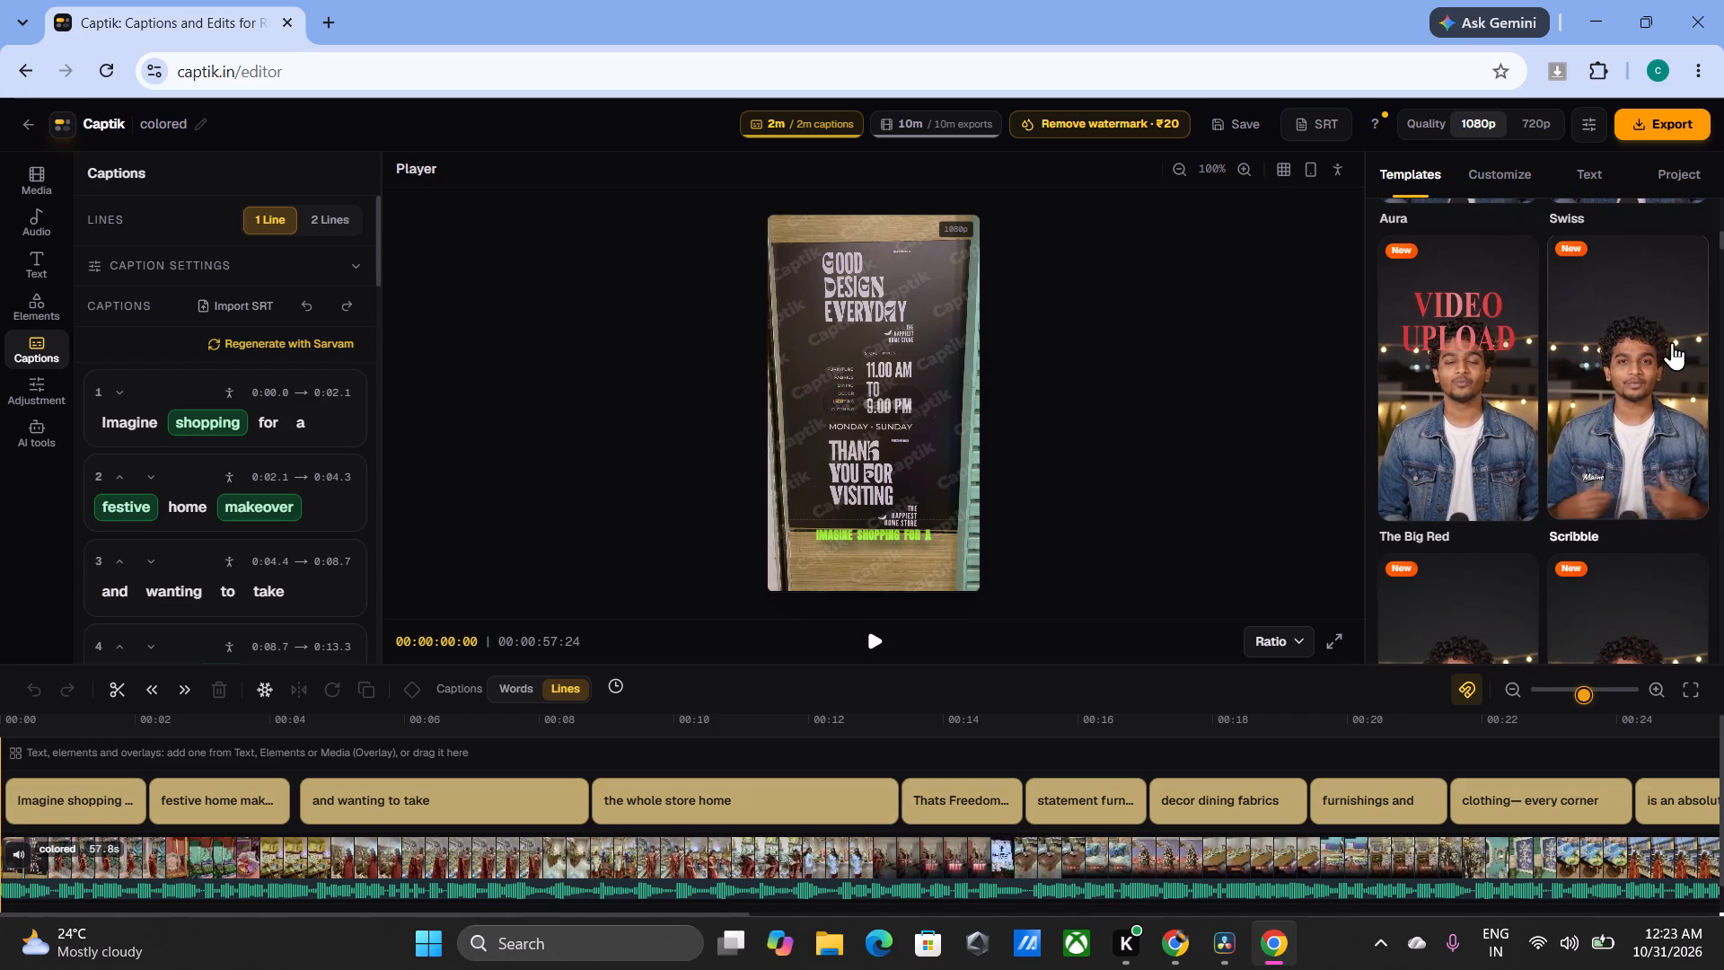
scroll(1672, 342, "down", 5)
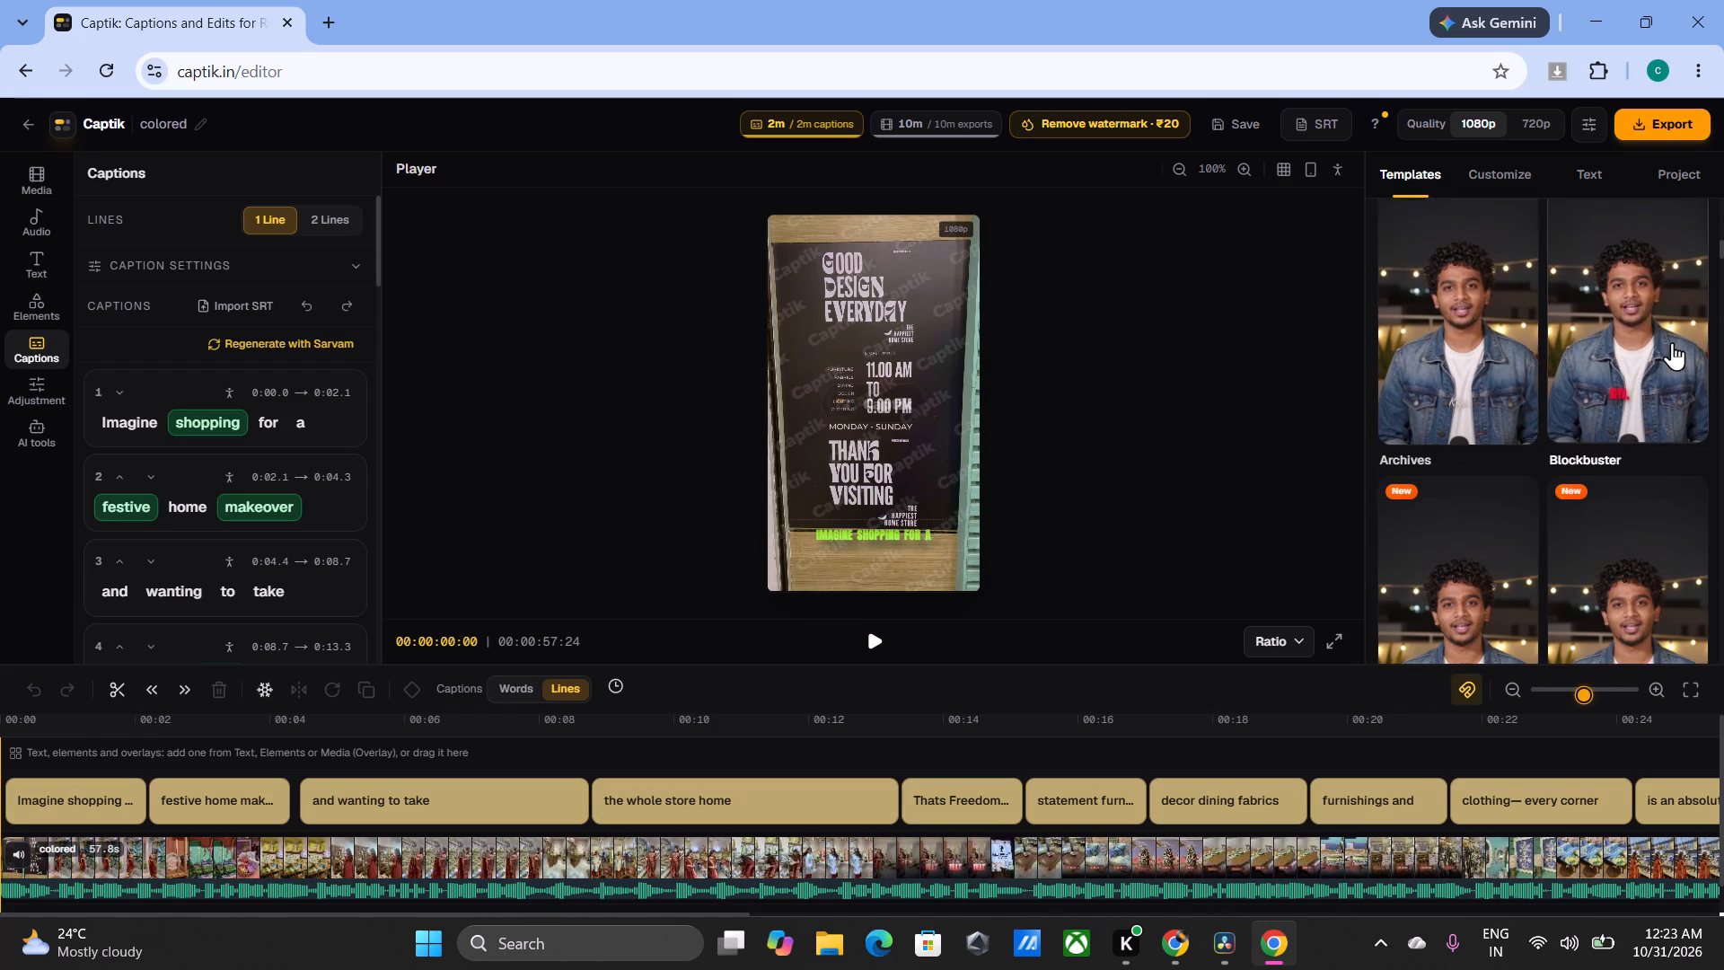
scroll(1672, 342, "down", 1)
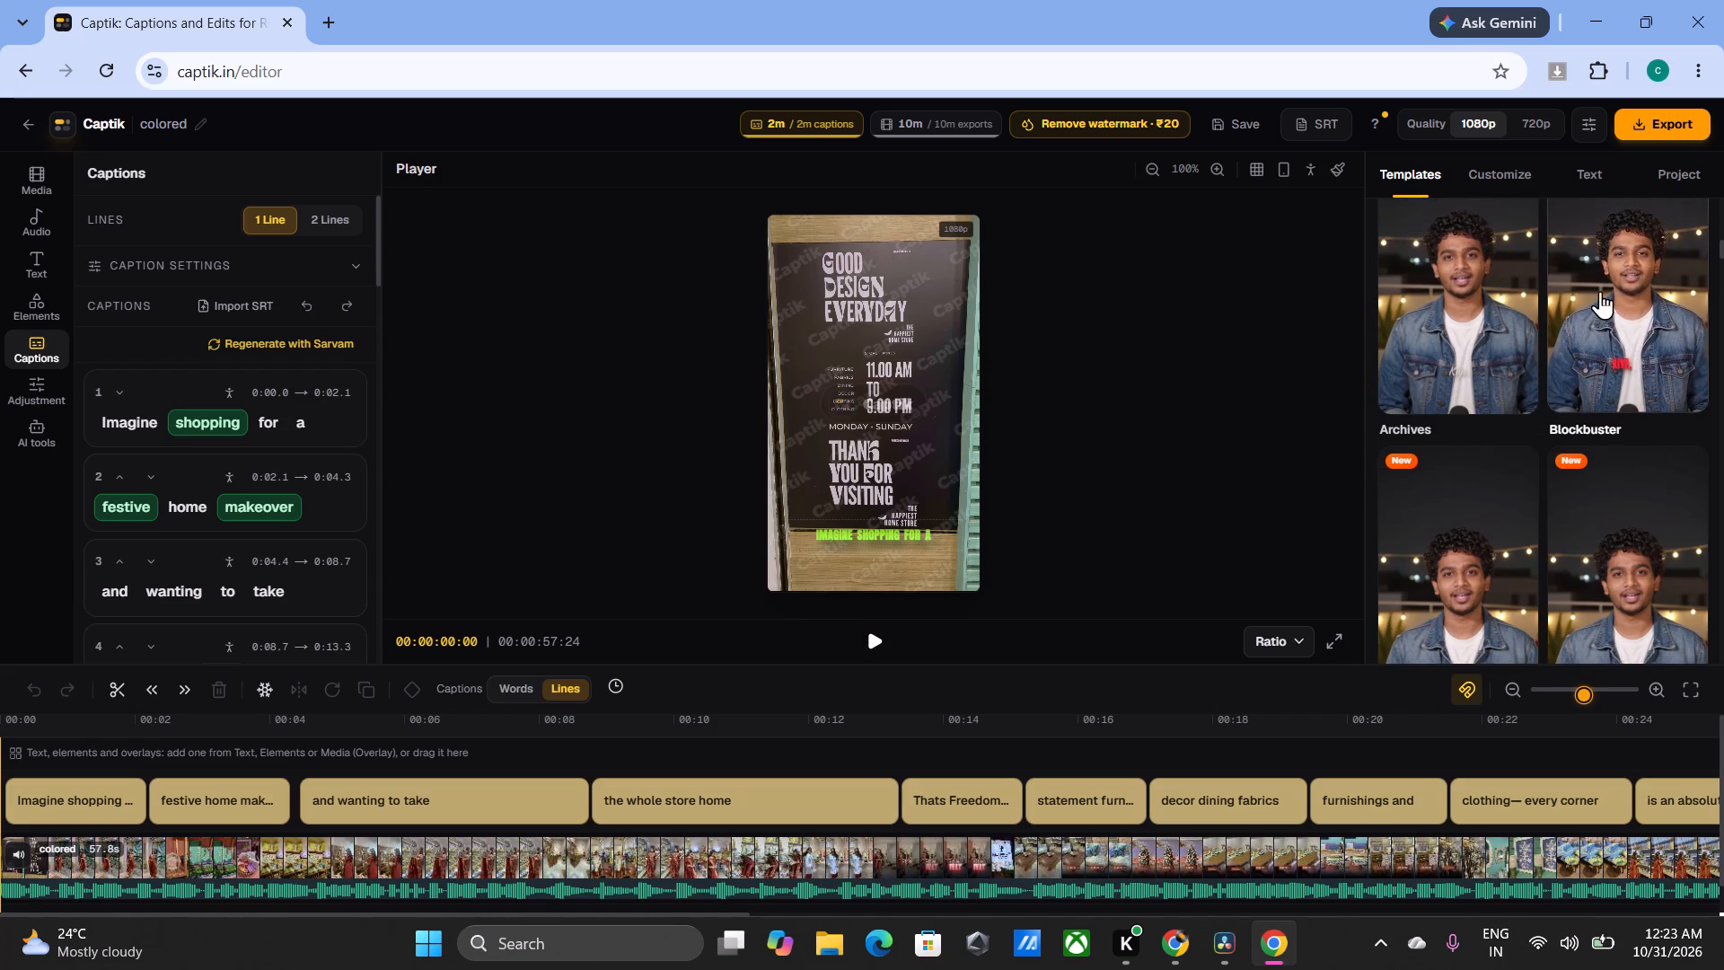
Check the caption customization and text styling options, and return to the templates.
left_click(1517, 179)
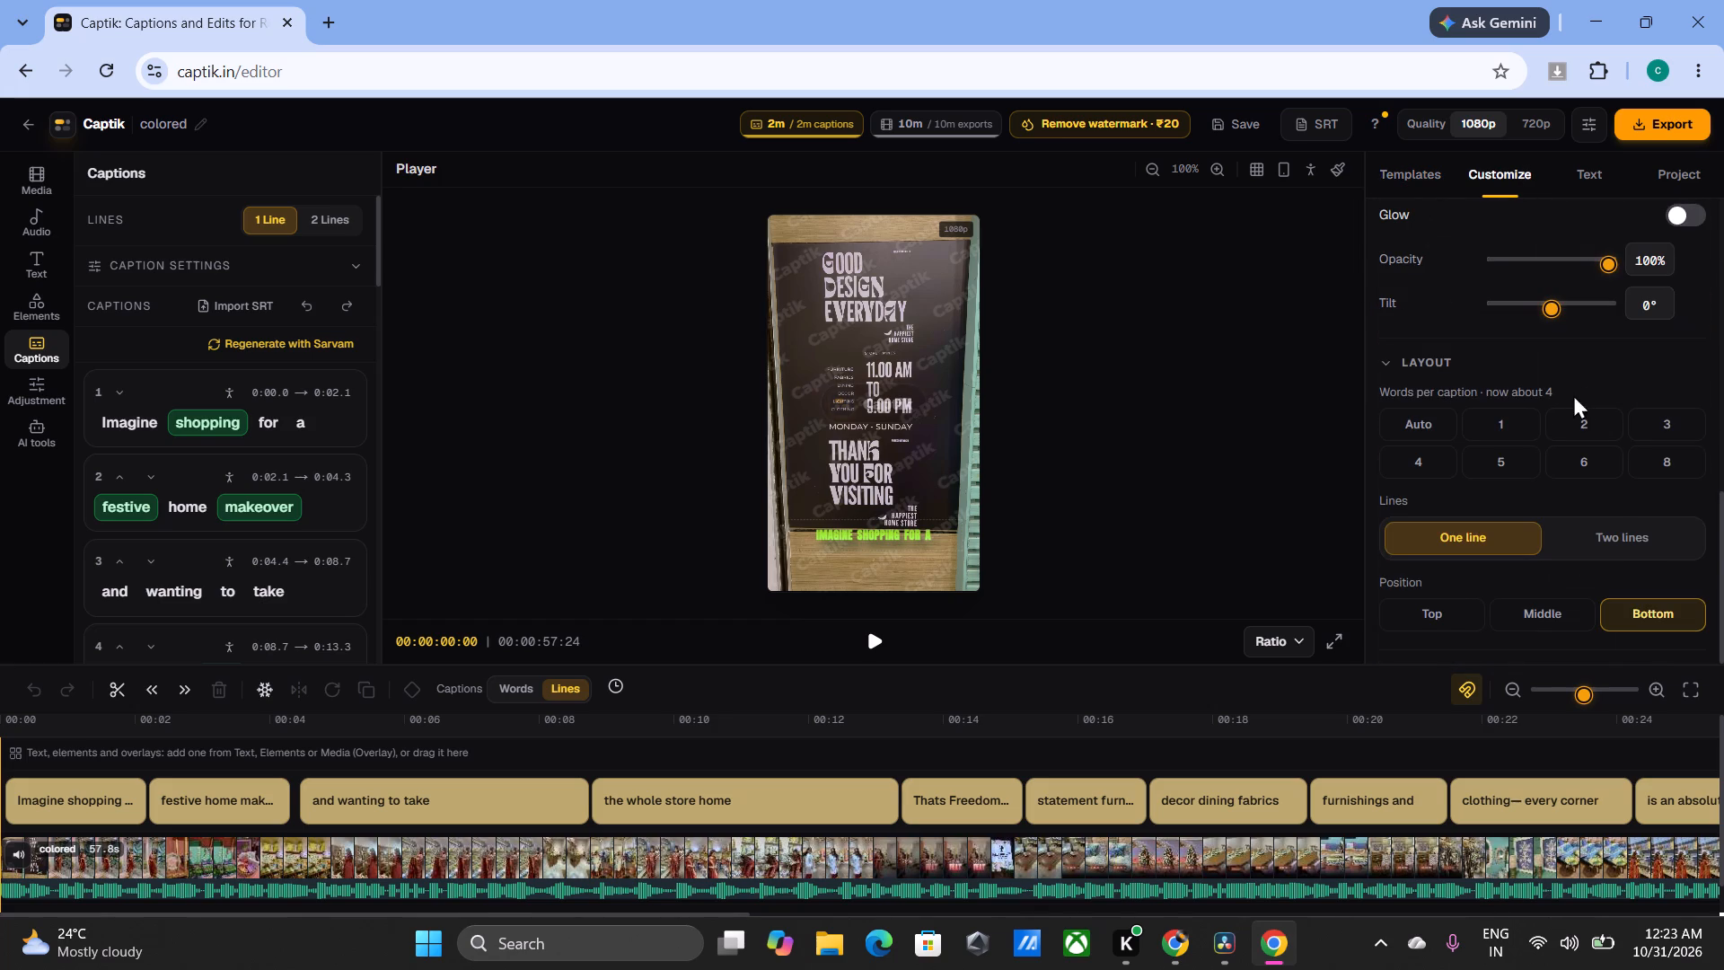
left_click(1607, 166)
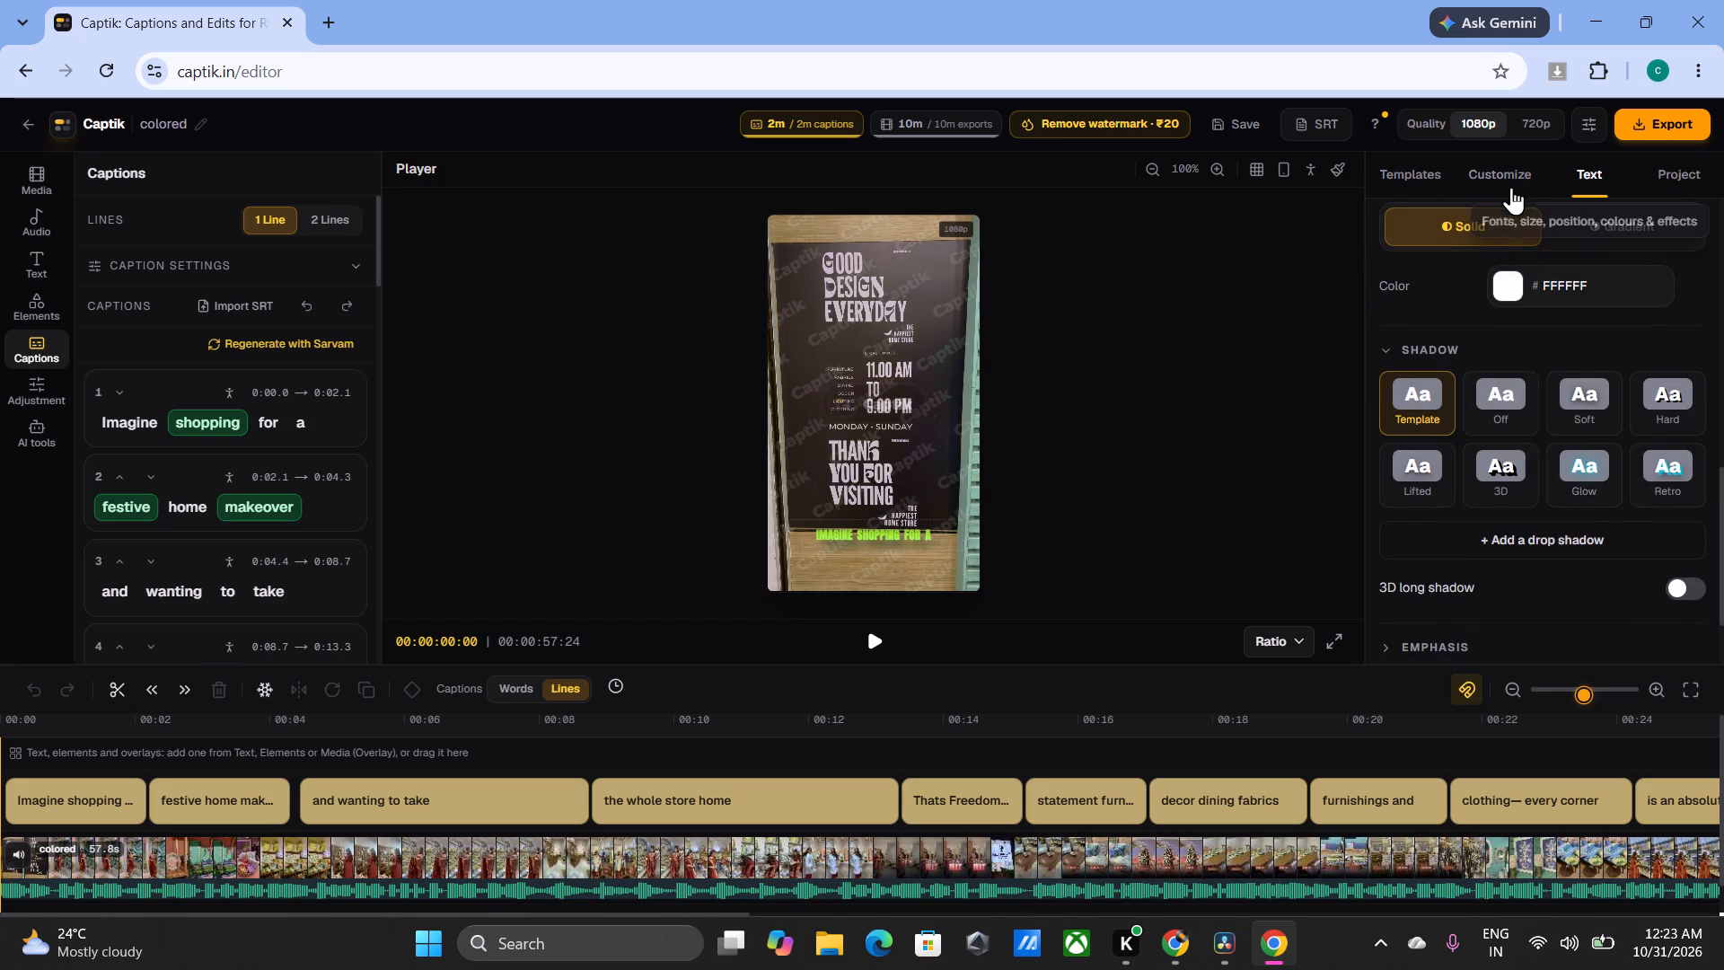
left_click(1429, 169)
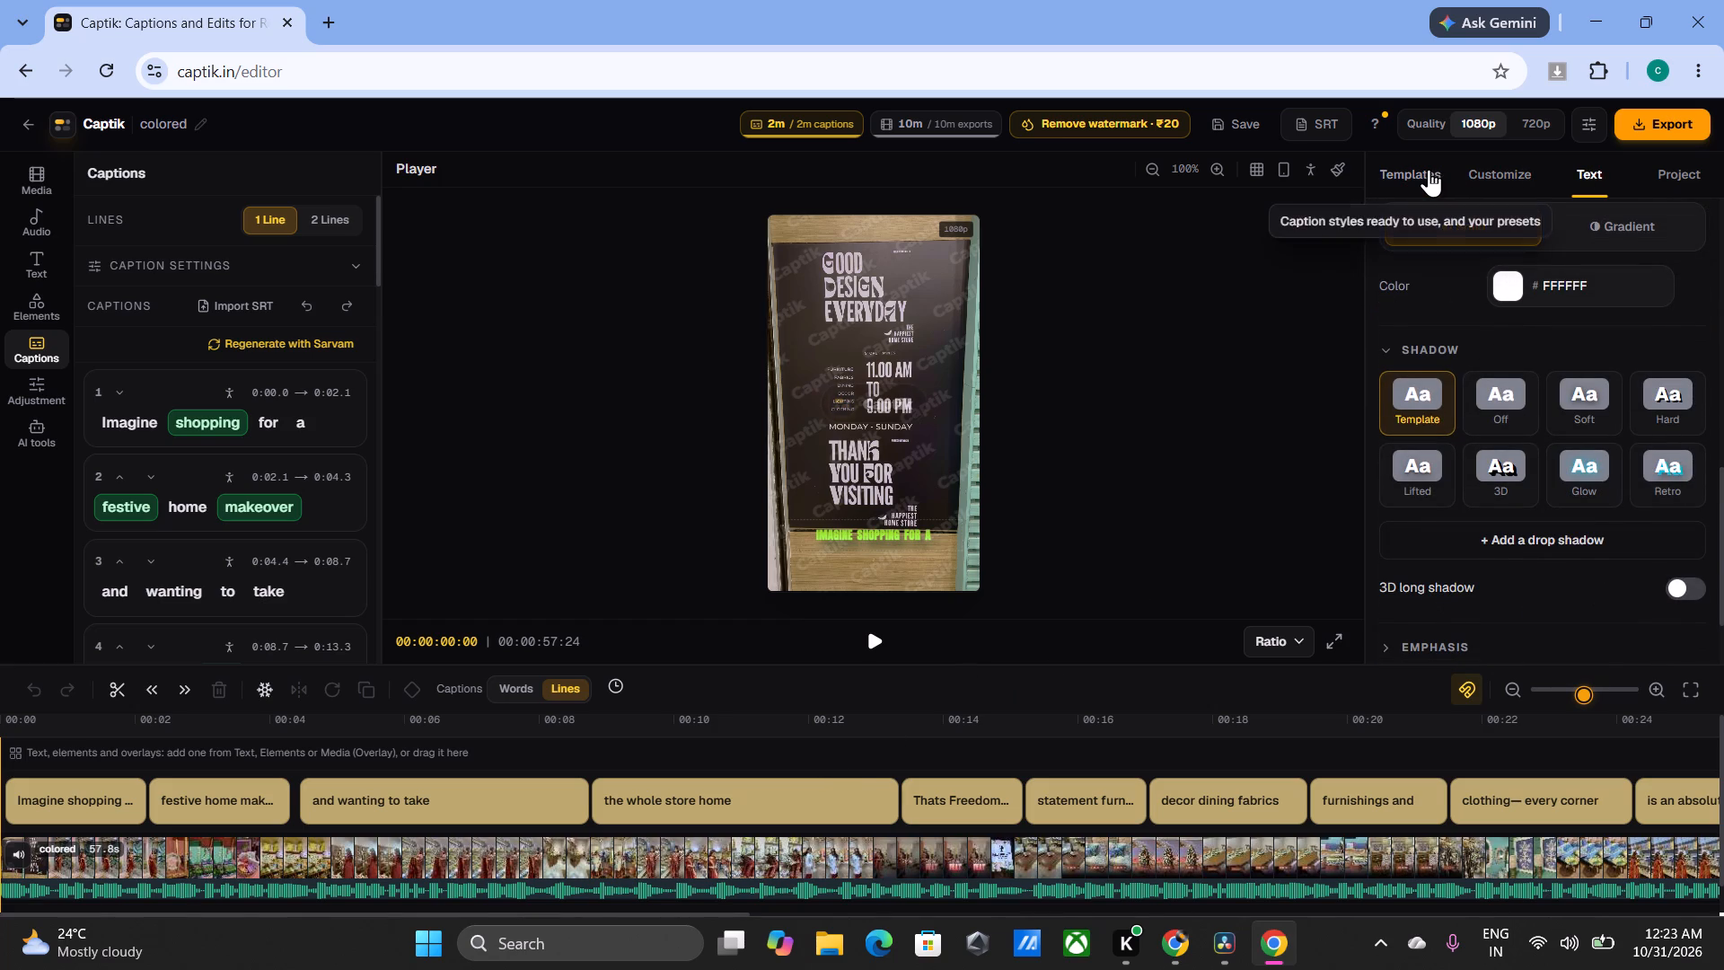
Look through the remaining caption templates, including the Behind Subject and AI Edits groups.
scroll(1581, 397, "down", 4)
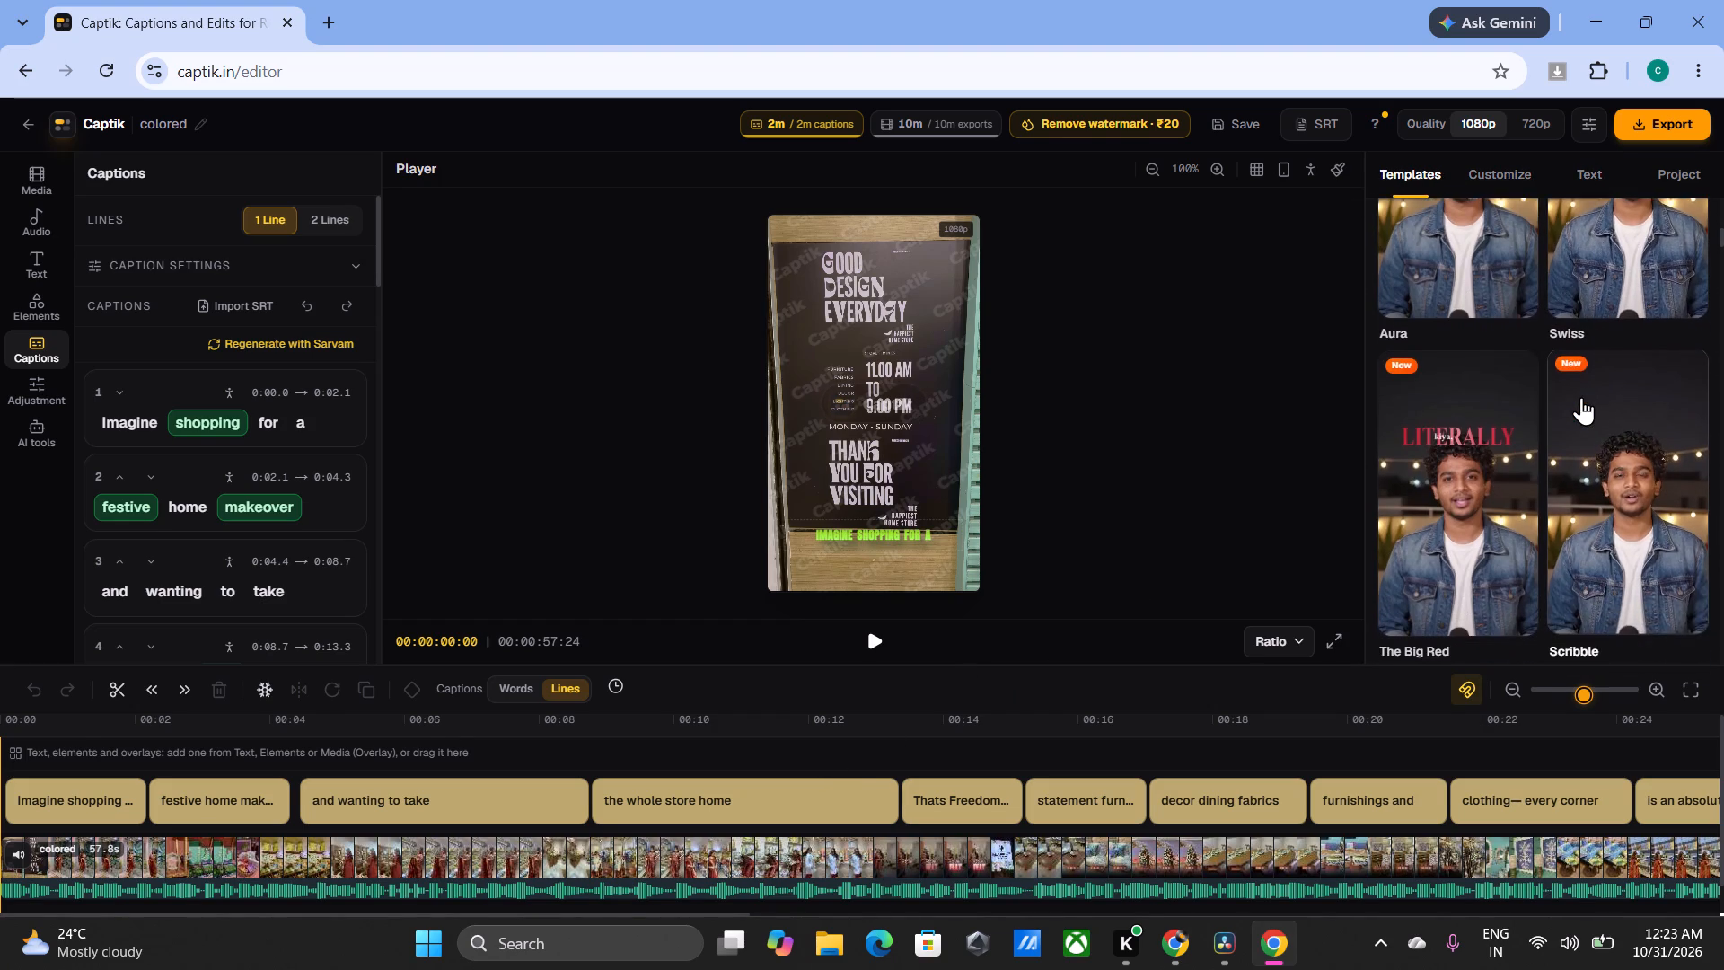
scroll(1581, 397, "down", 3)
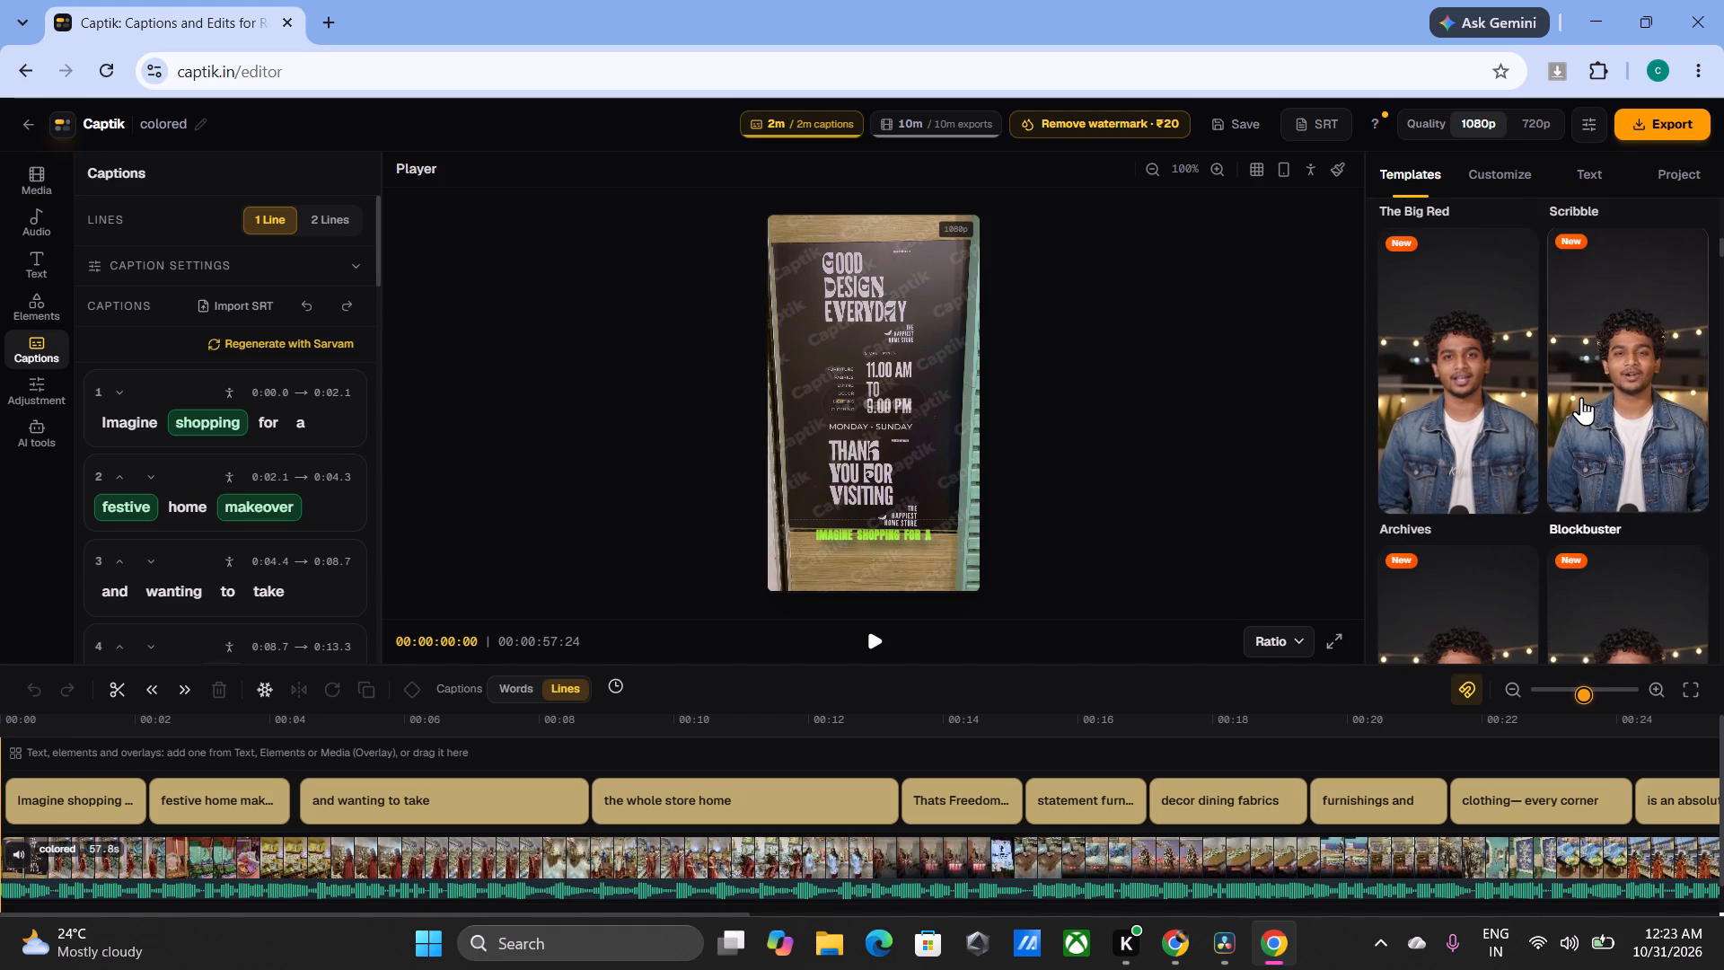
scroll(1592, 385, "down", 3)
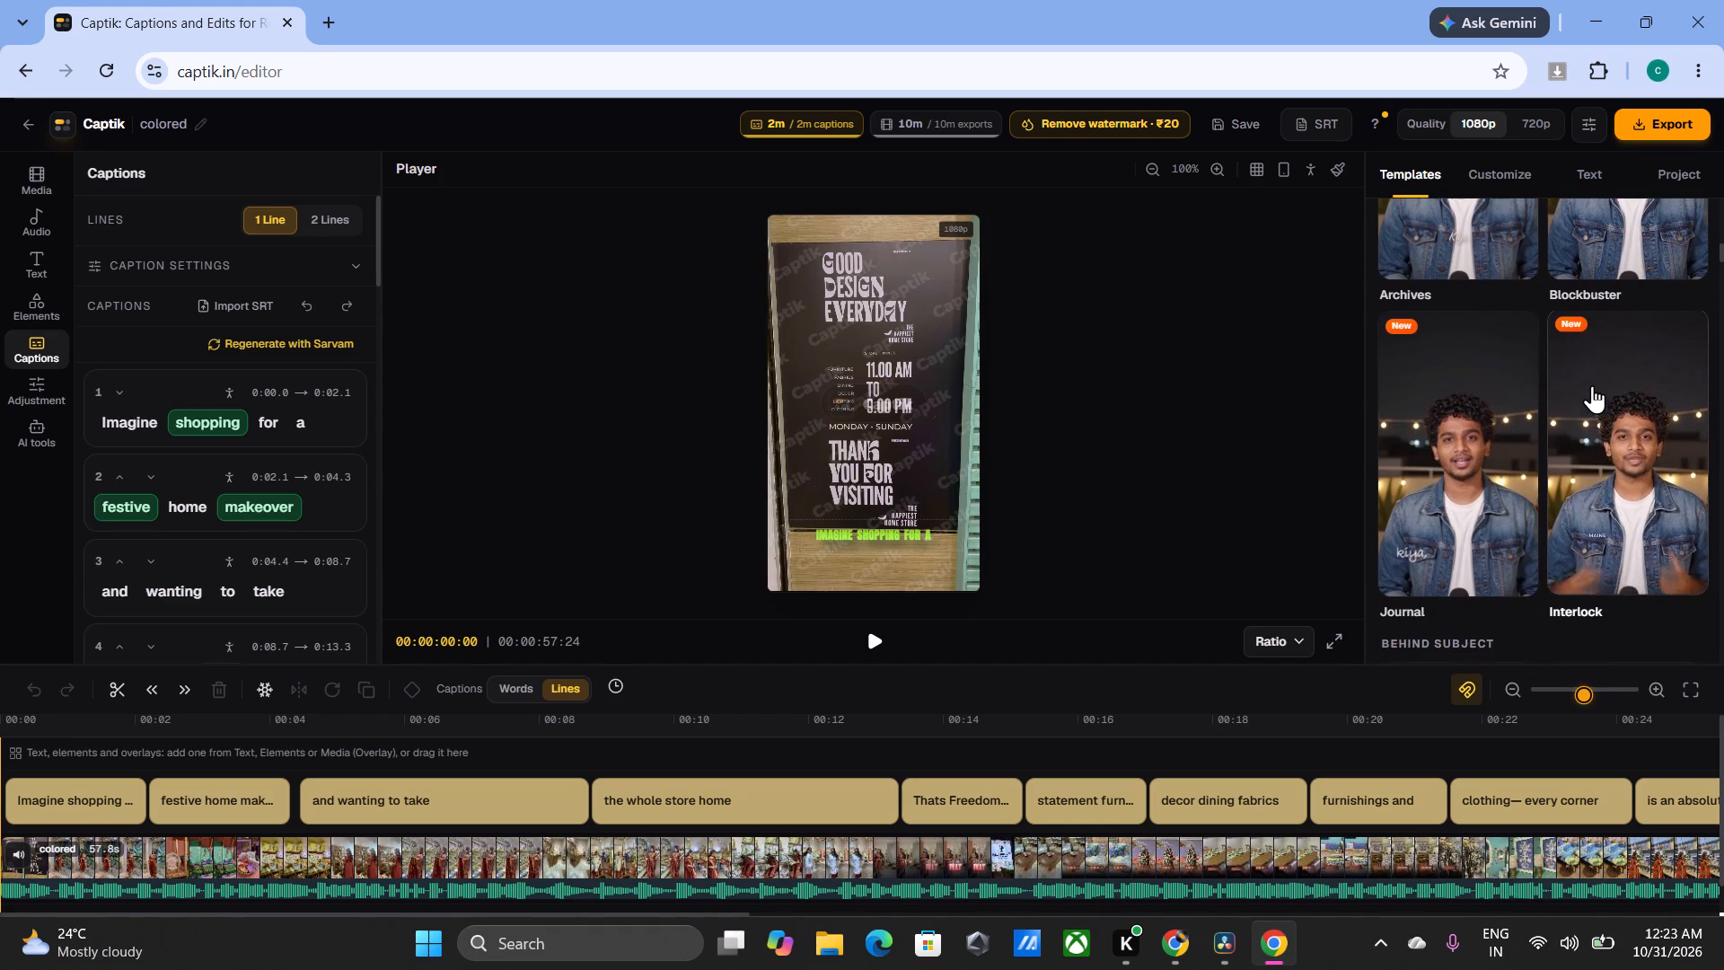
scroll(1592, 385, "down", 1)
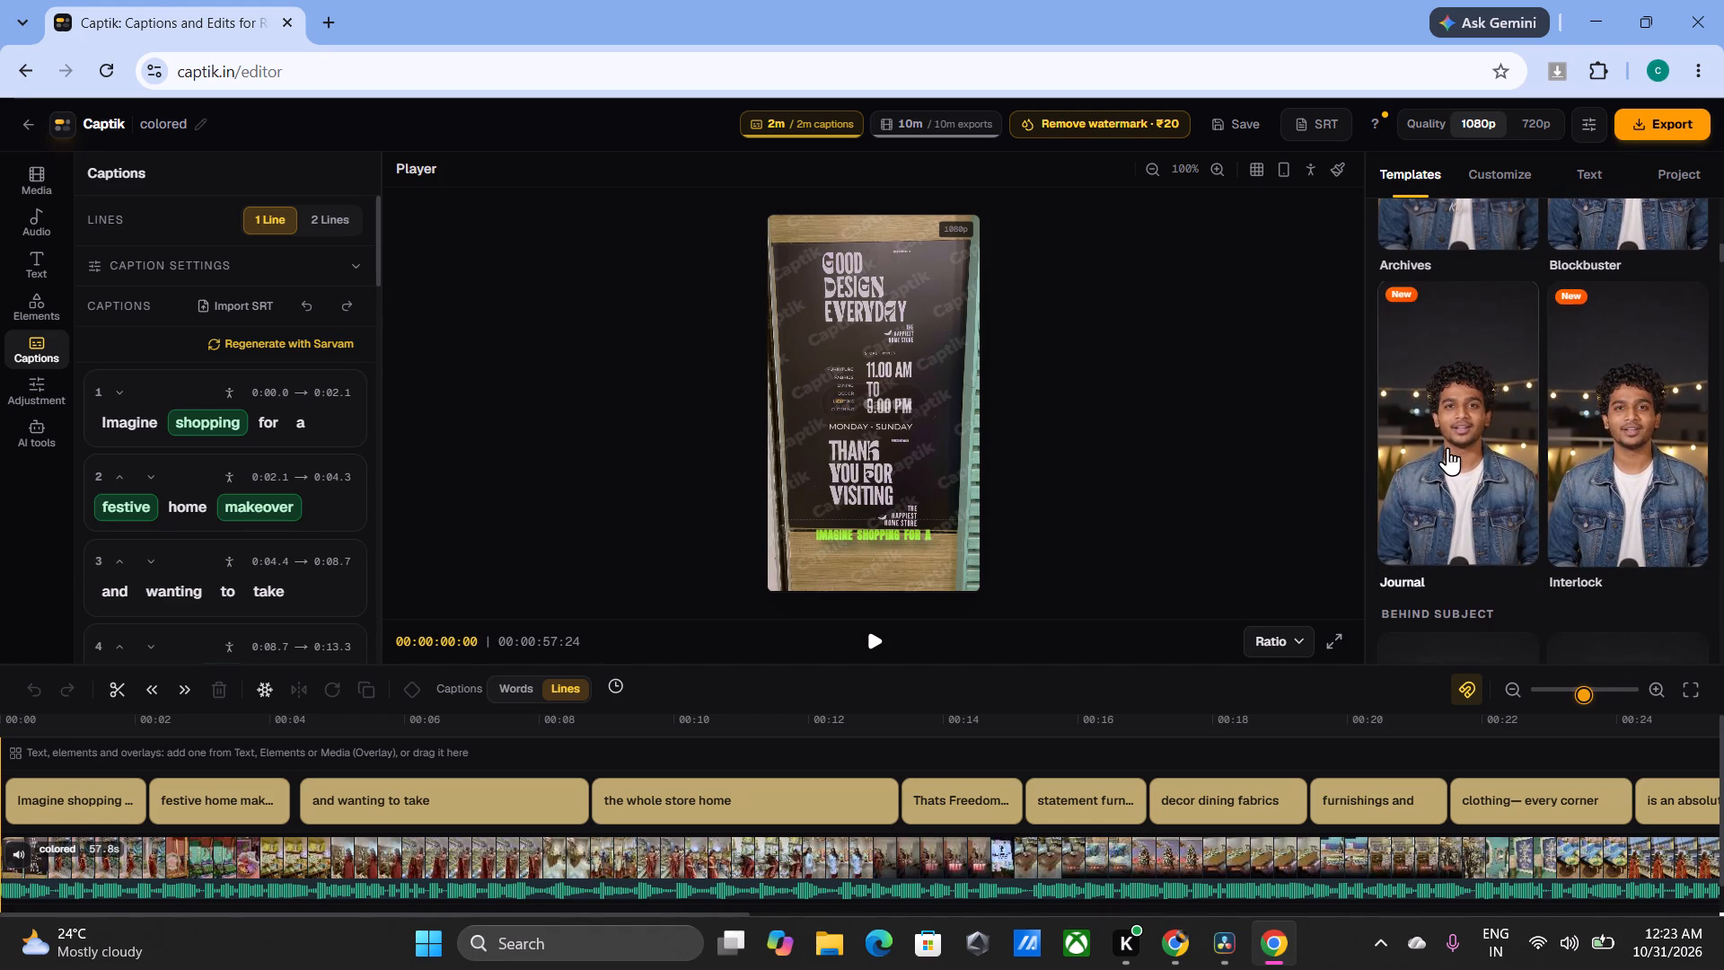
scroll(1447, 447, "down", 2)
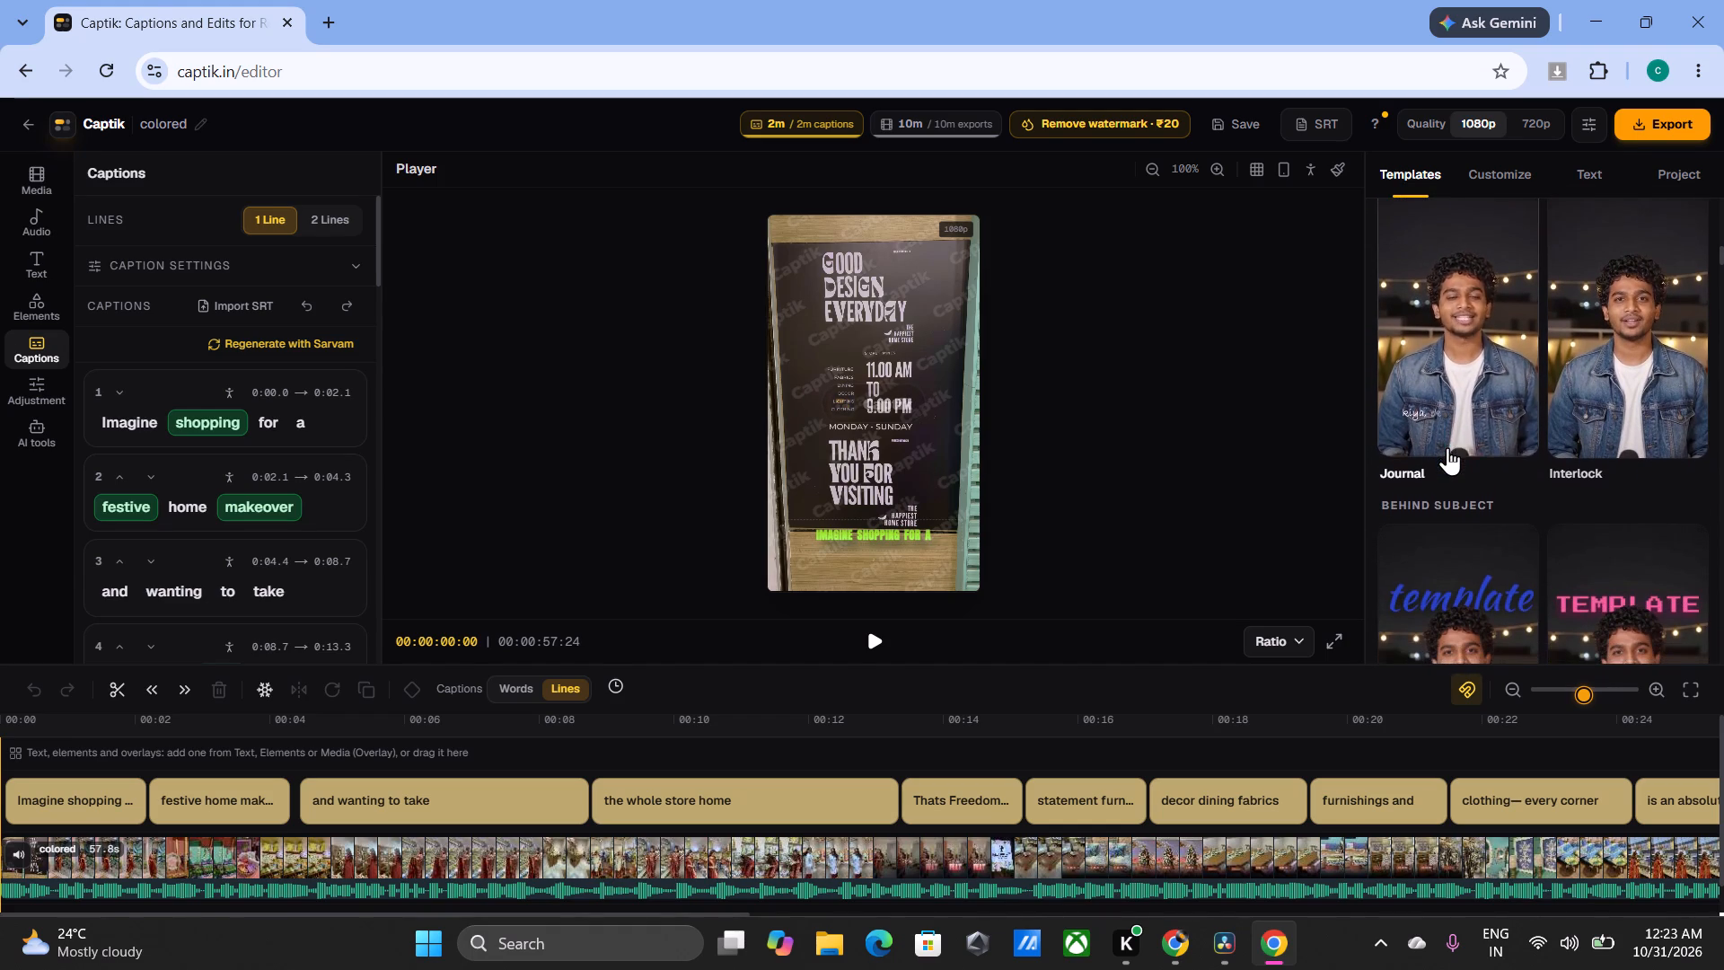
scroll(1447, 447, "down", 1)
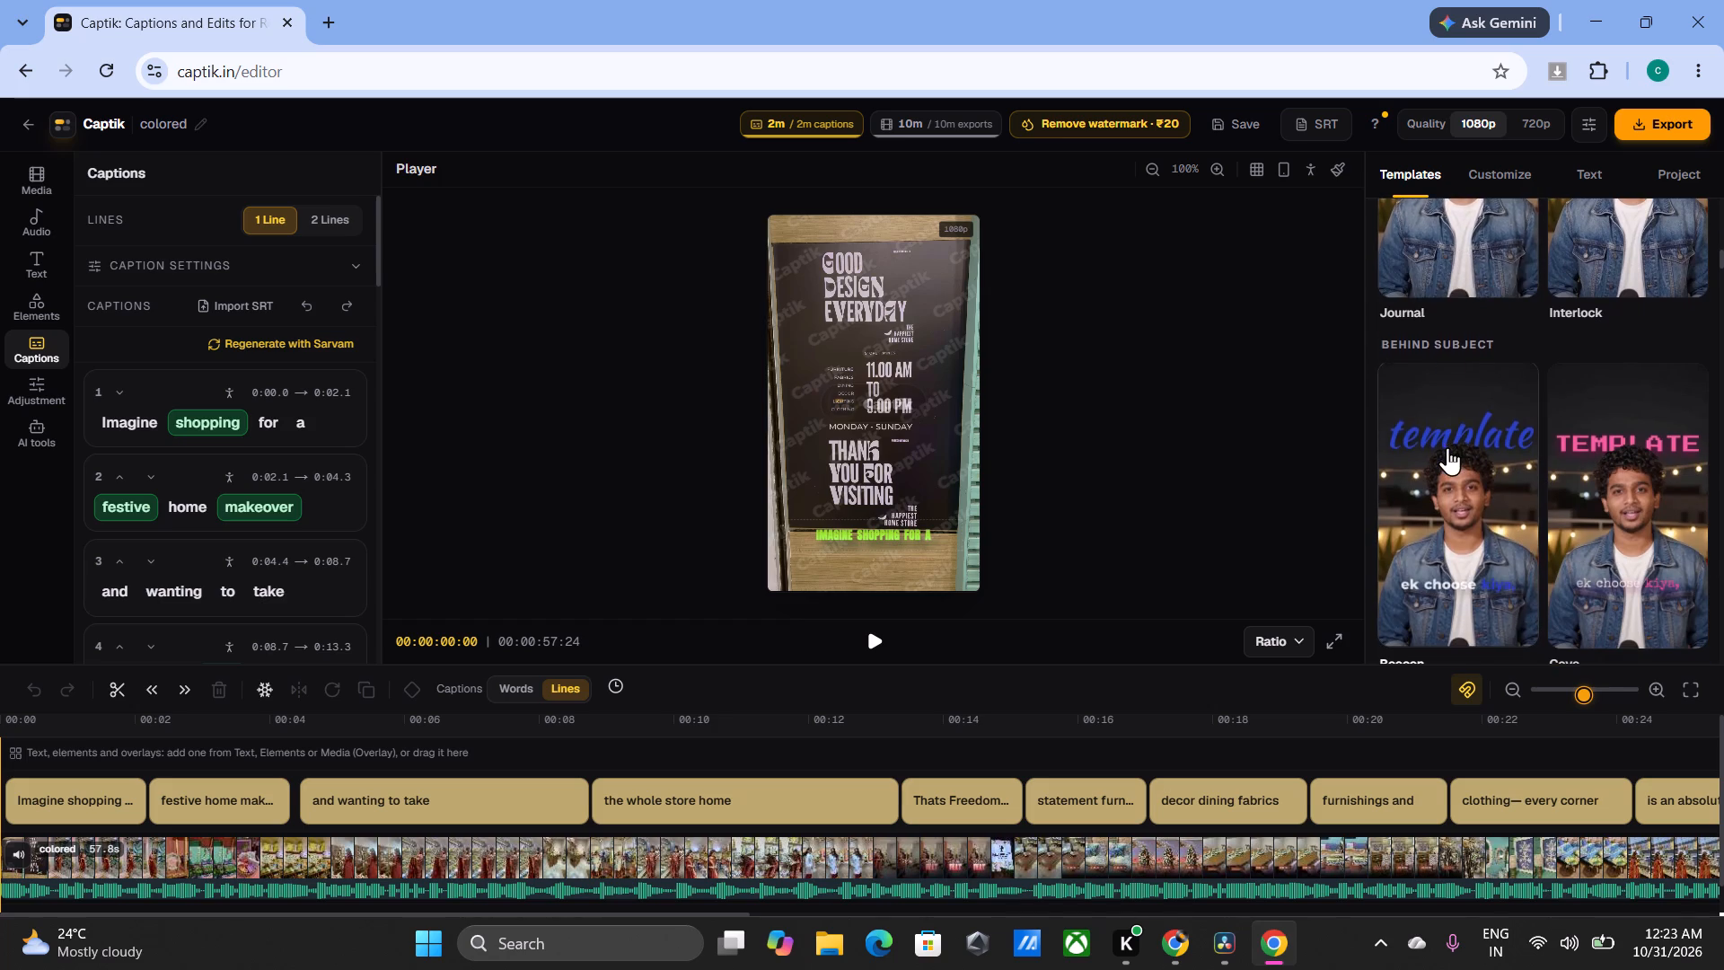
scroll(1447, 447, "down", 5)
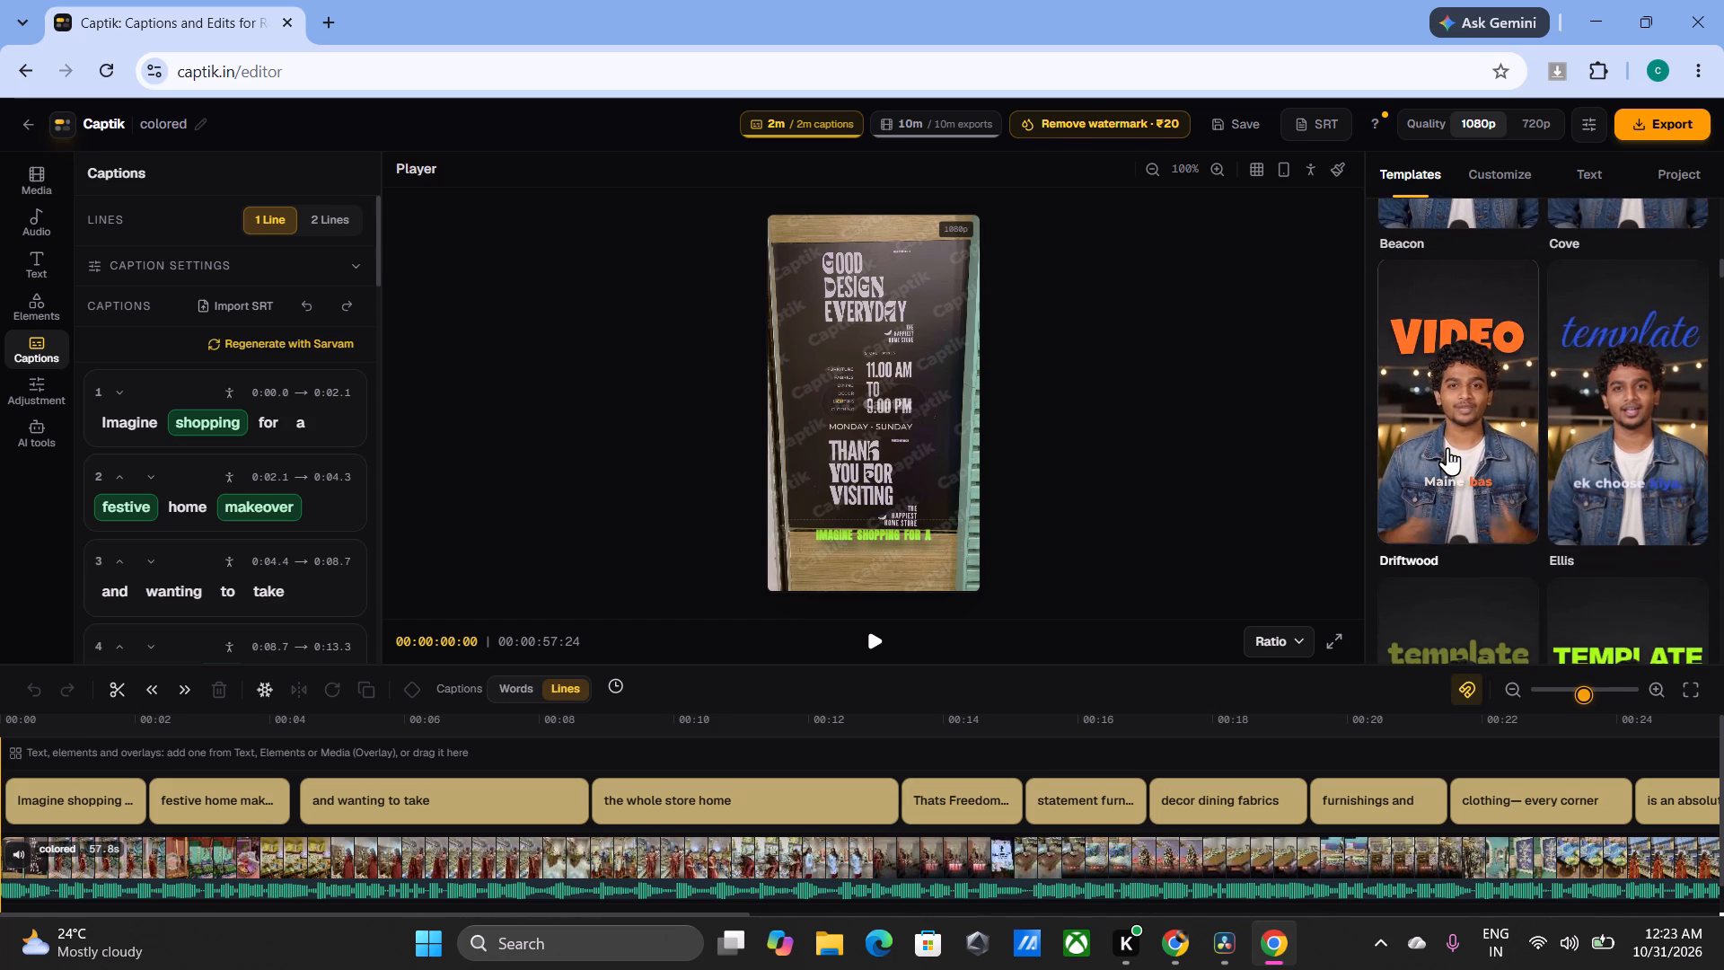
scroll(1447, 447, "down", 5)
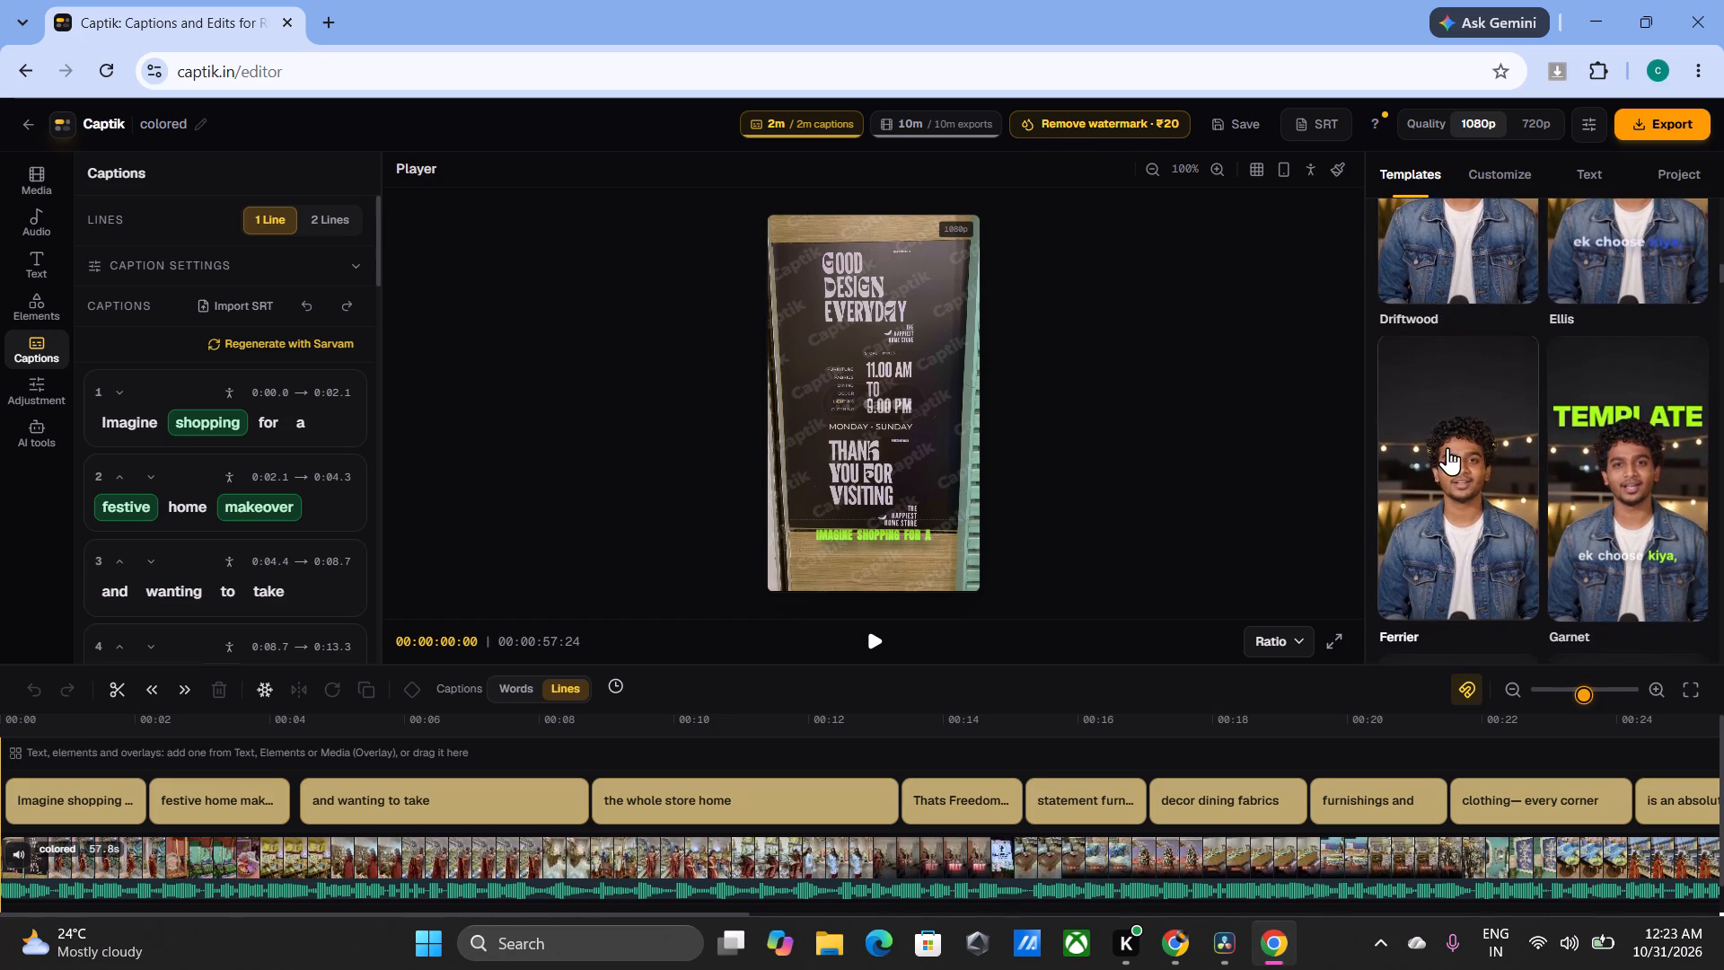
scroll(1447, 447, "down", 5)
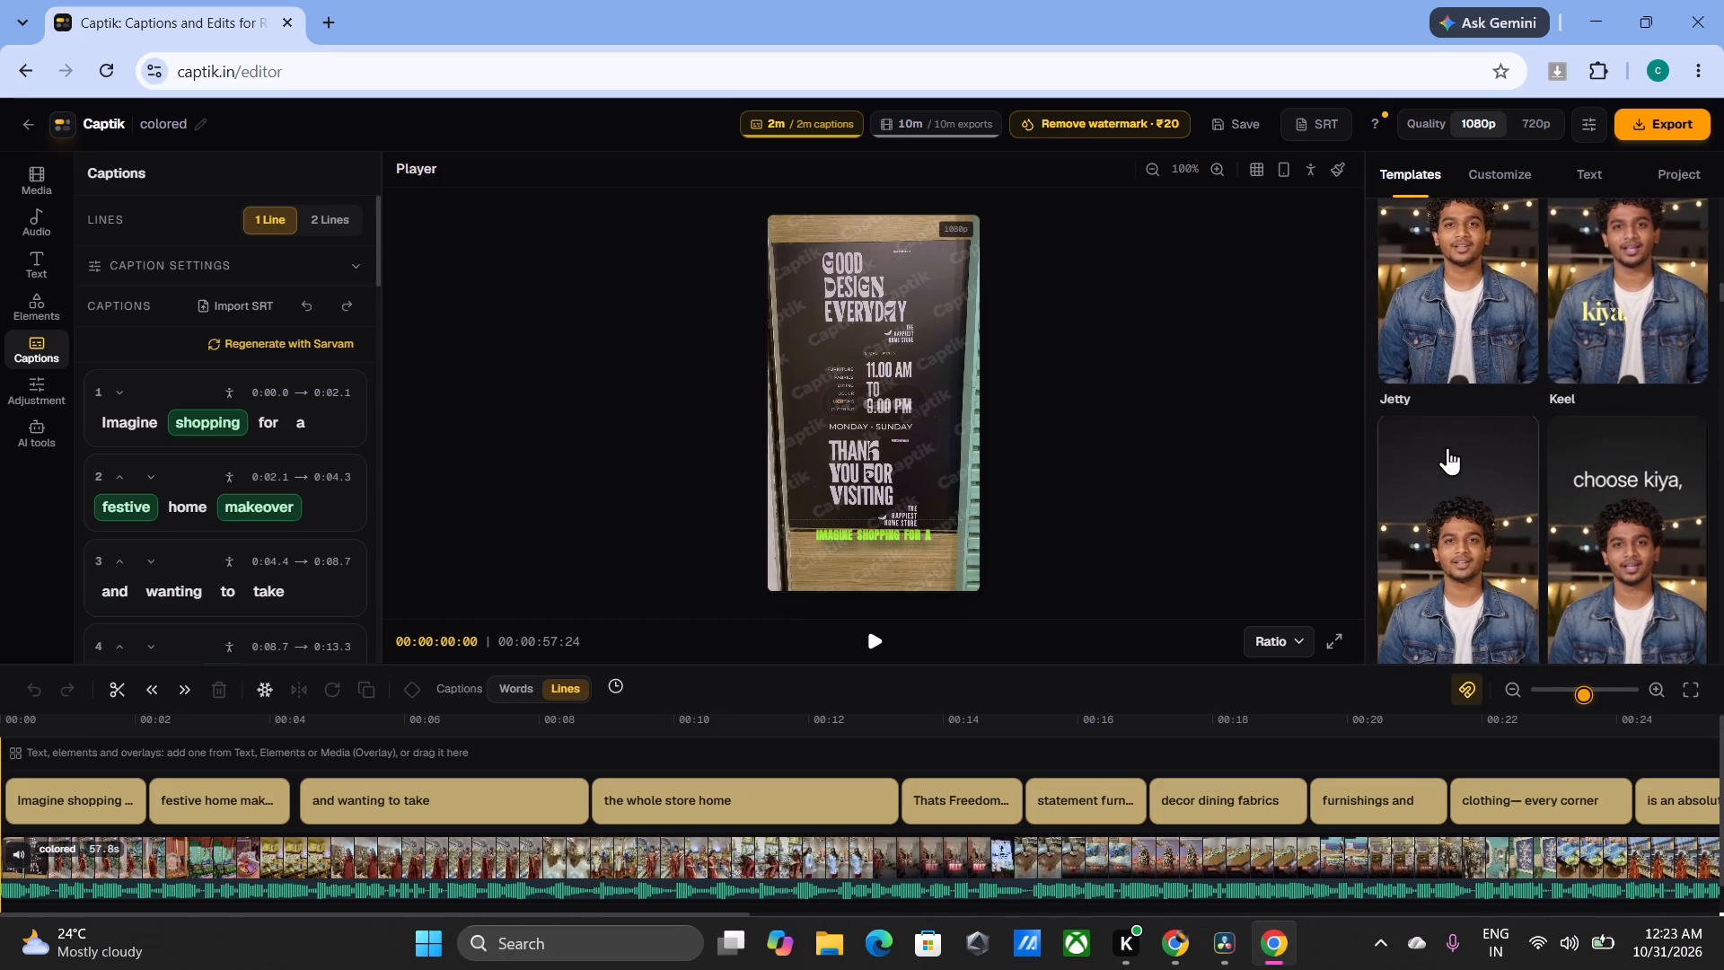
scroll(1447, 447, "down", 2)
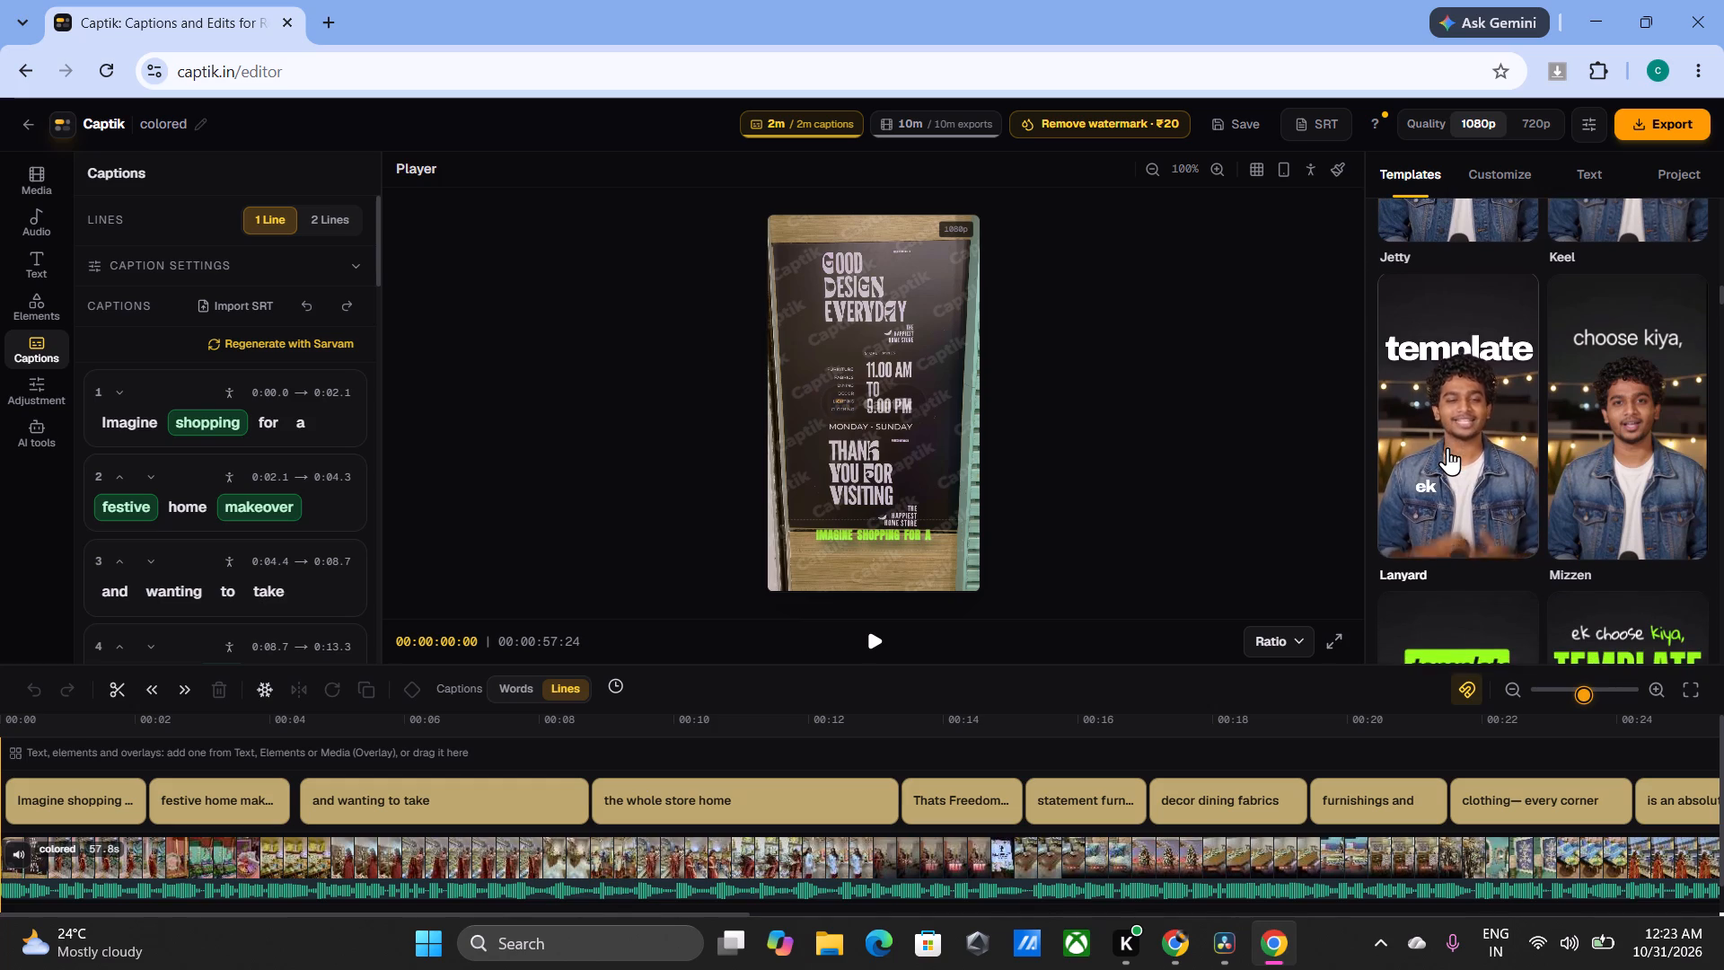
scroll(1447, 447, "down", 5)
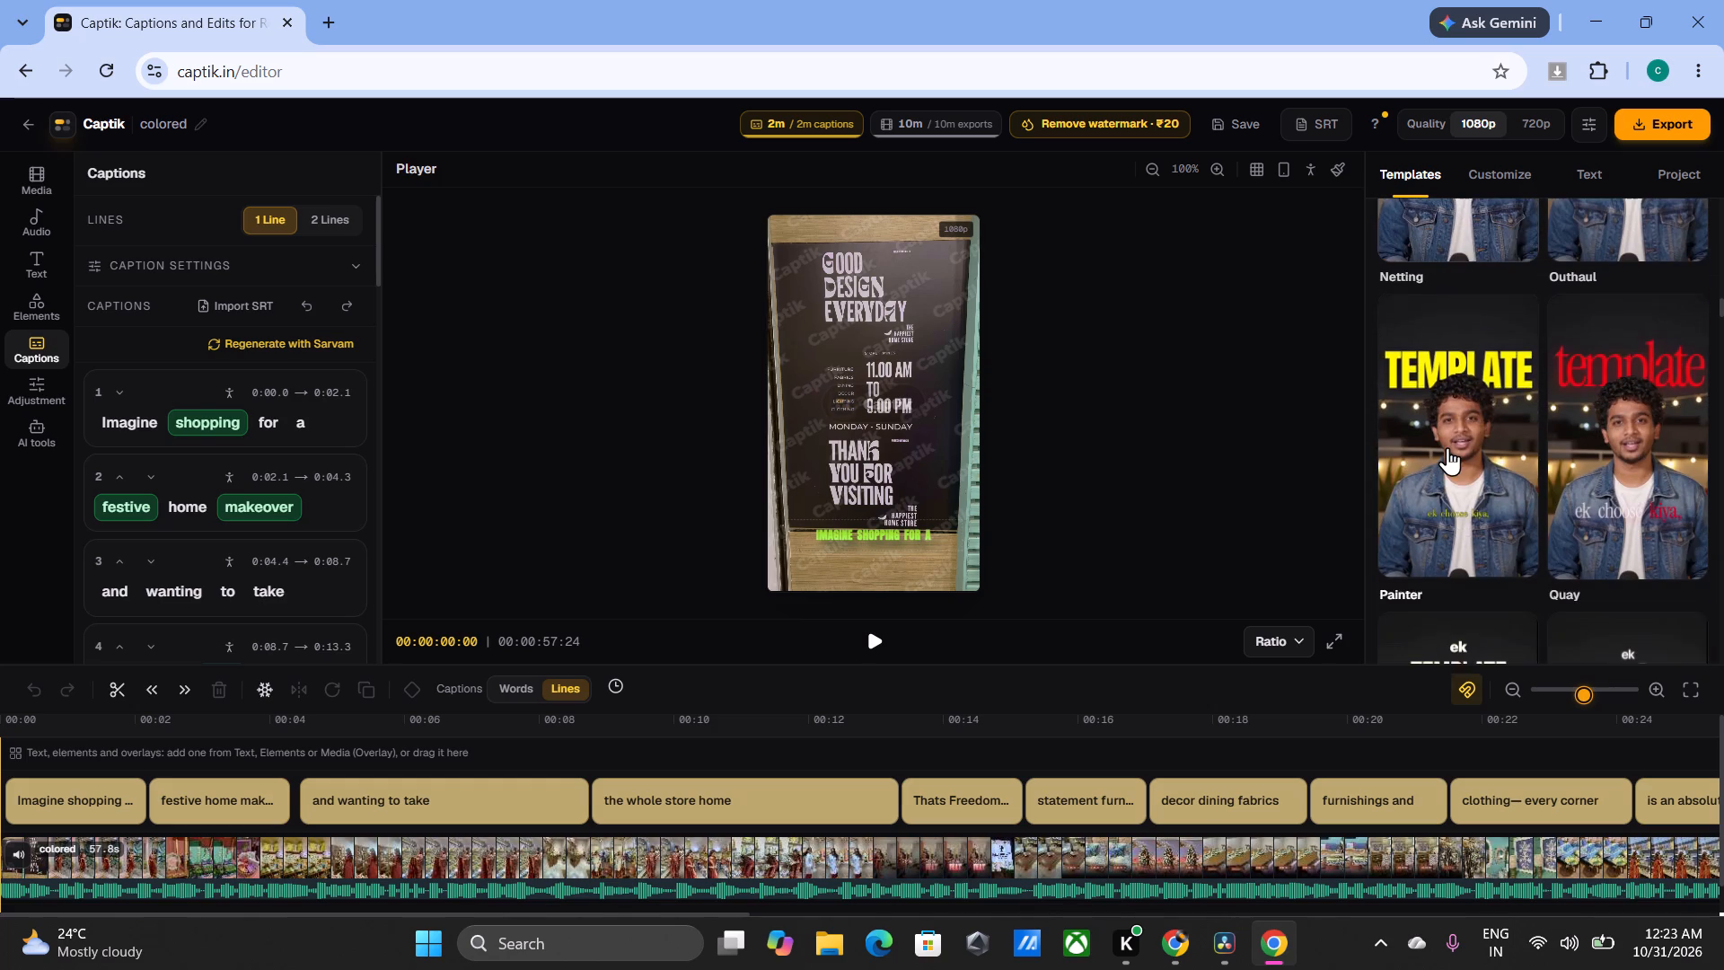
scroll(1447, 447, "down", 9)
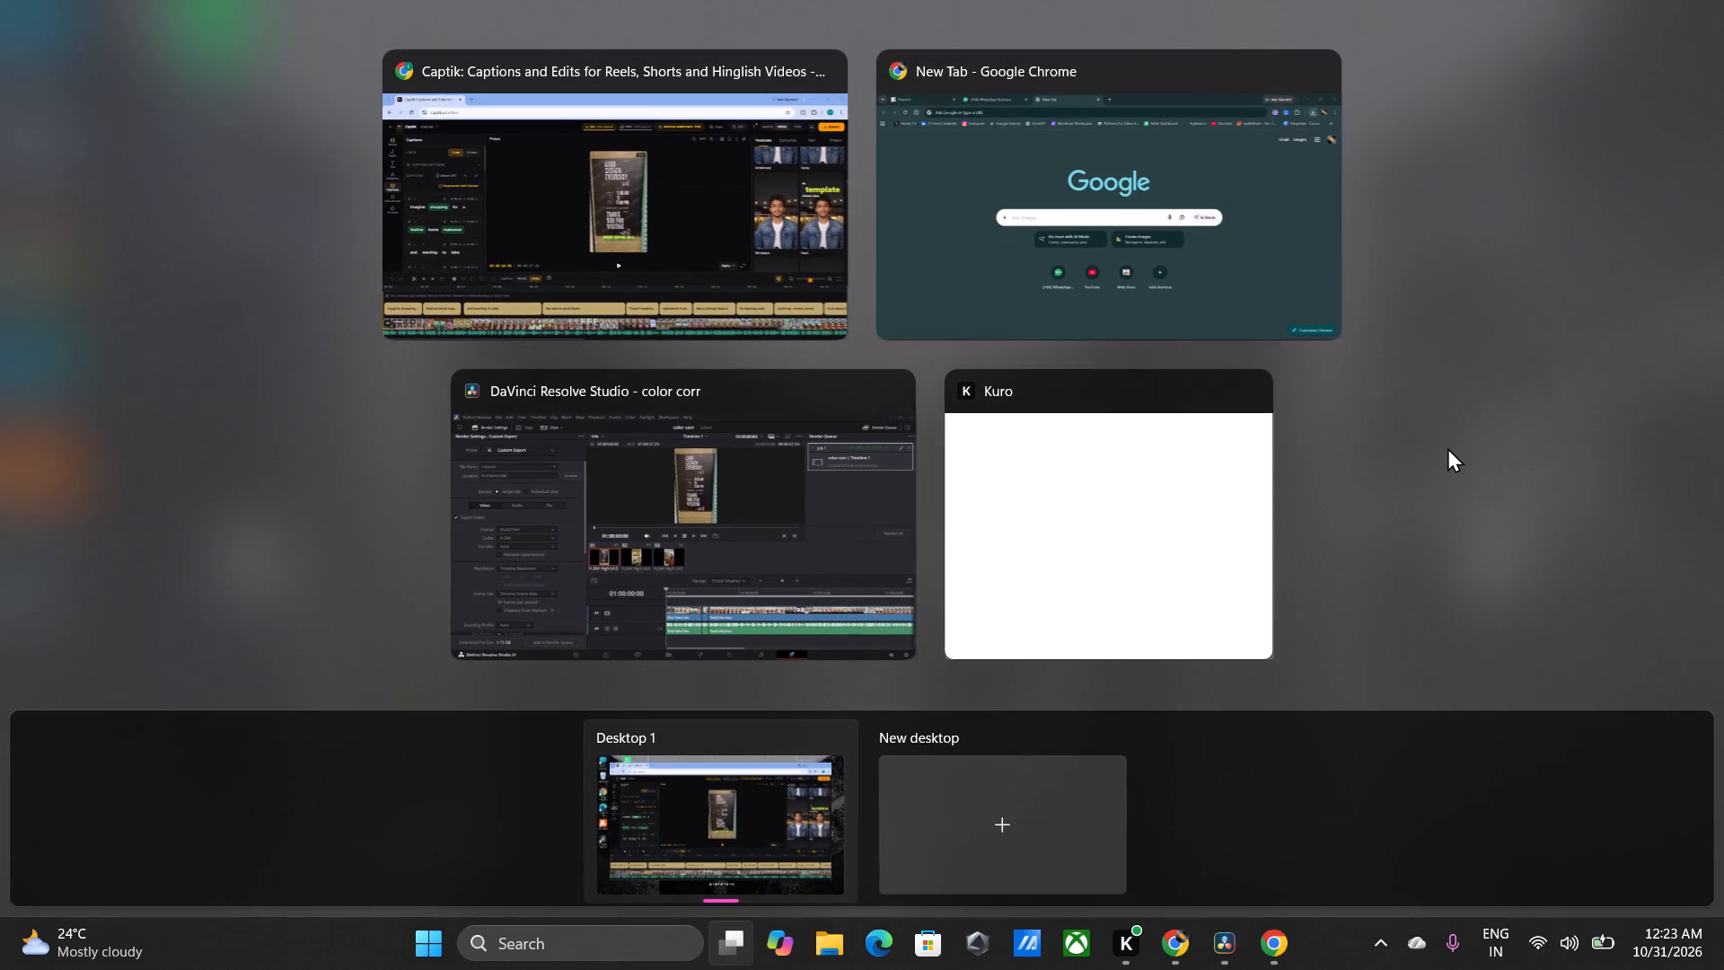
left_click(730, 246)
scroll(1563, 458, "down", 3)
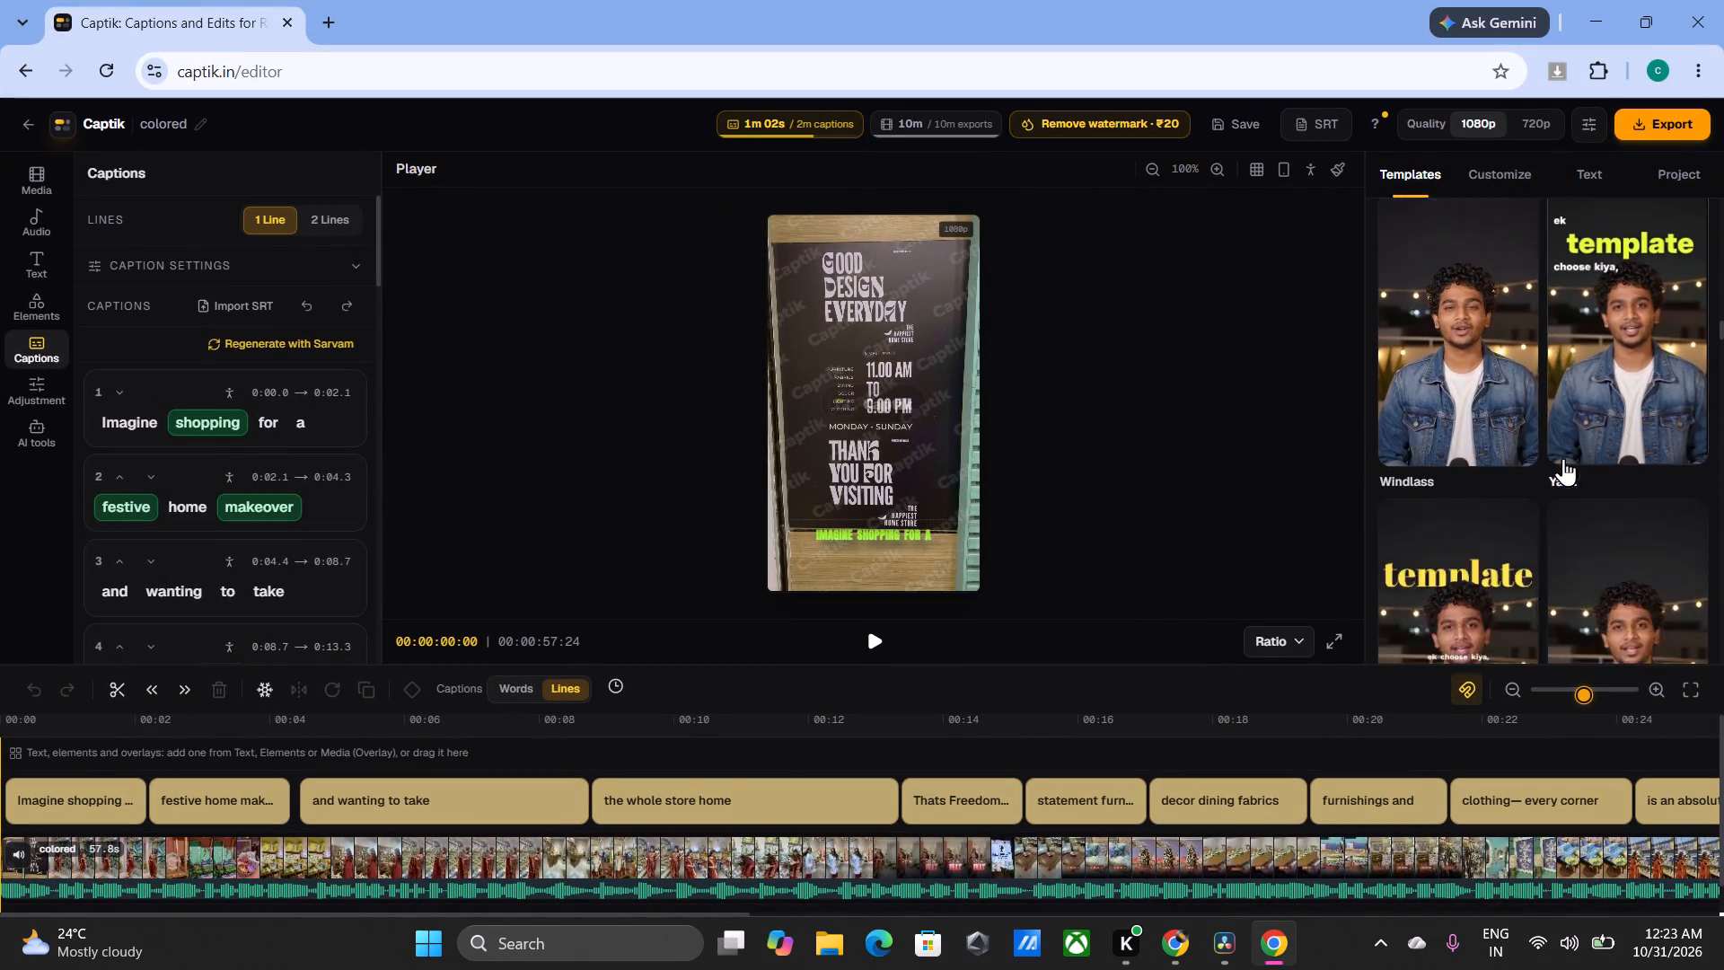
scroll(1563, 458, "down", 17)
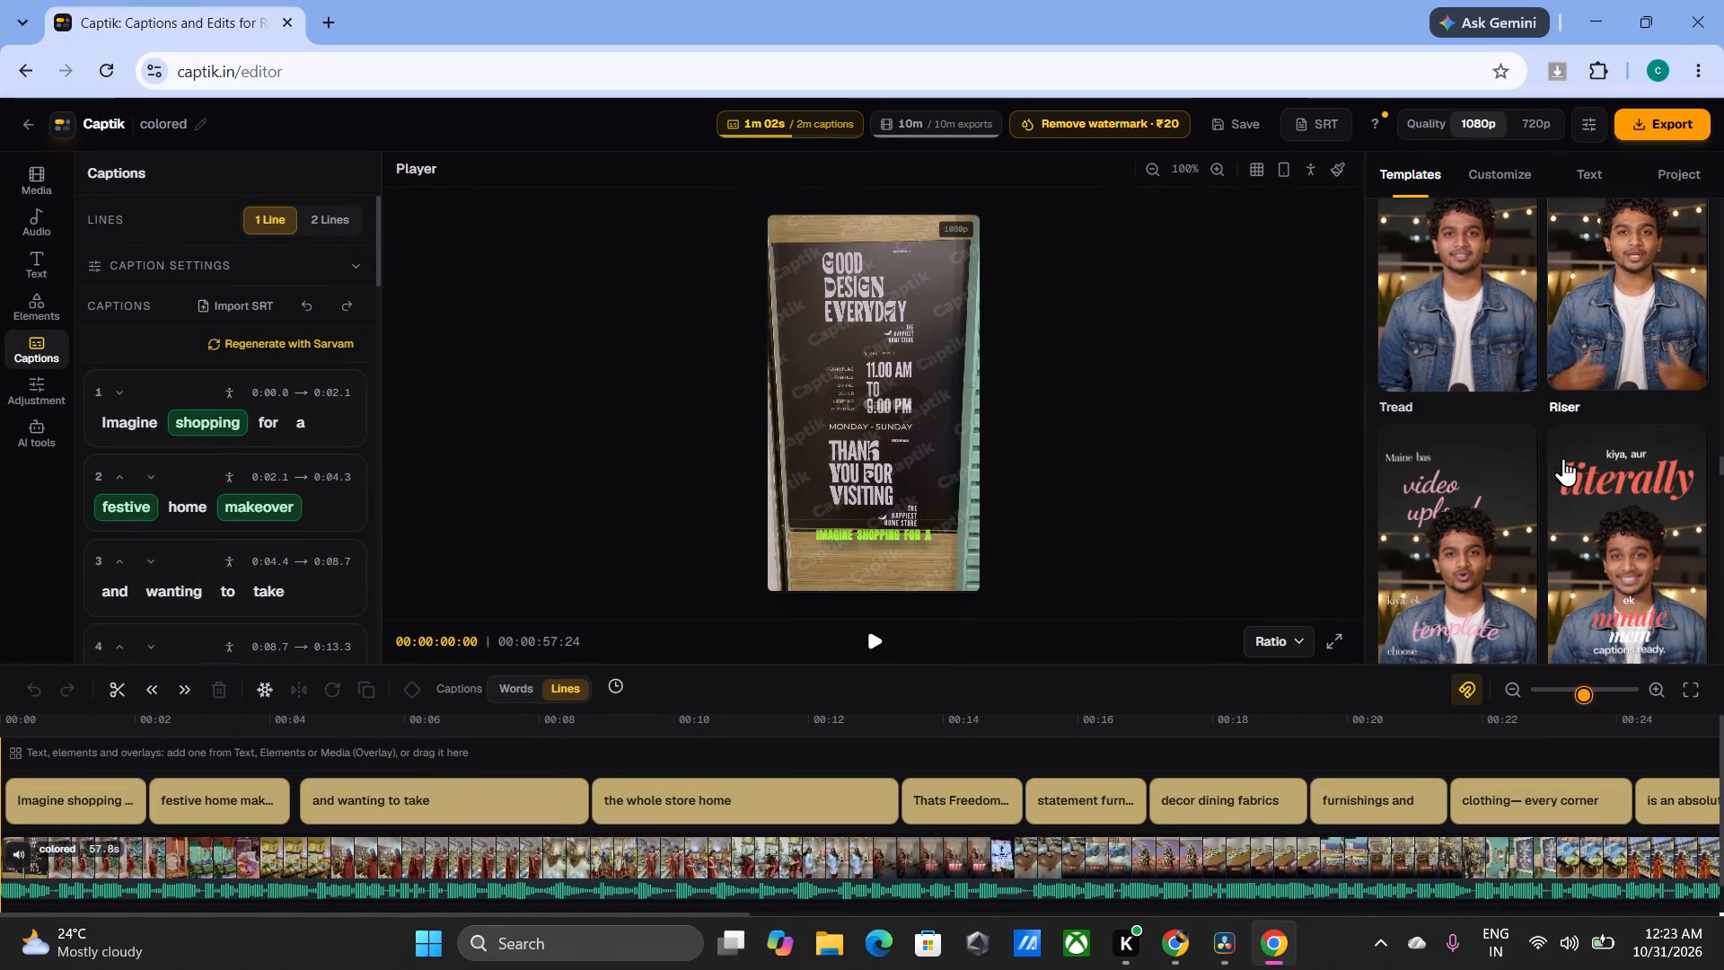
scroll(1563, 458, "down", 9)
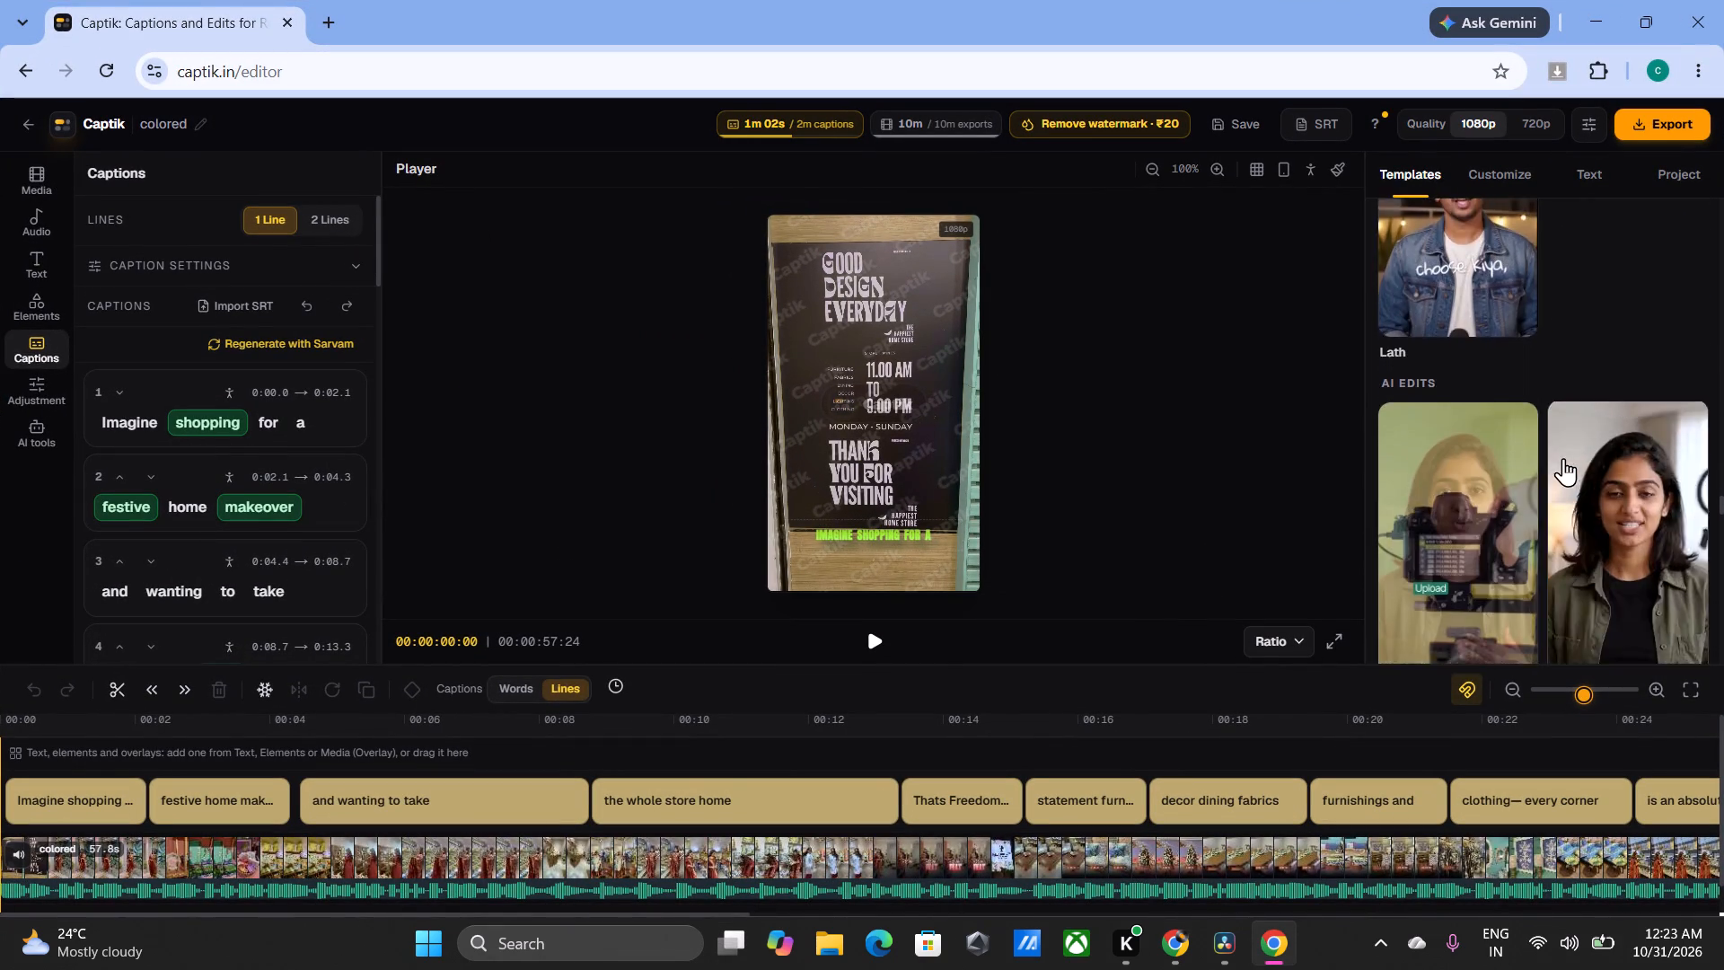
scroll(1563, 458, "right", 1)
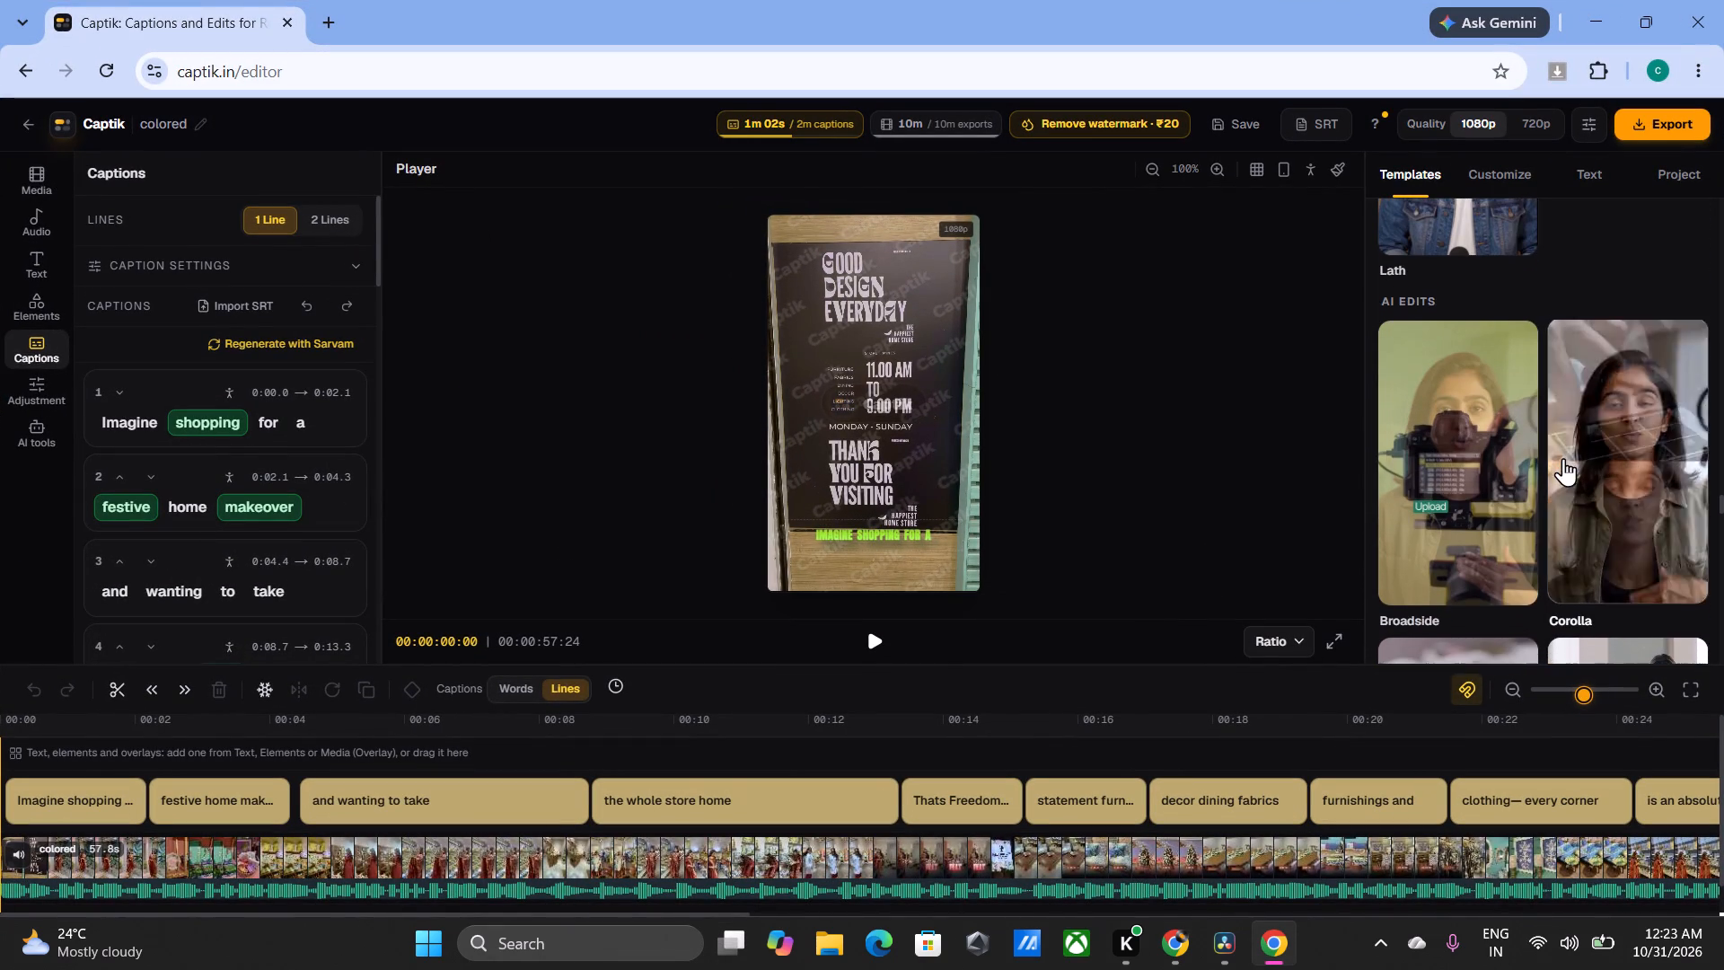
scroll(1457, 491, "down", 1)
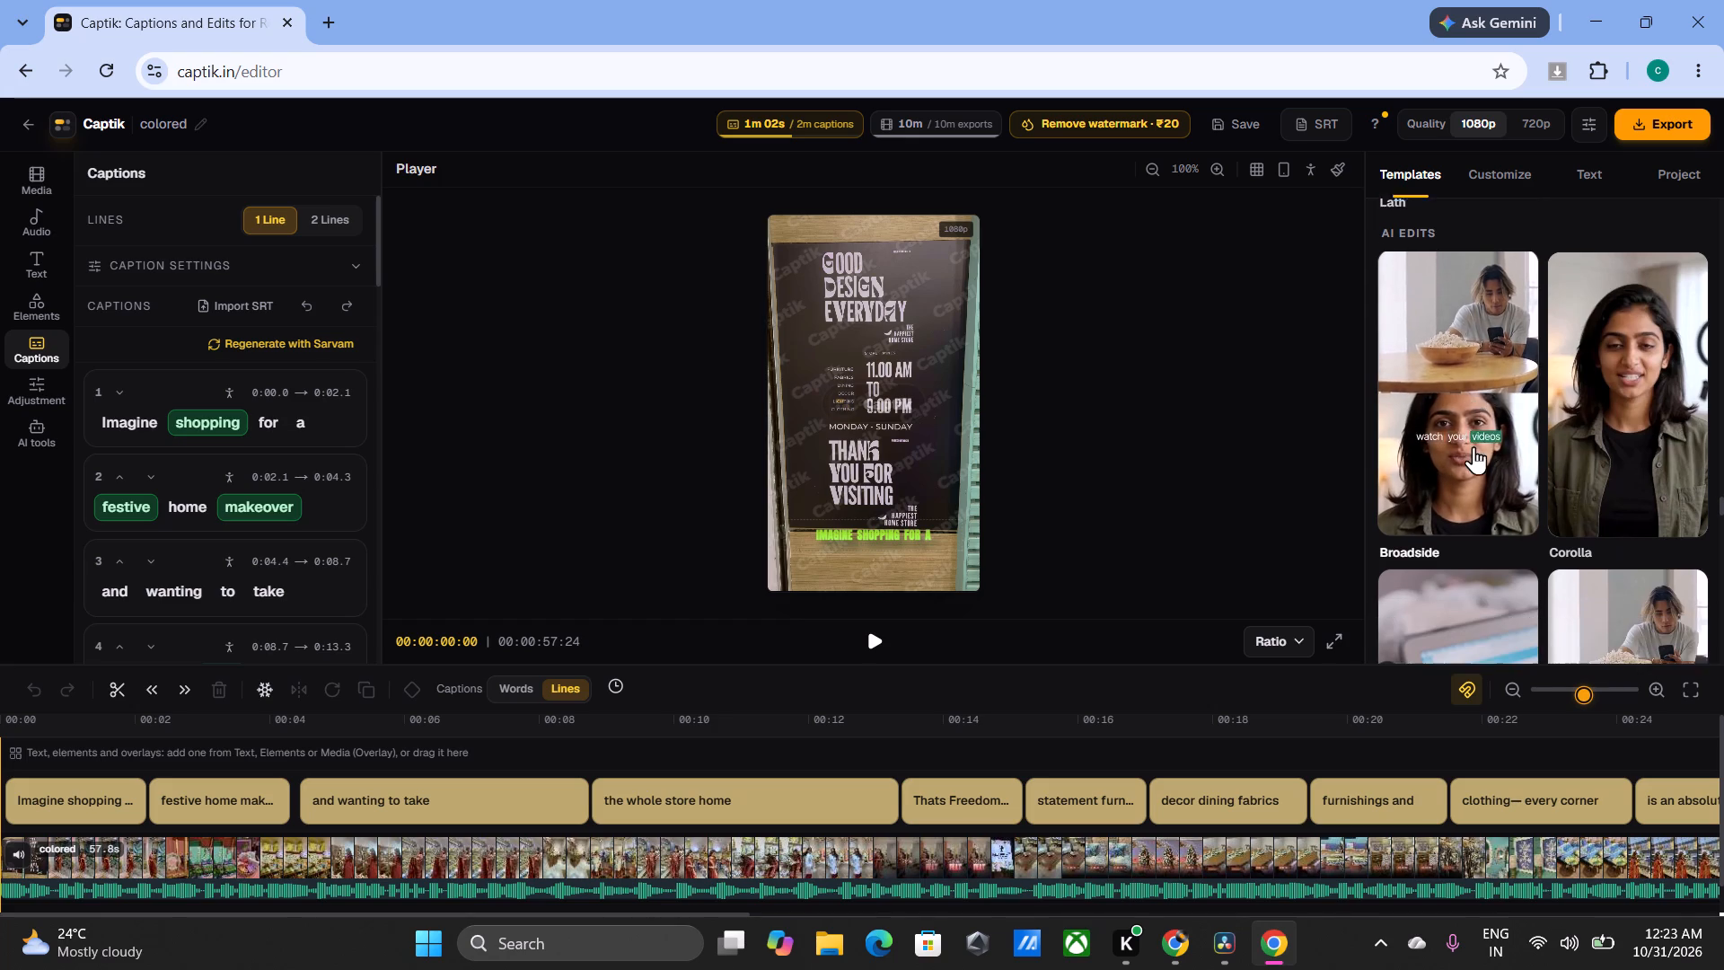
scroll(1473, 446, "down", 3)
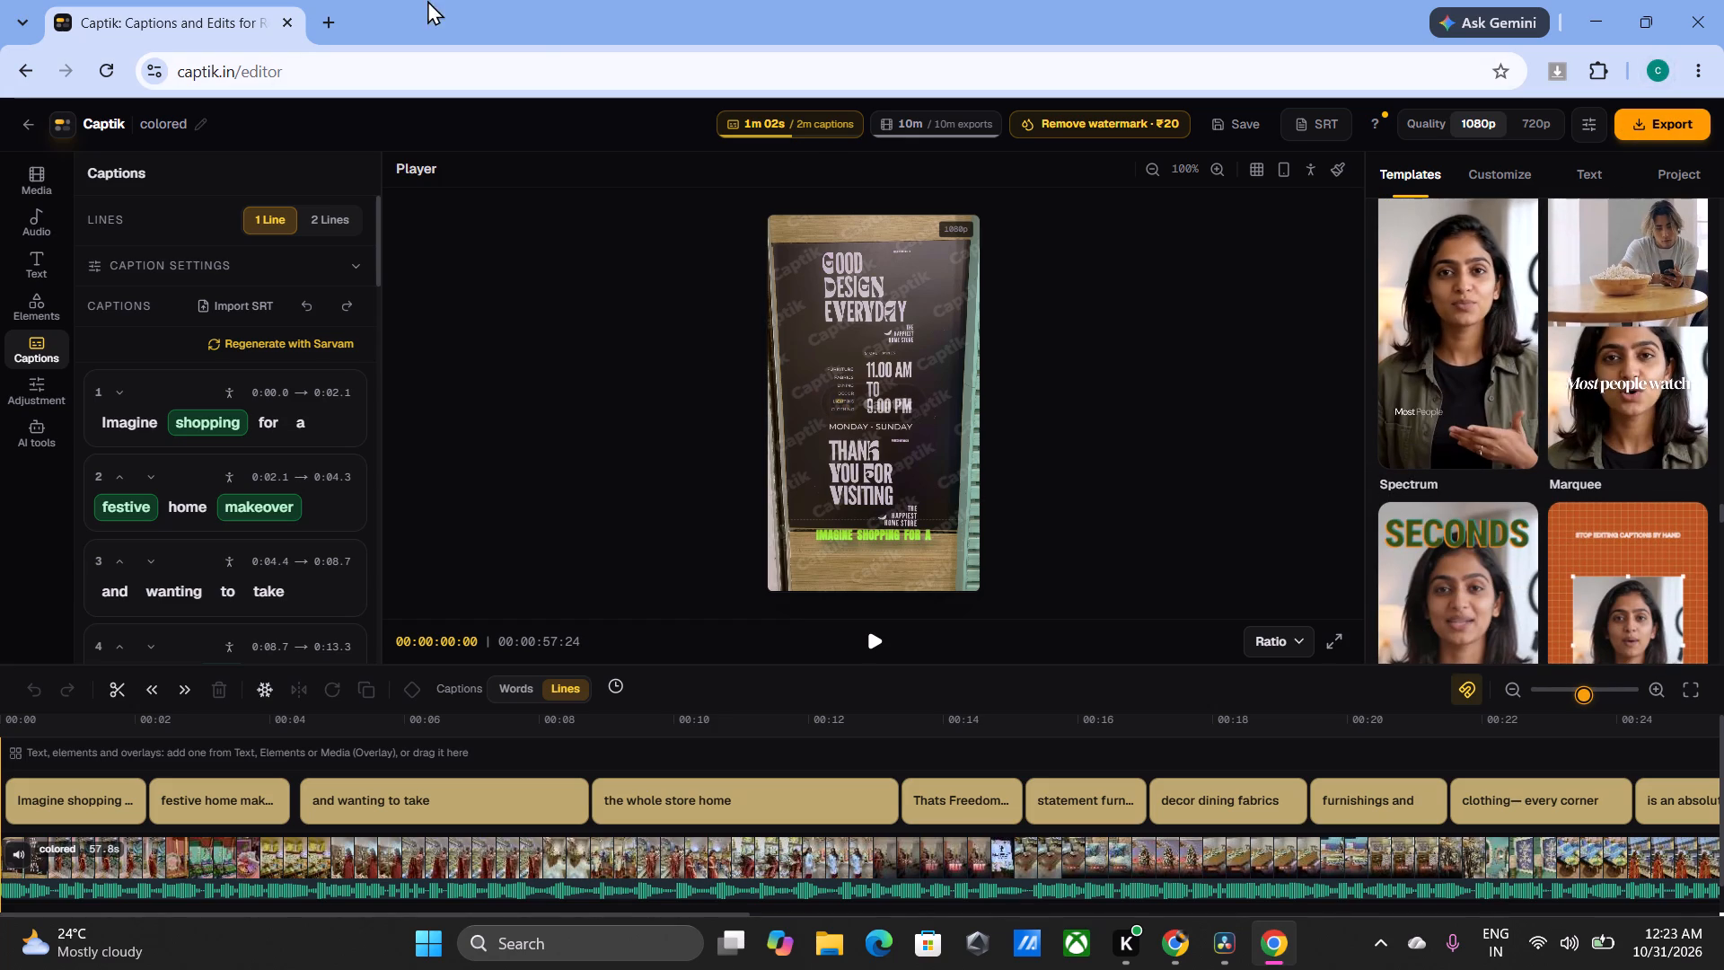
Open kalakar.io in a new tab, sign in with Google, and dismiss the Aura promotion.
left_click(322, 0)
type("kala")
key("Return")
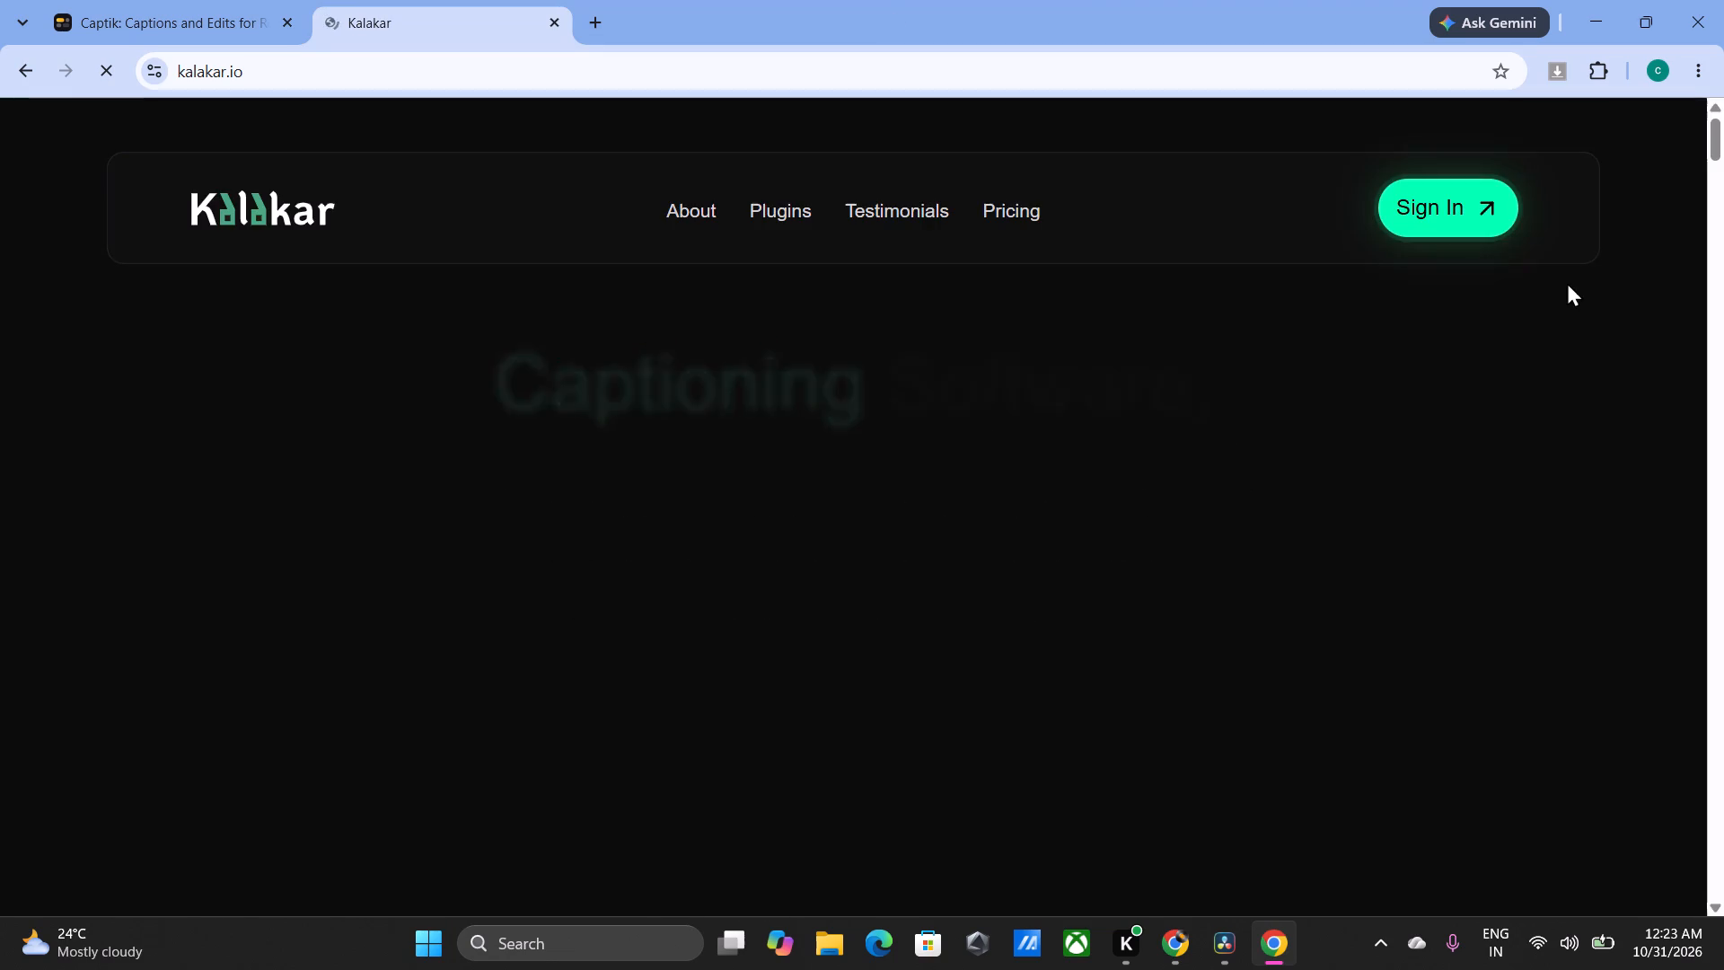
left_click(1483, 214)
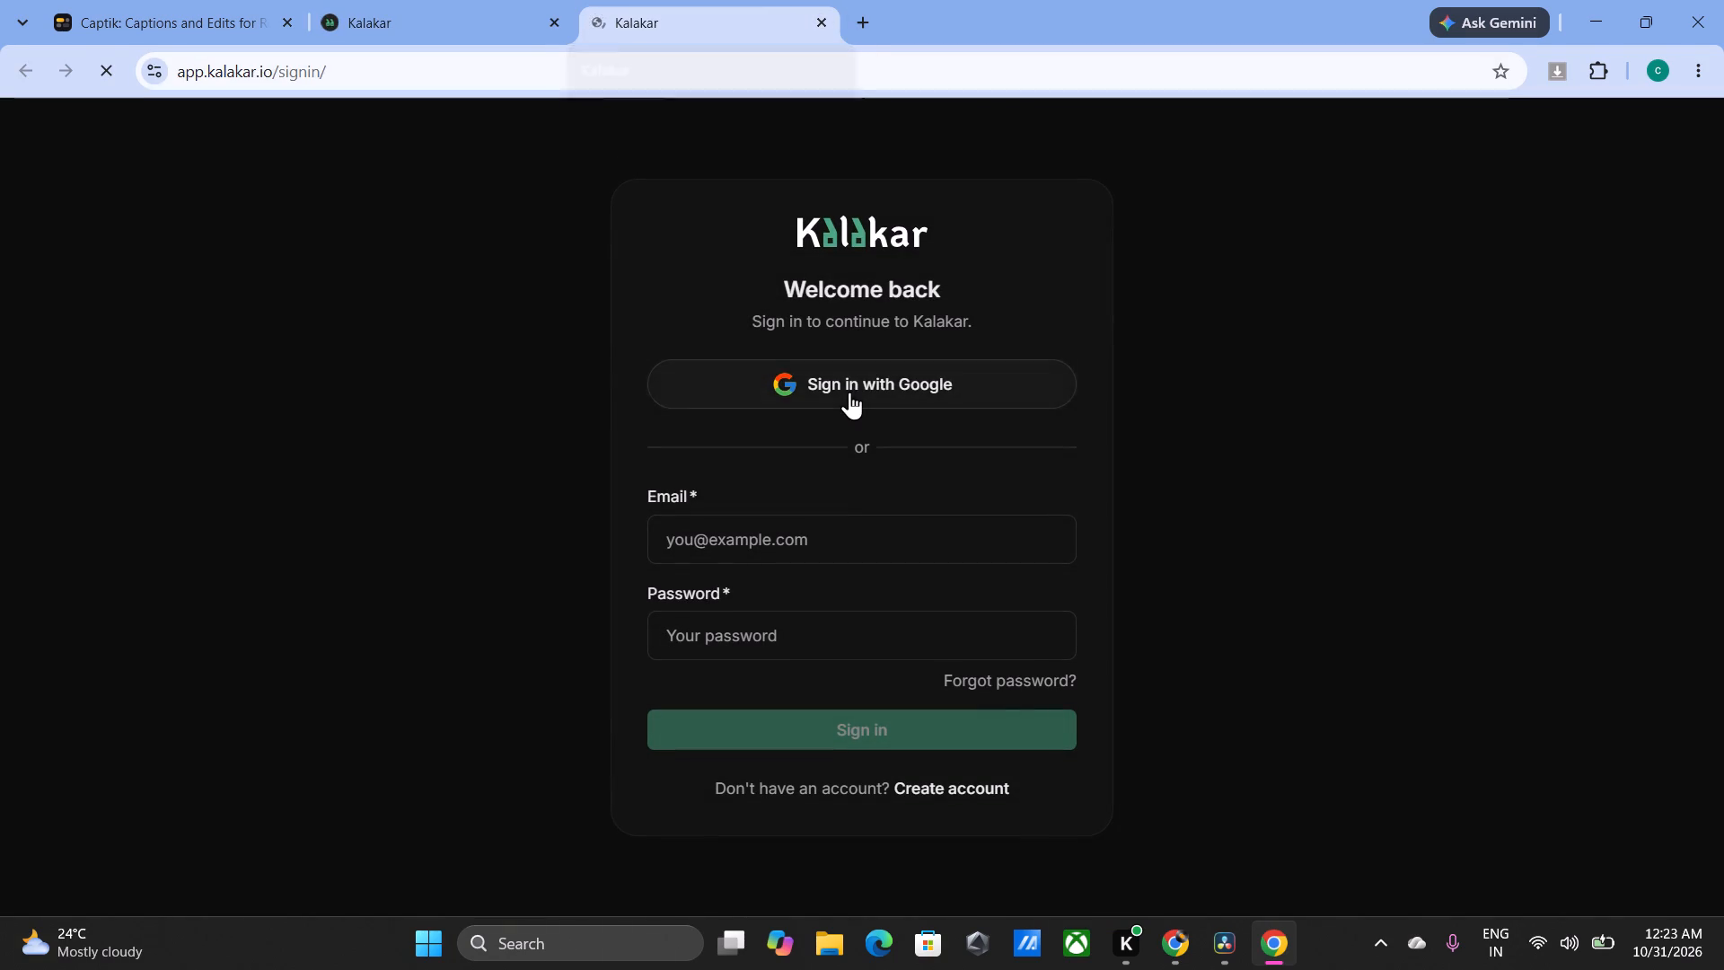
left_click(850, 399)
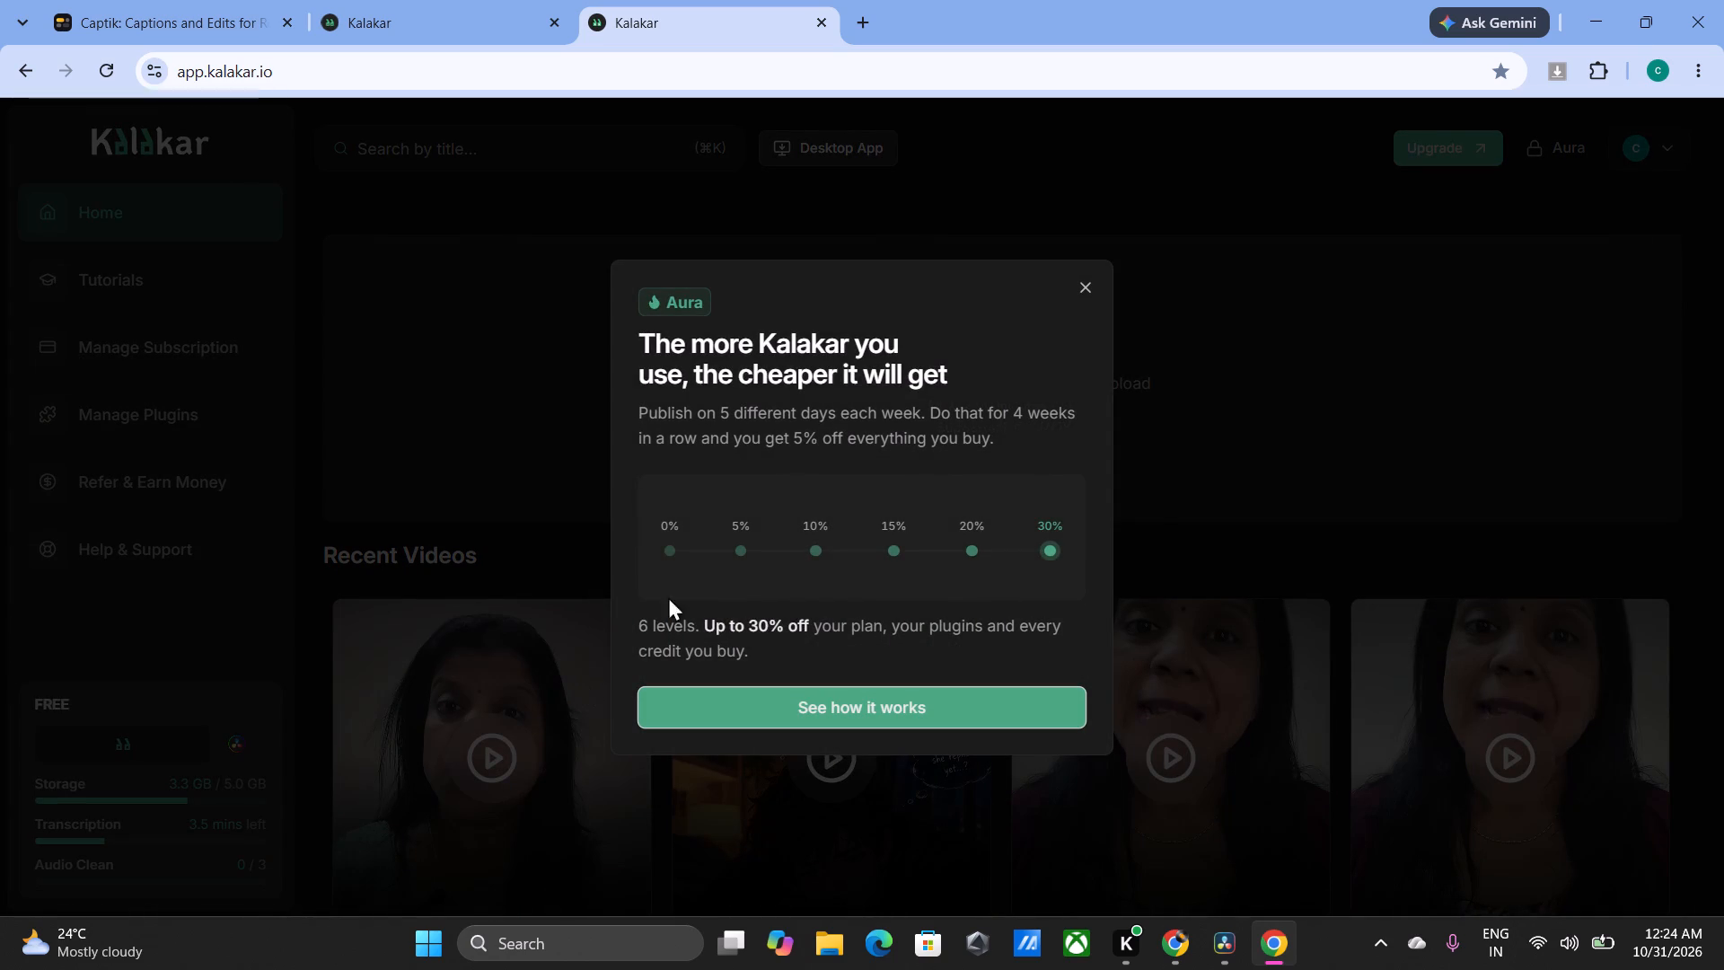
left_click(1081, 287)
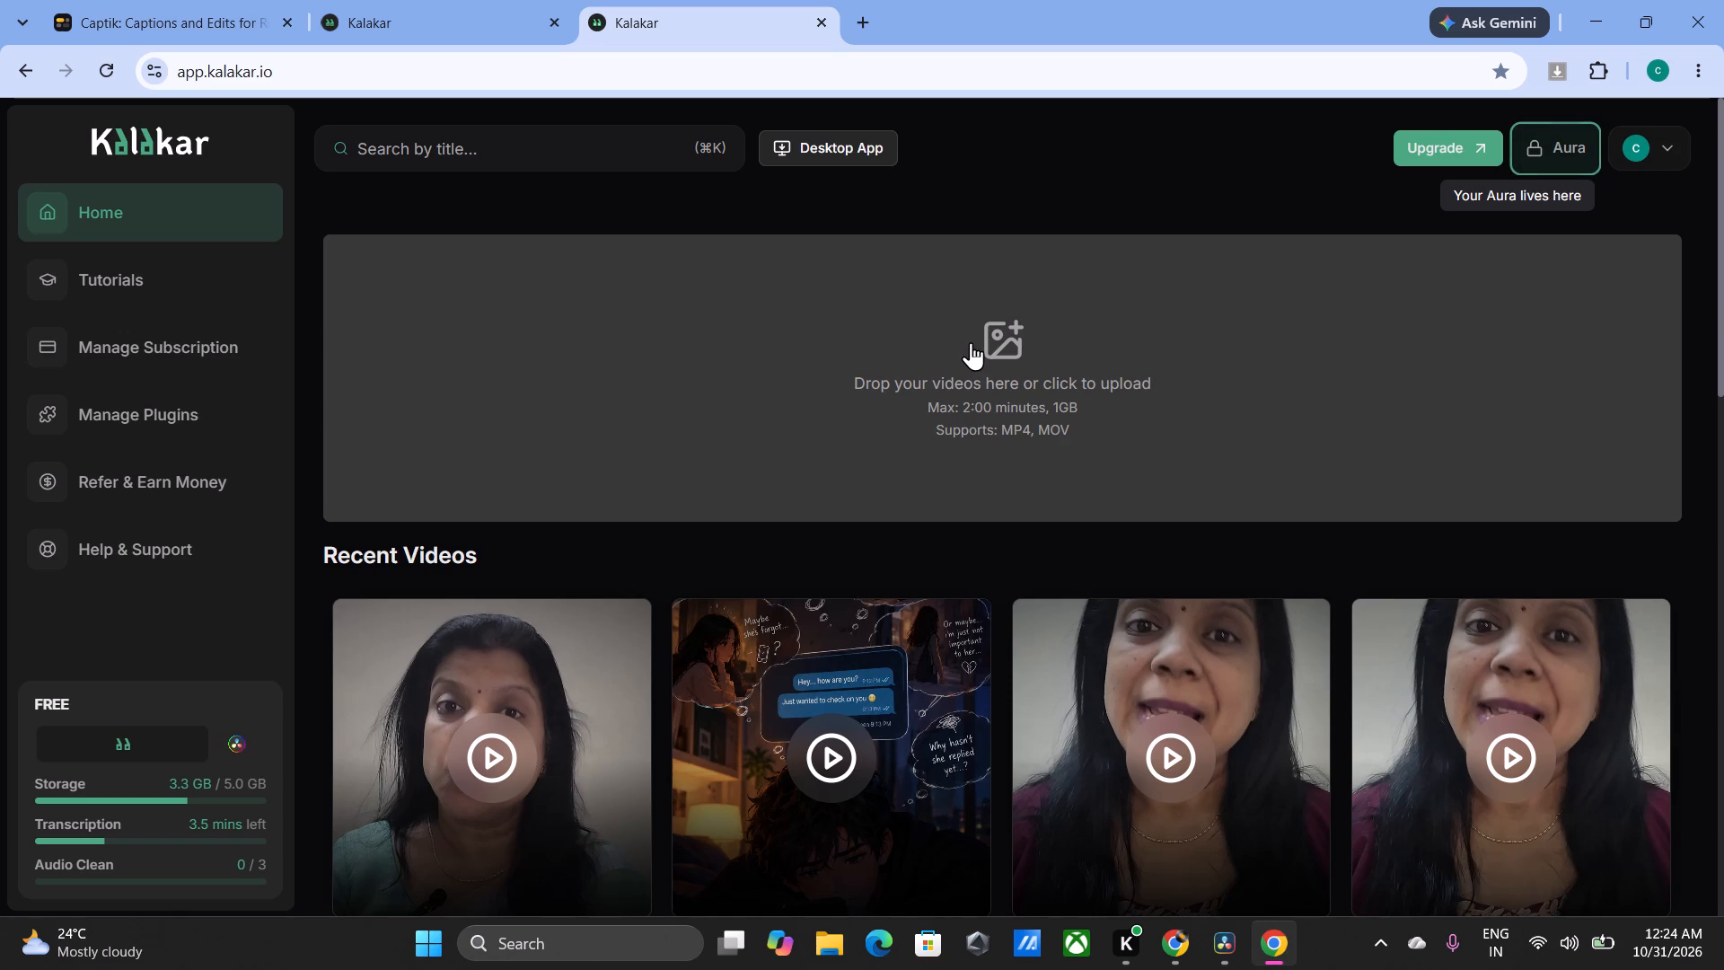
Select the video "colored" from A:\Clients\54k for upload to Kalakar.
left_click(971, 342)
left_click(239, 206)
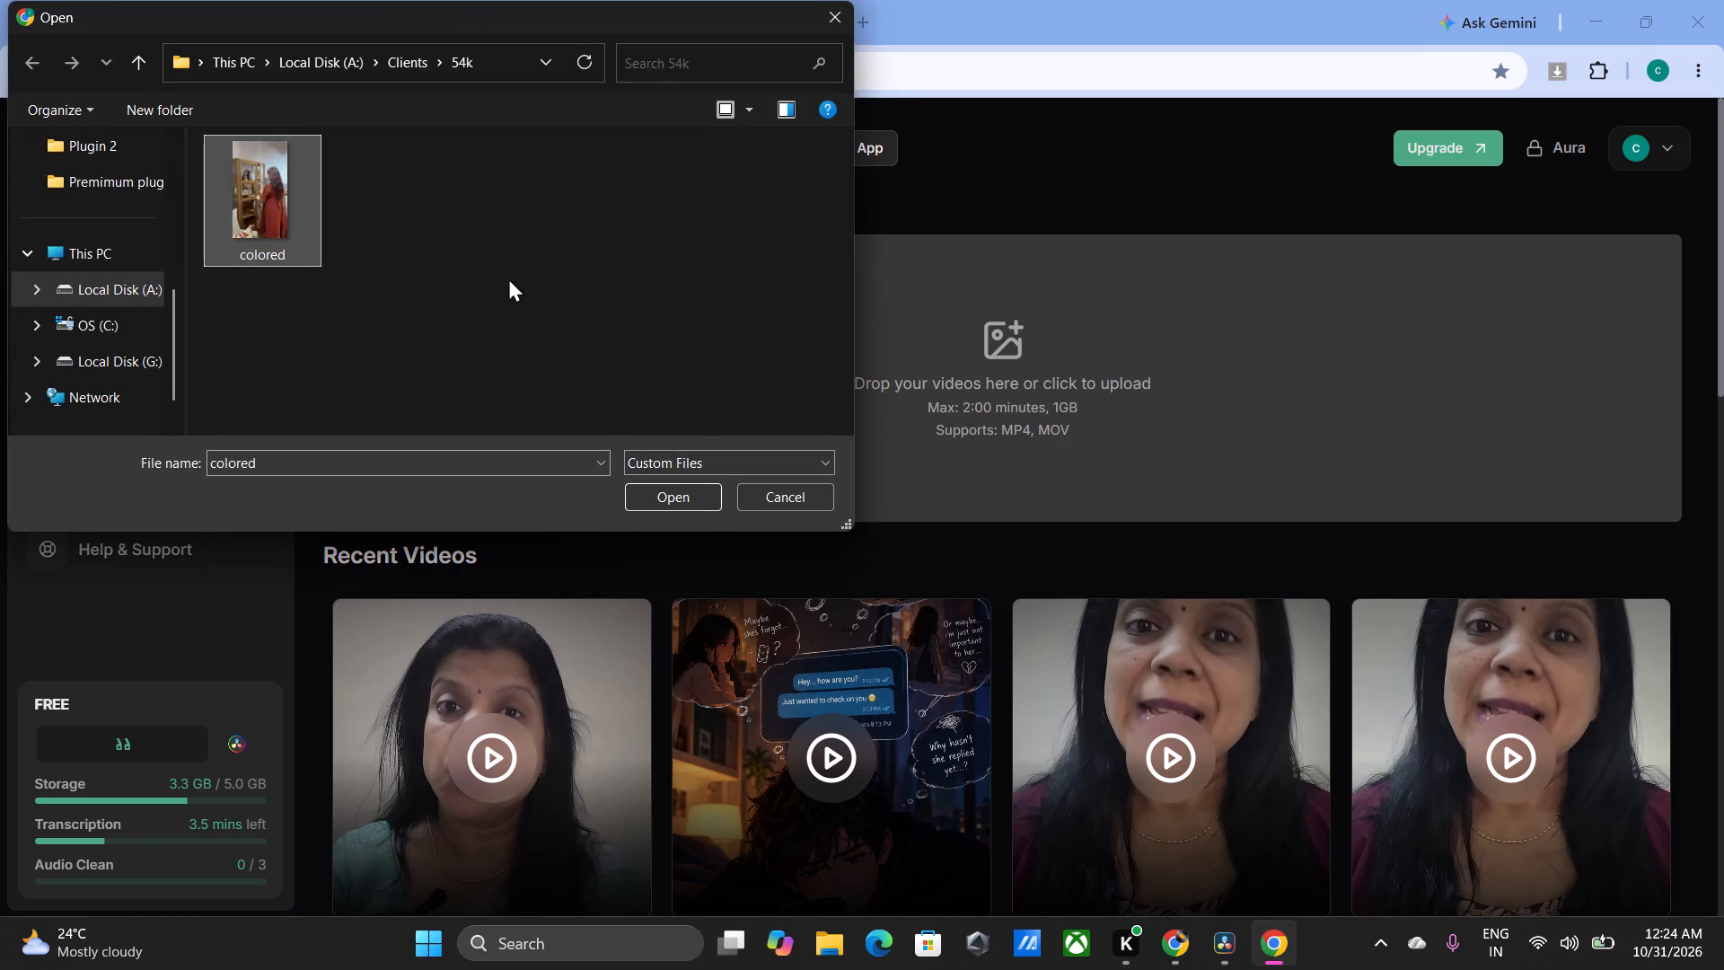
left_click(667, 492)
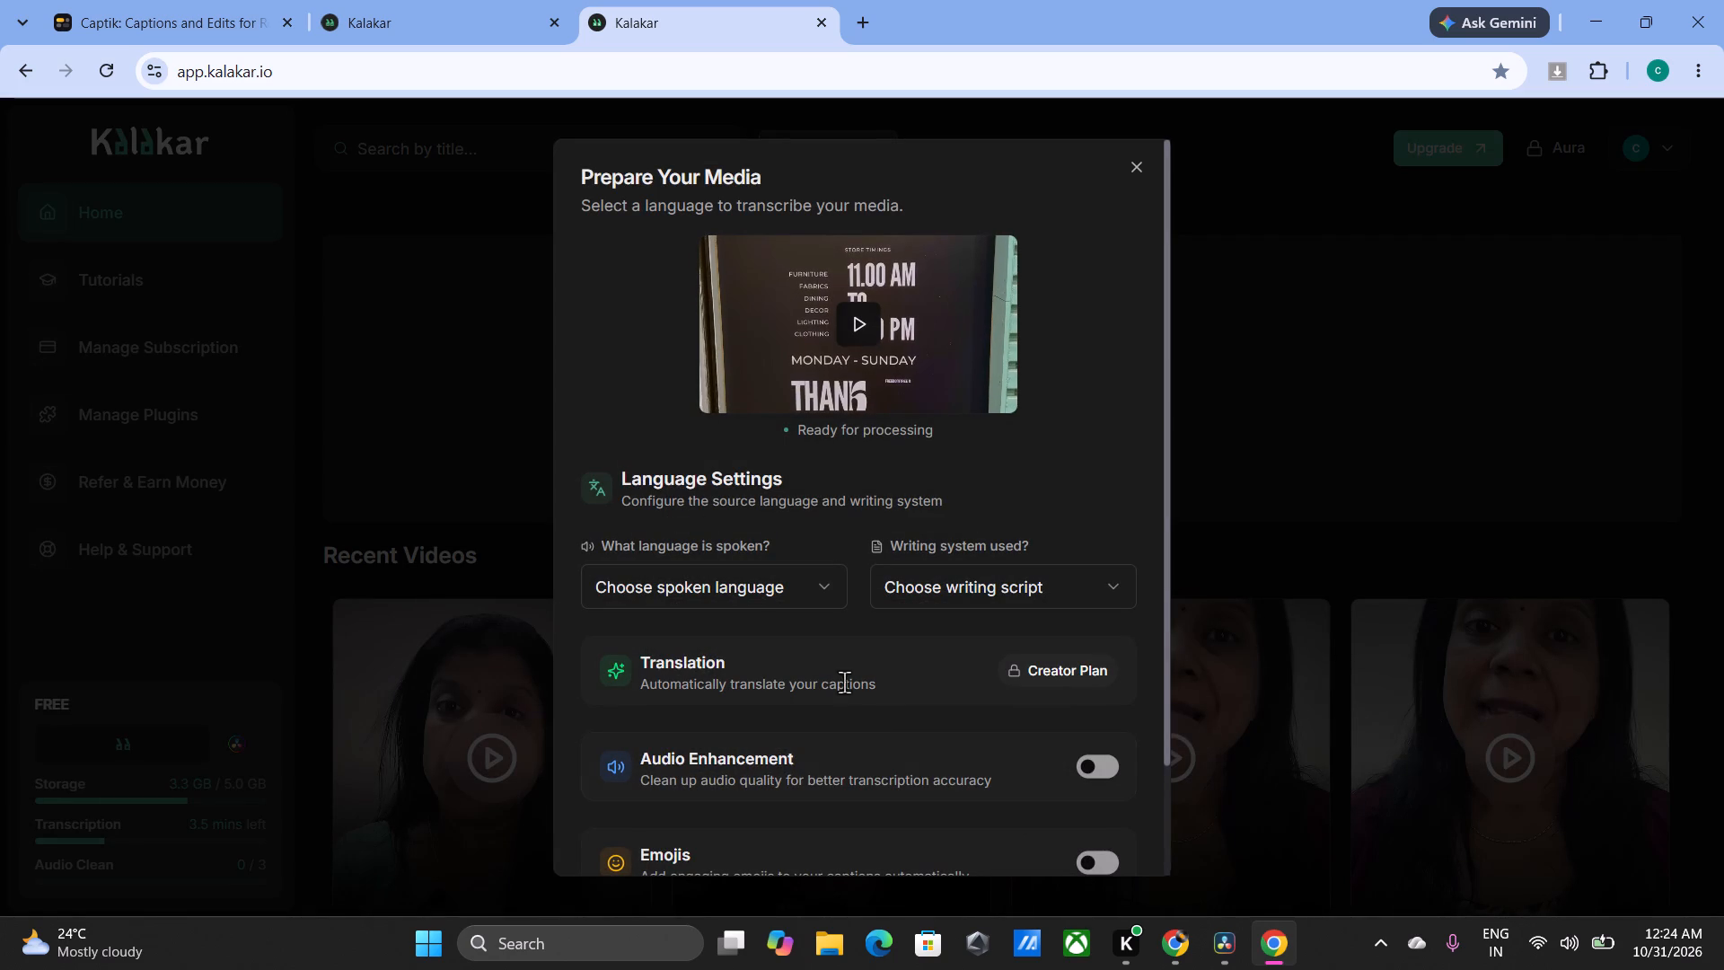
Set the spoken language to English and generate the transcription, leaving audio enhancement and emojis off.
left_click(753, 604)
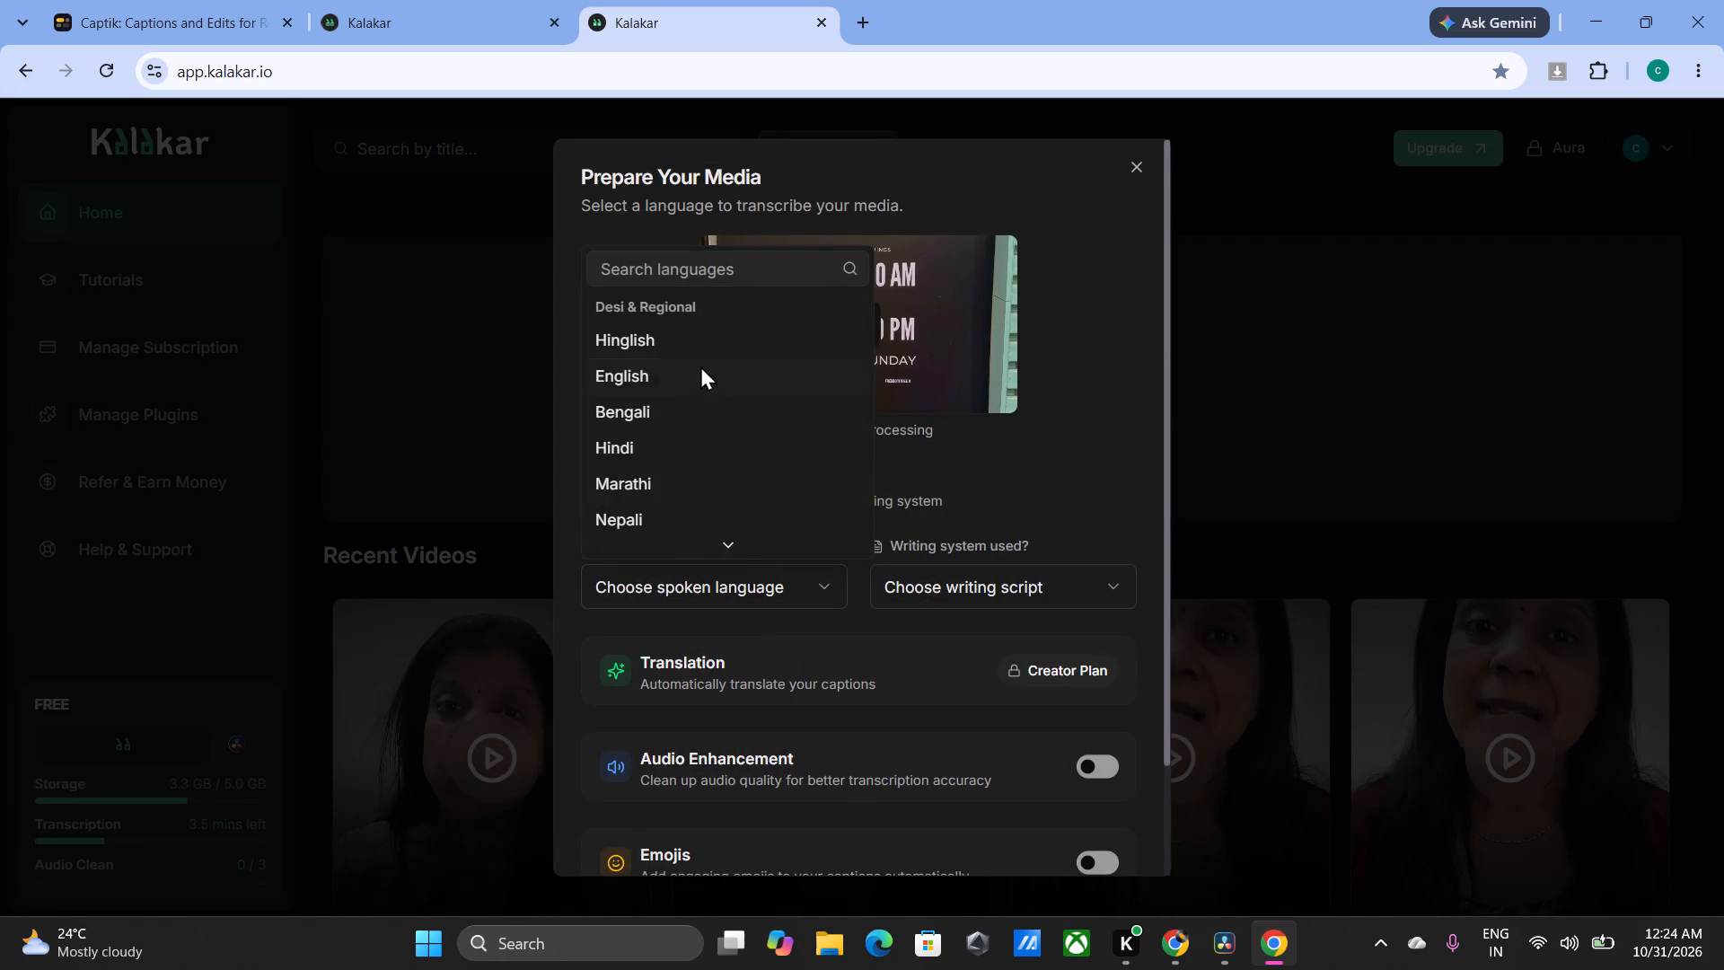
scroll(666, 328, "down", 1)
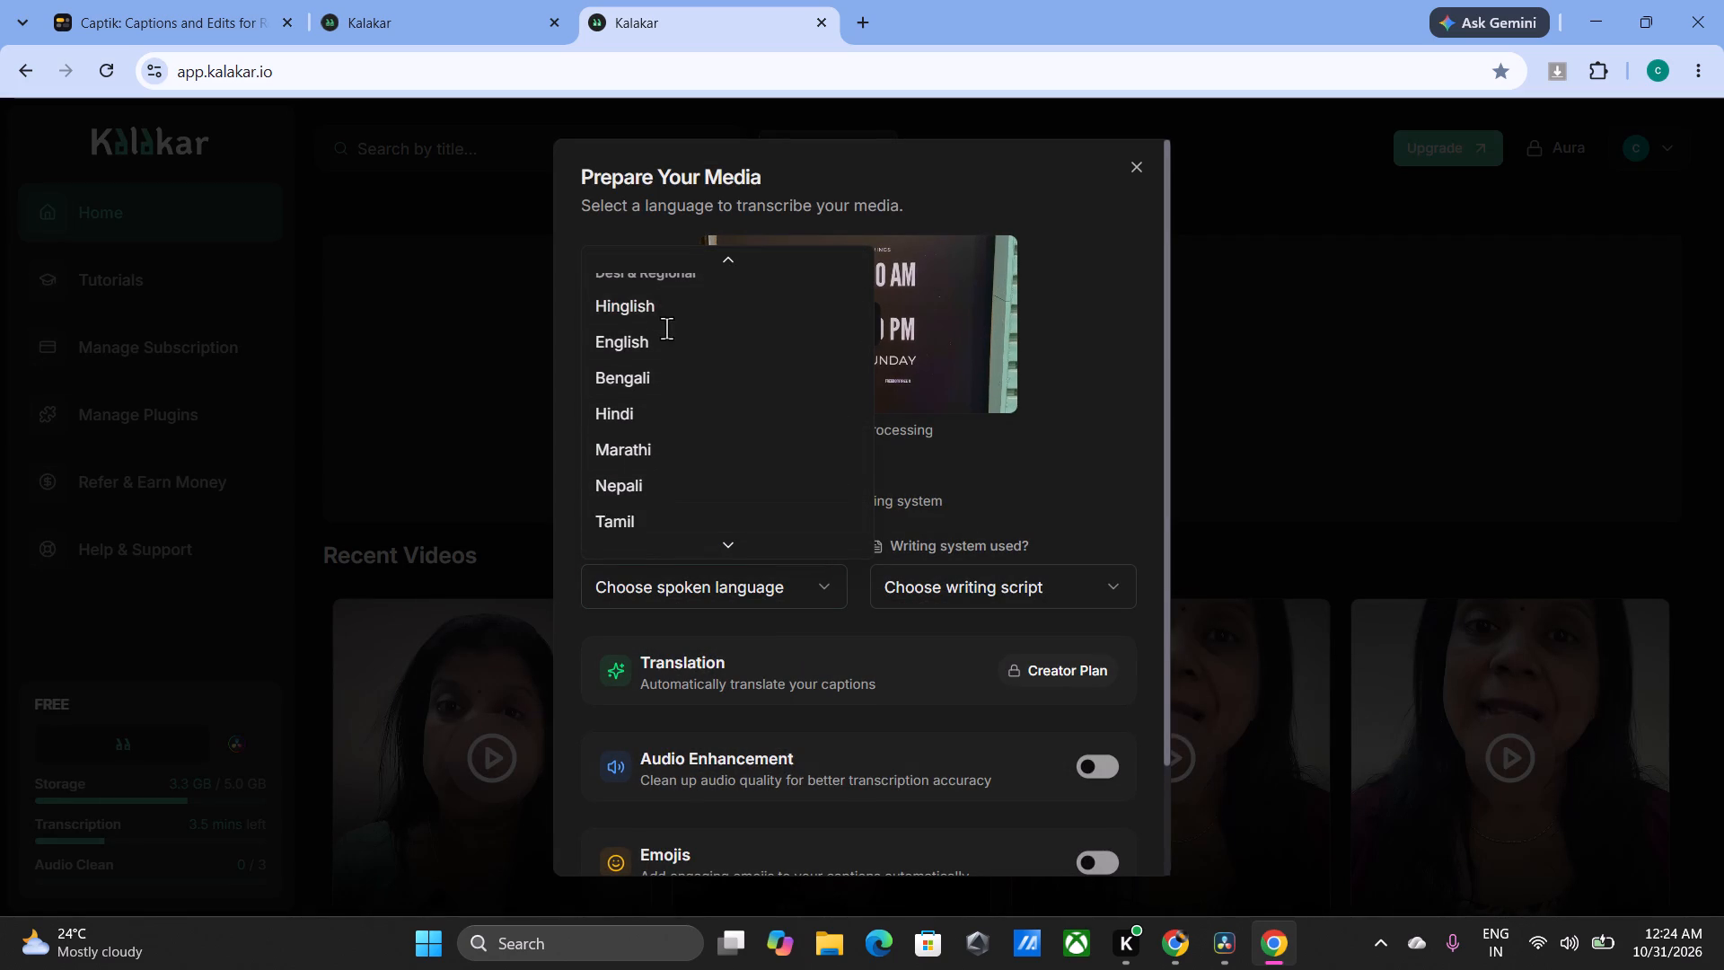
scroll(666, 328, "down", 5)
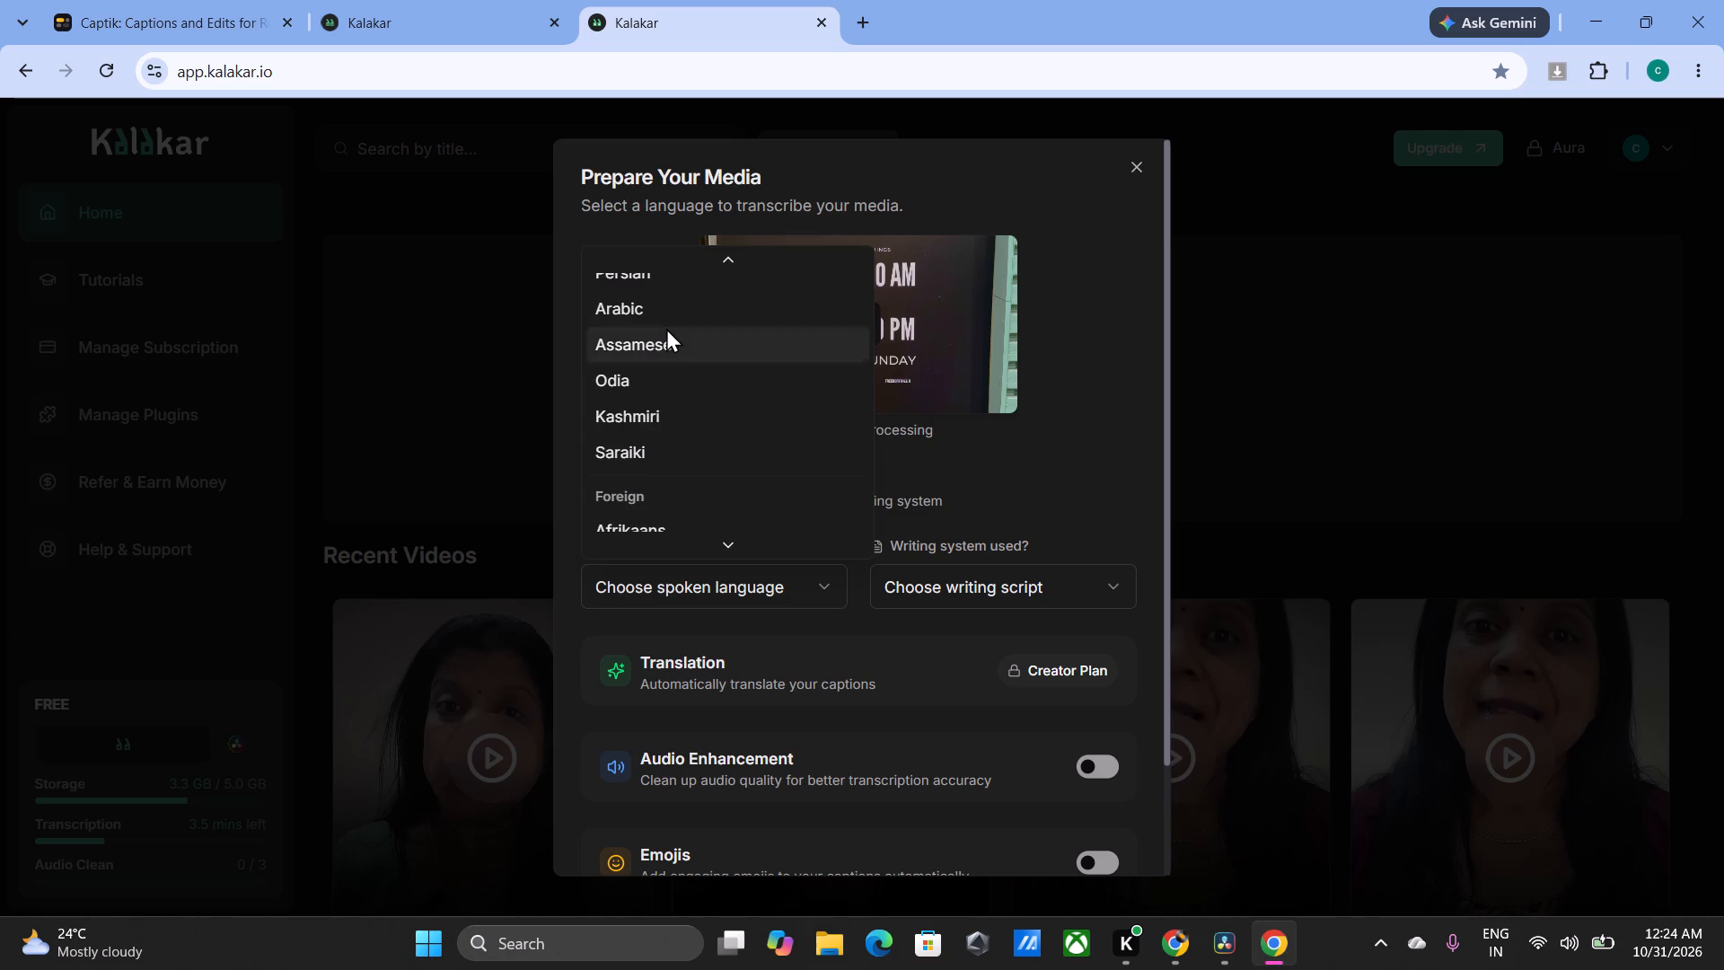
scroll(666, 328, "down", 1)
left_click(1060, 498)
scroll(1060, 498, "down", 1)
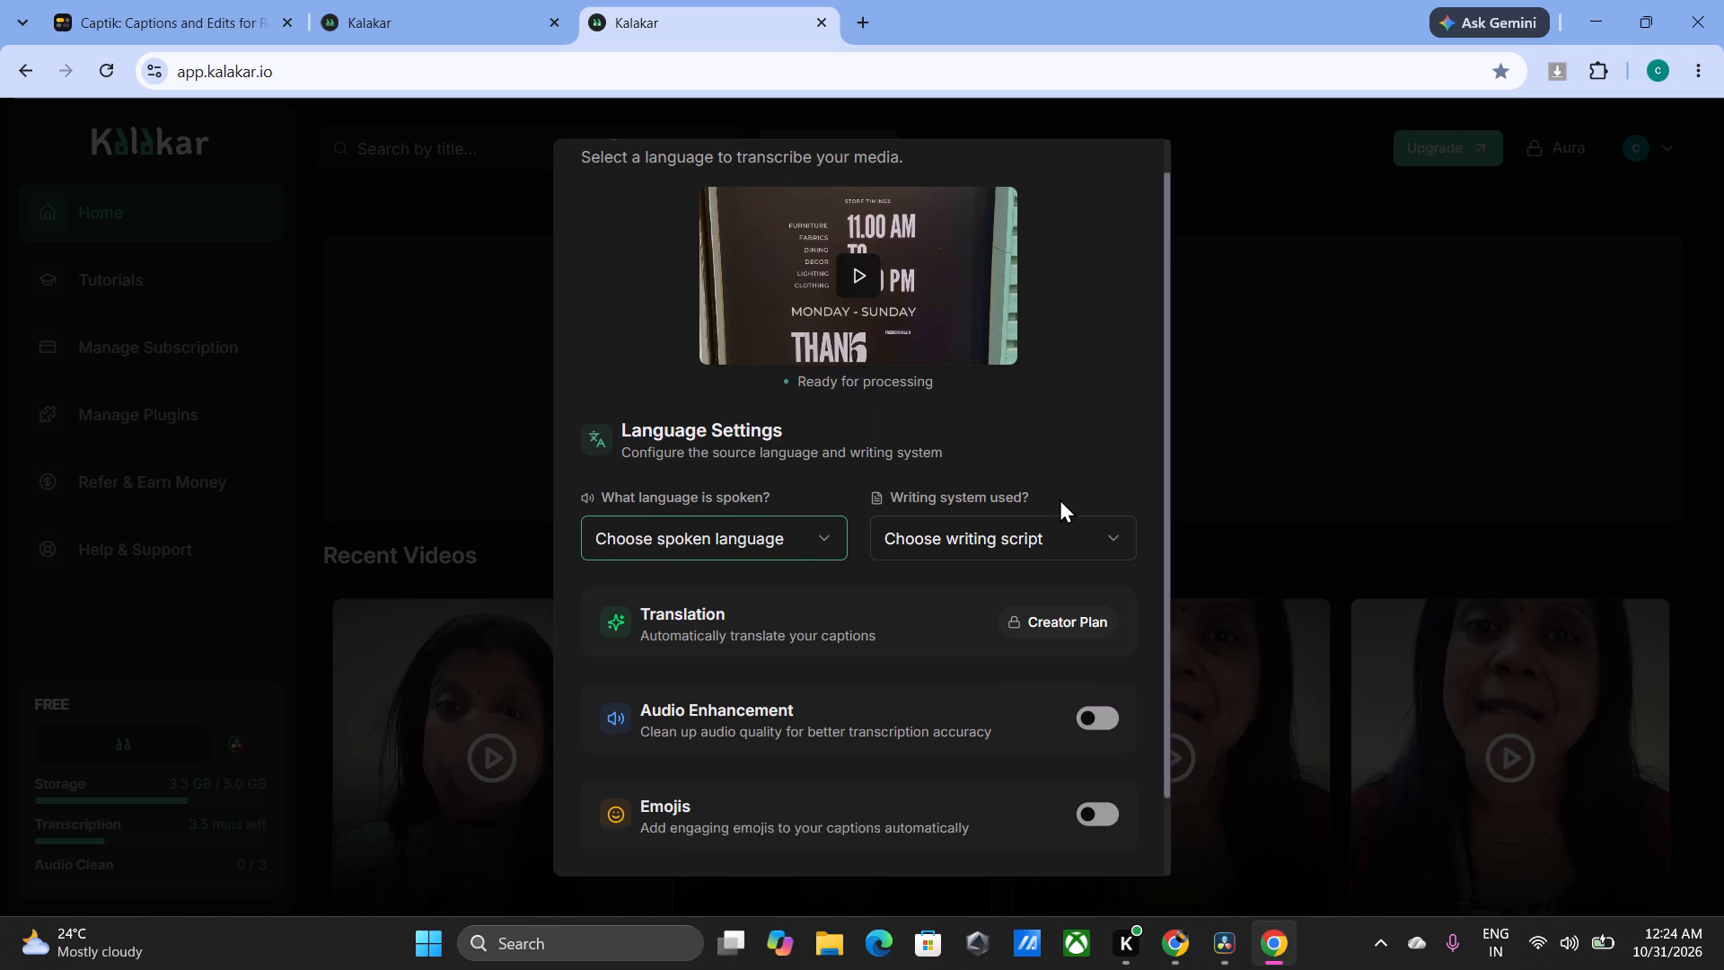
scroll(1060, 498, "down", 2)
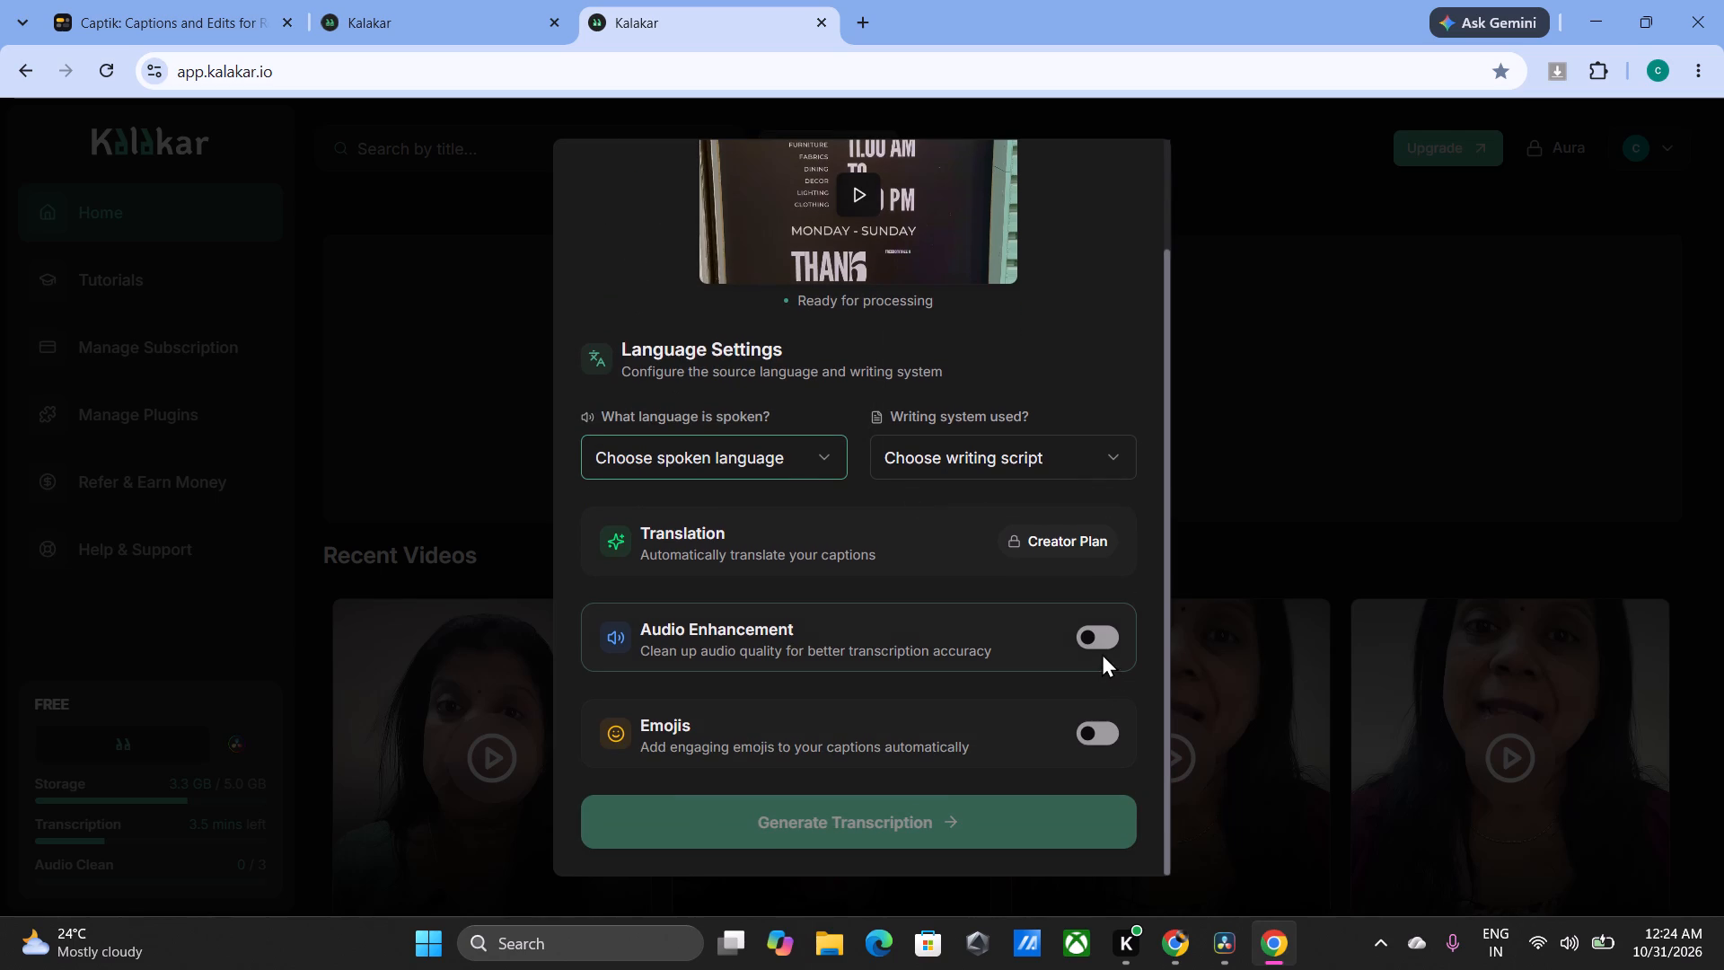
left_click(803, 448)
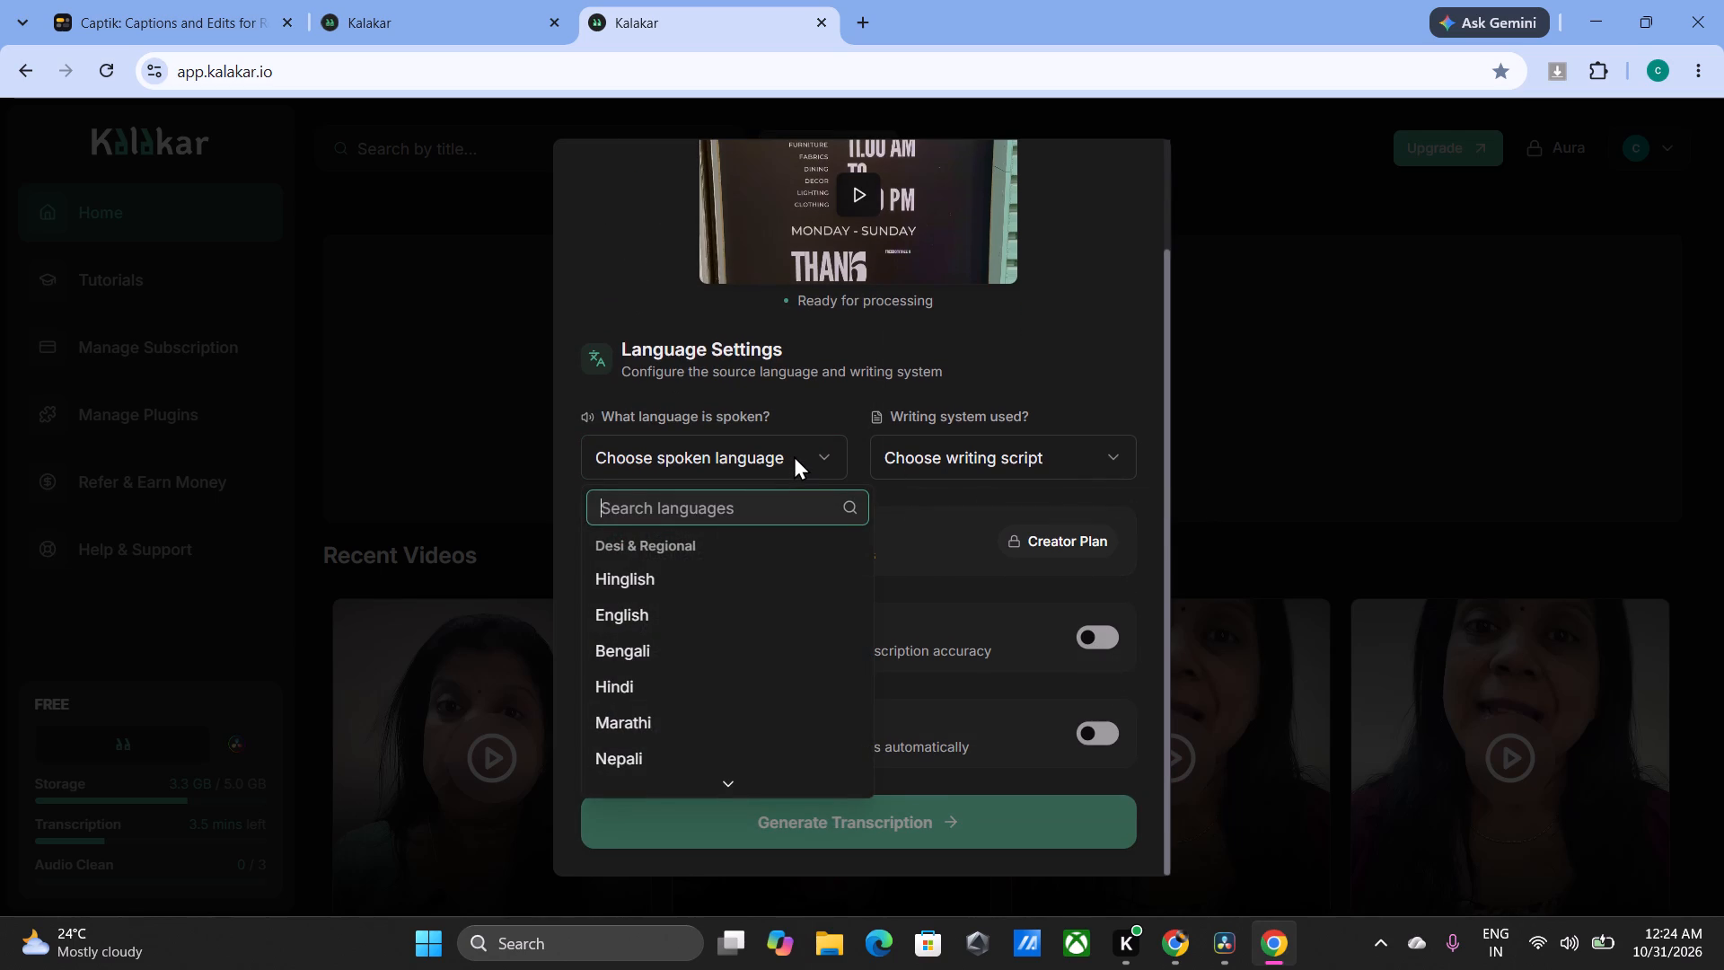
left_click(662, 618)
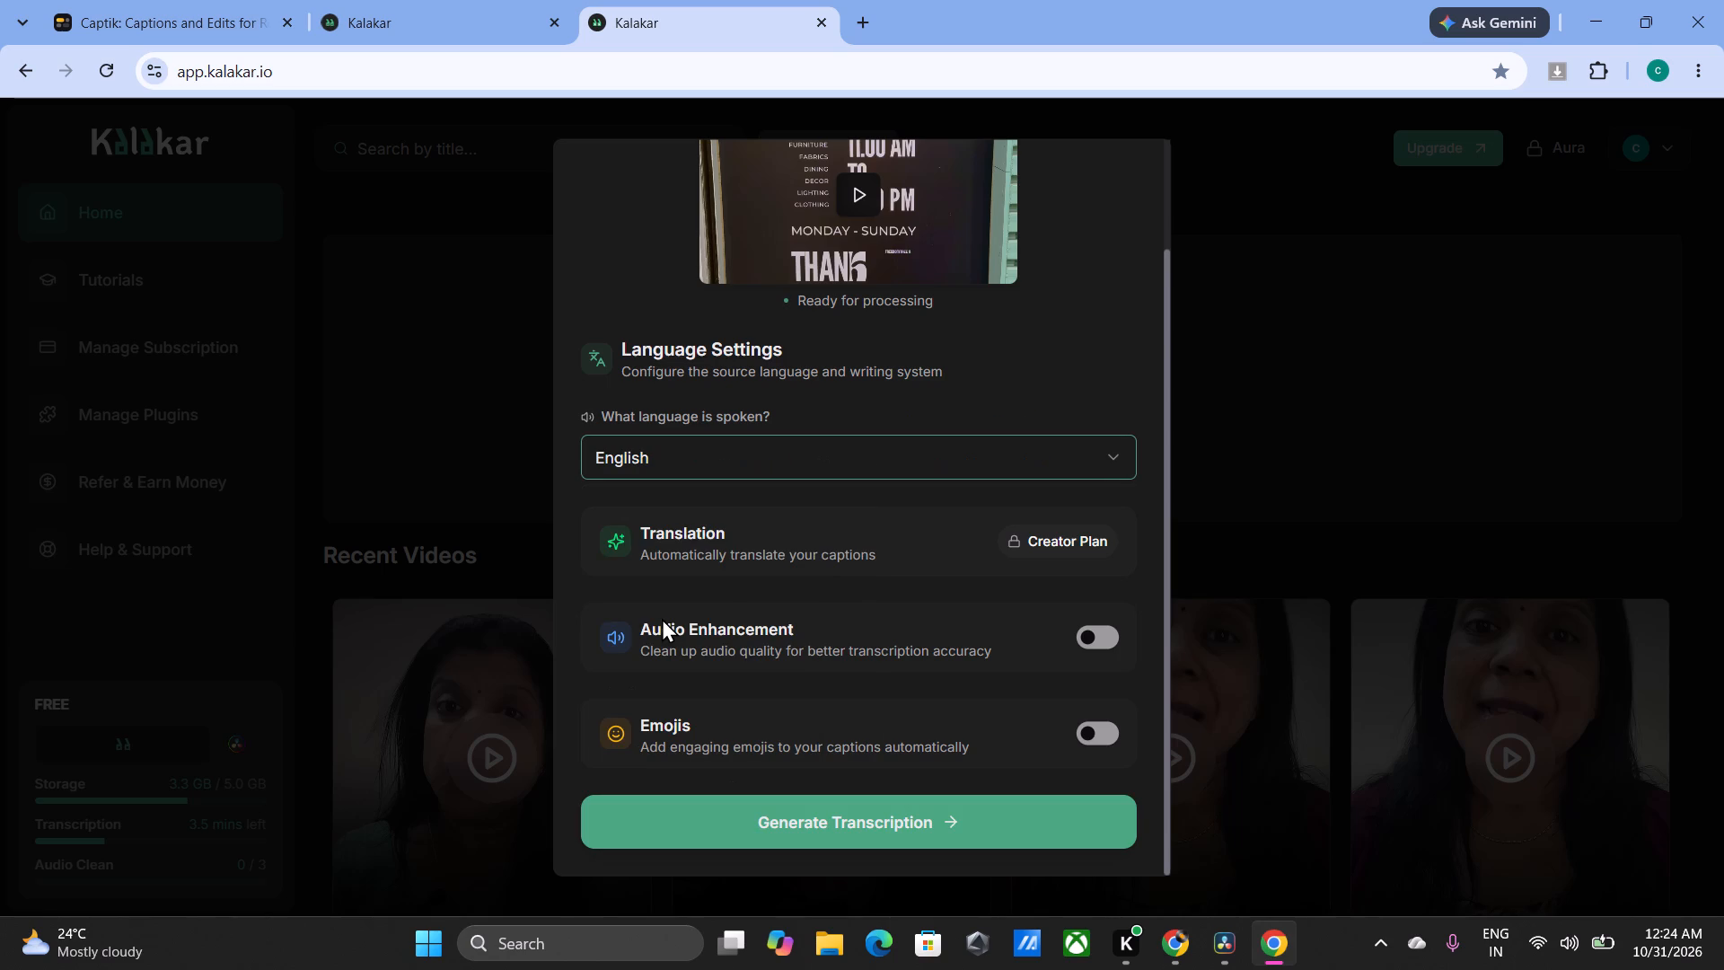
scroll(876, 624, "down", 3)
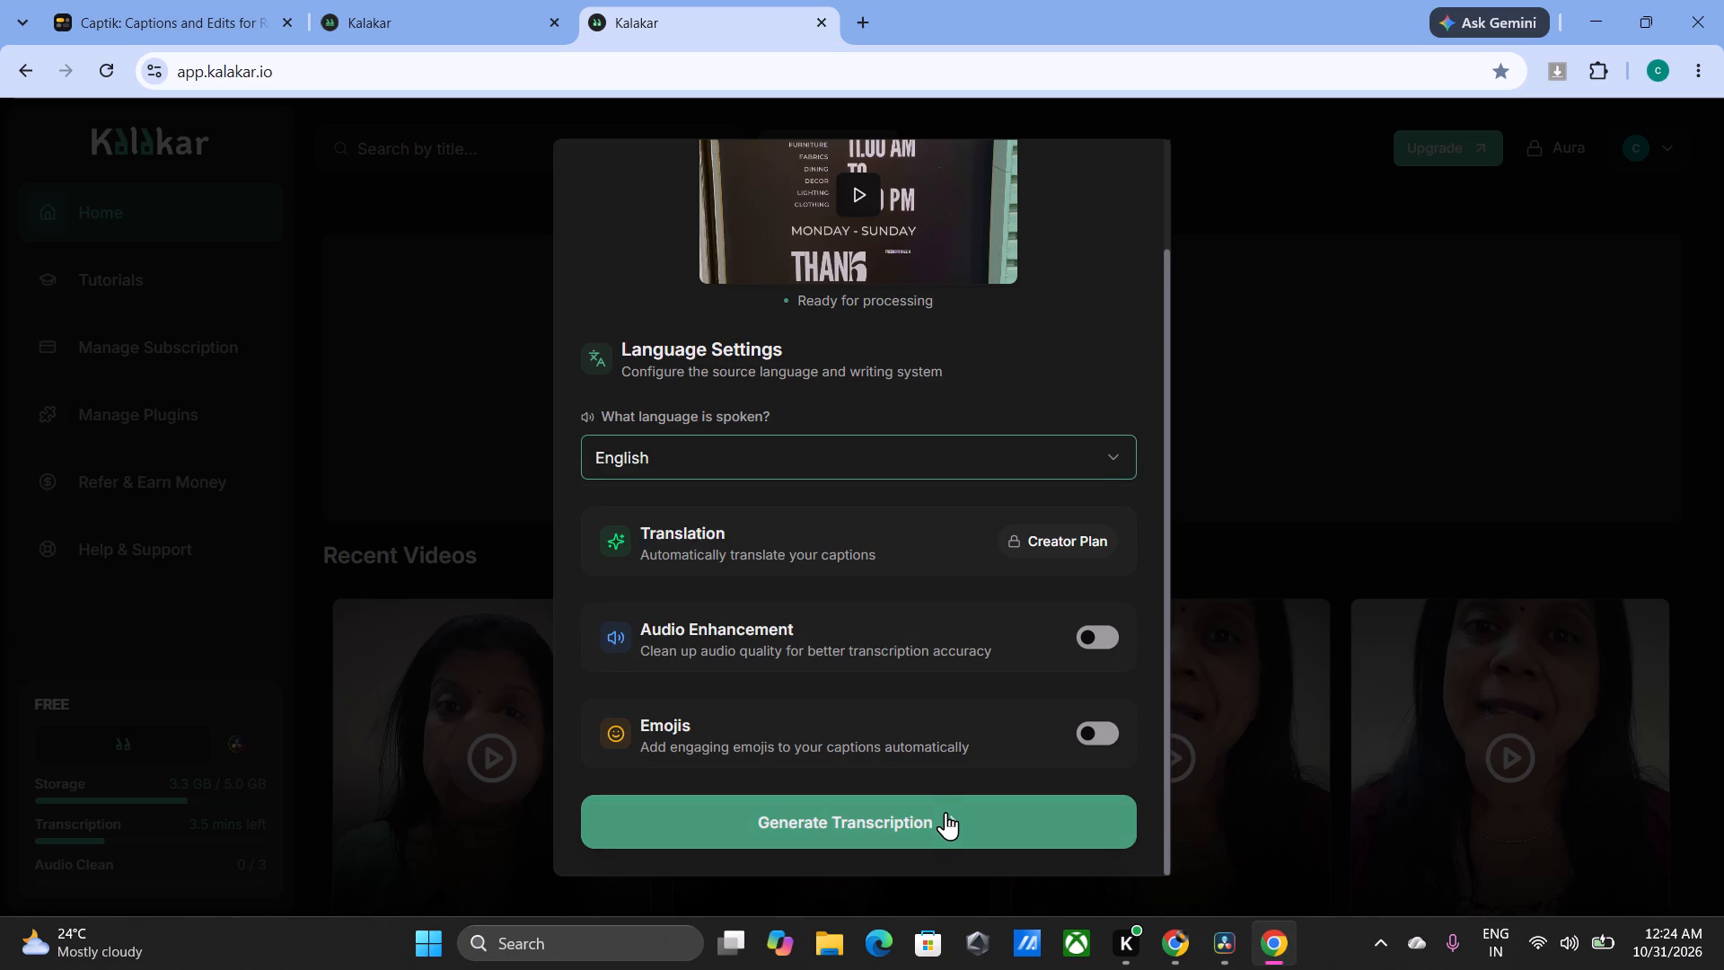
left_click(946, 812)
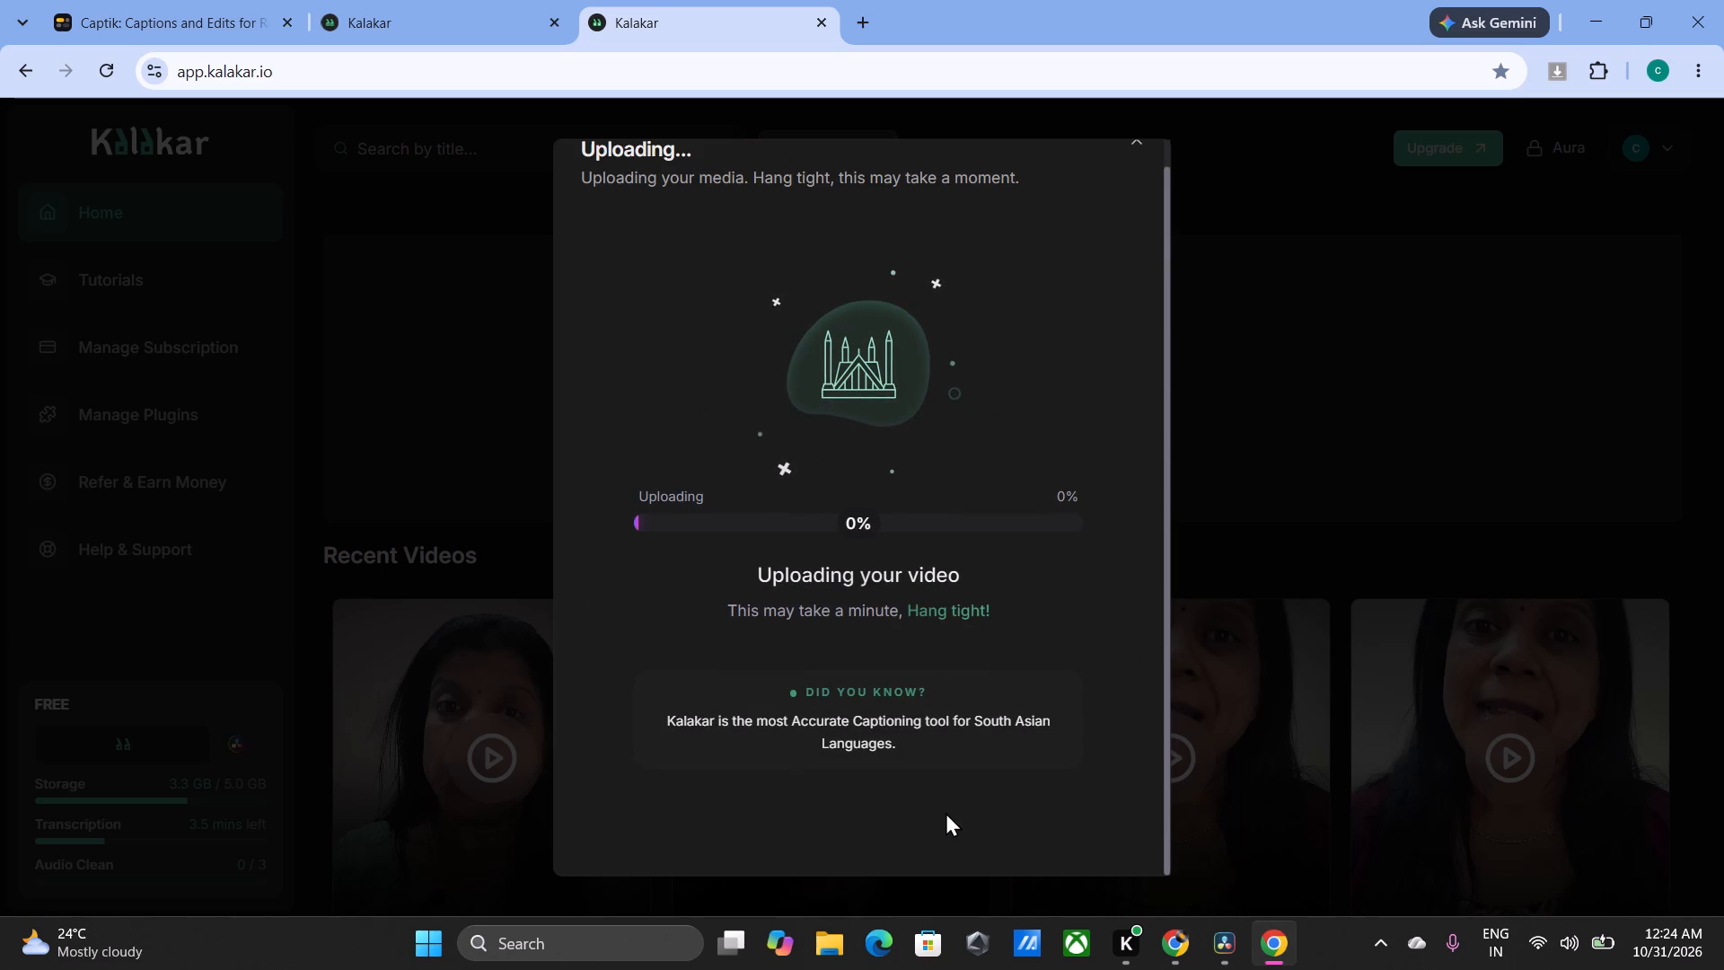
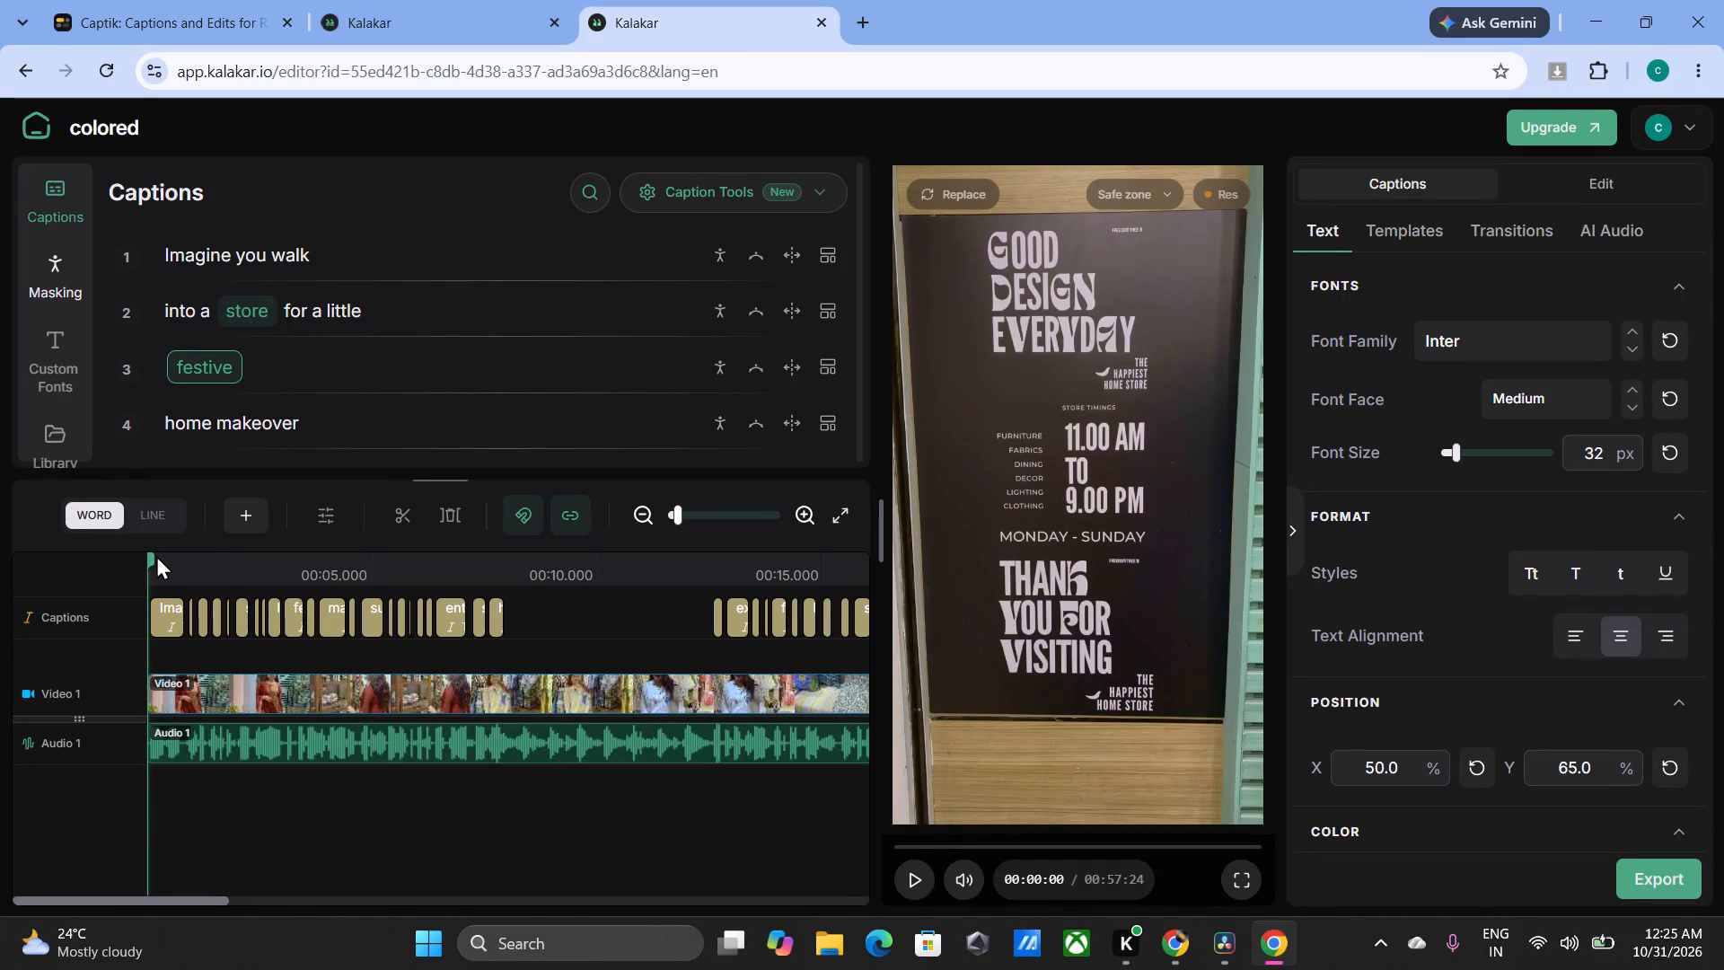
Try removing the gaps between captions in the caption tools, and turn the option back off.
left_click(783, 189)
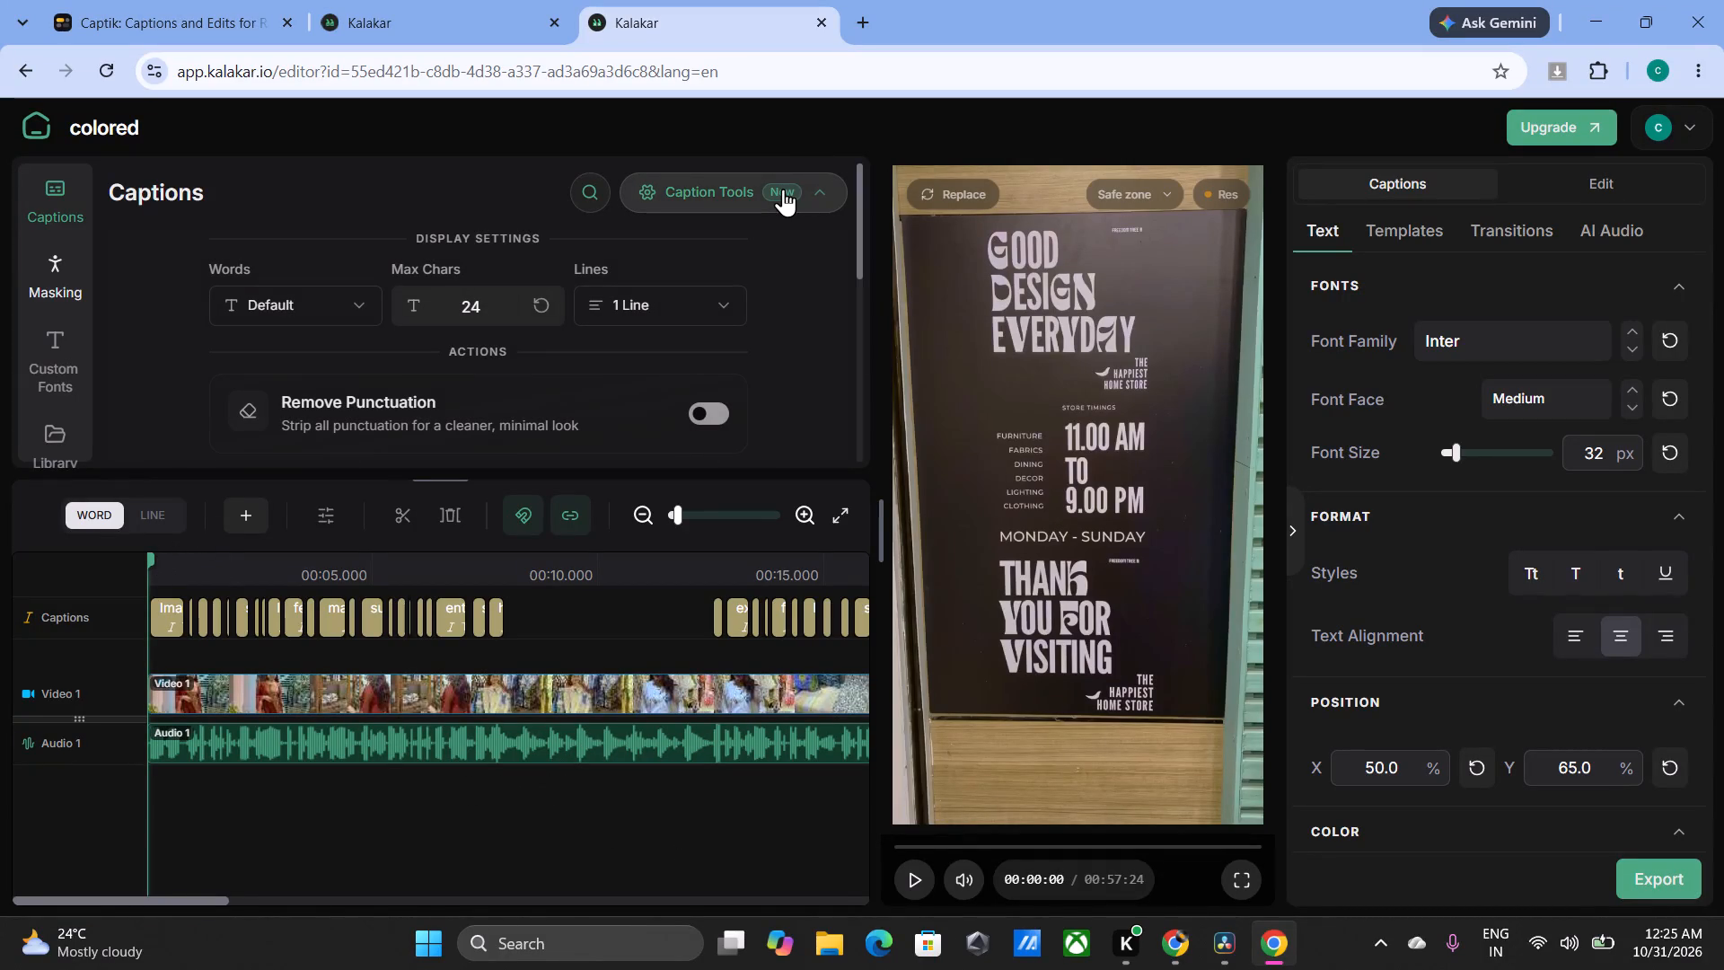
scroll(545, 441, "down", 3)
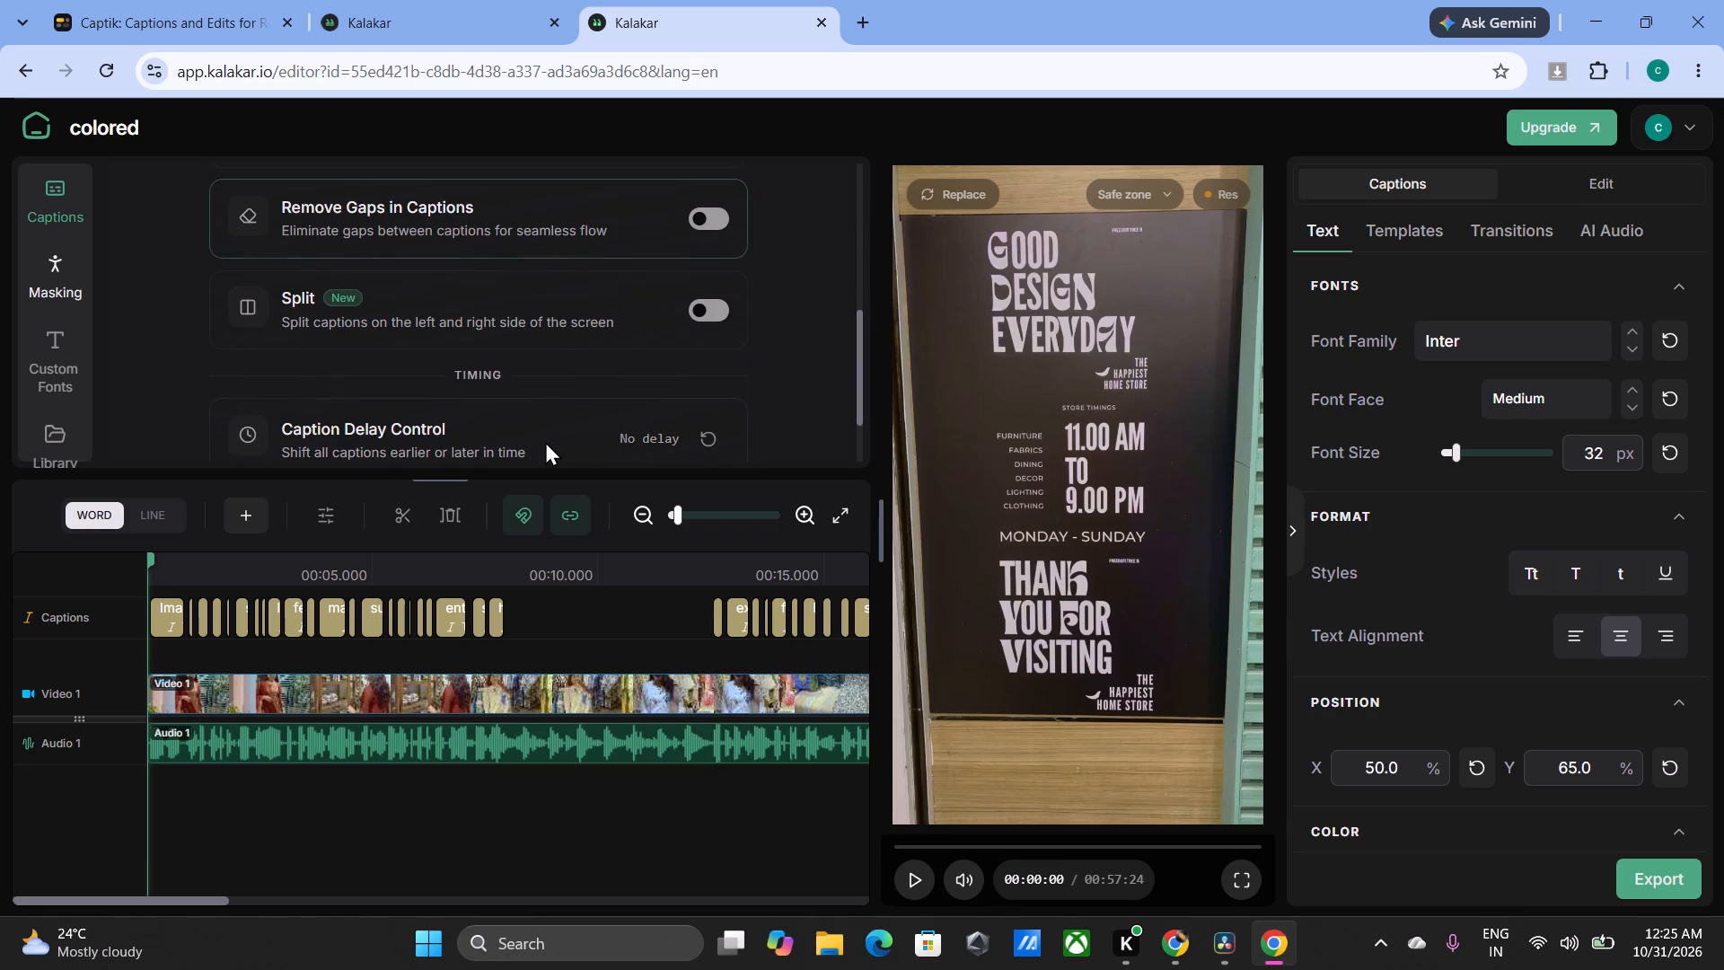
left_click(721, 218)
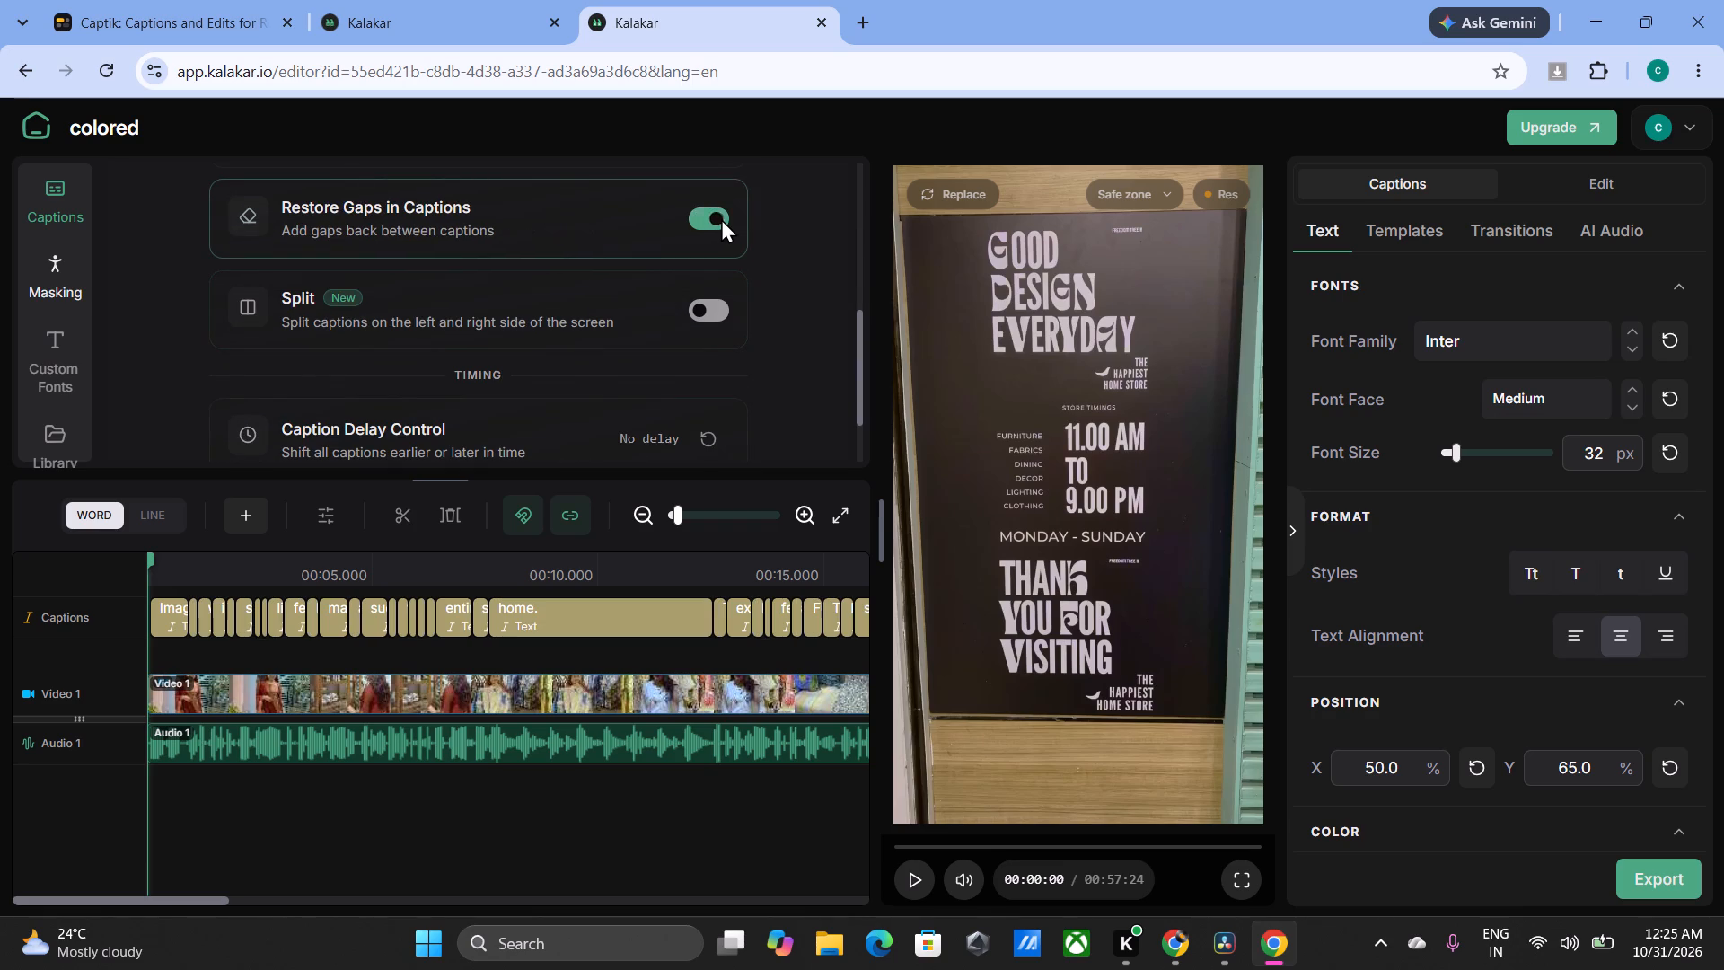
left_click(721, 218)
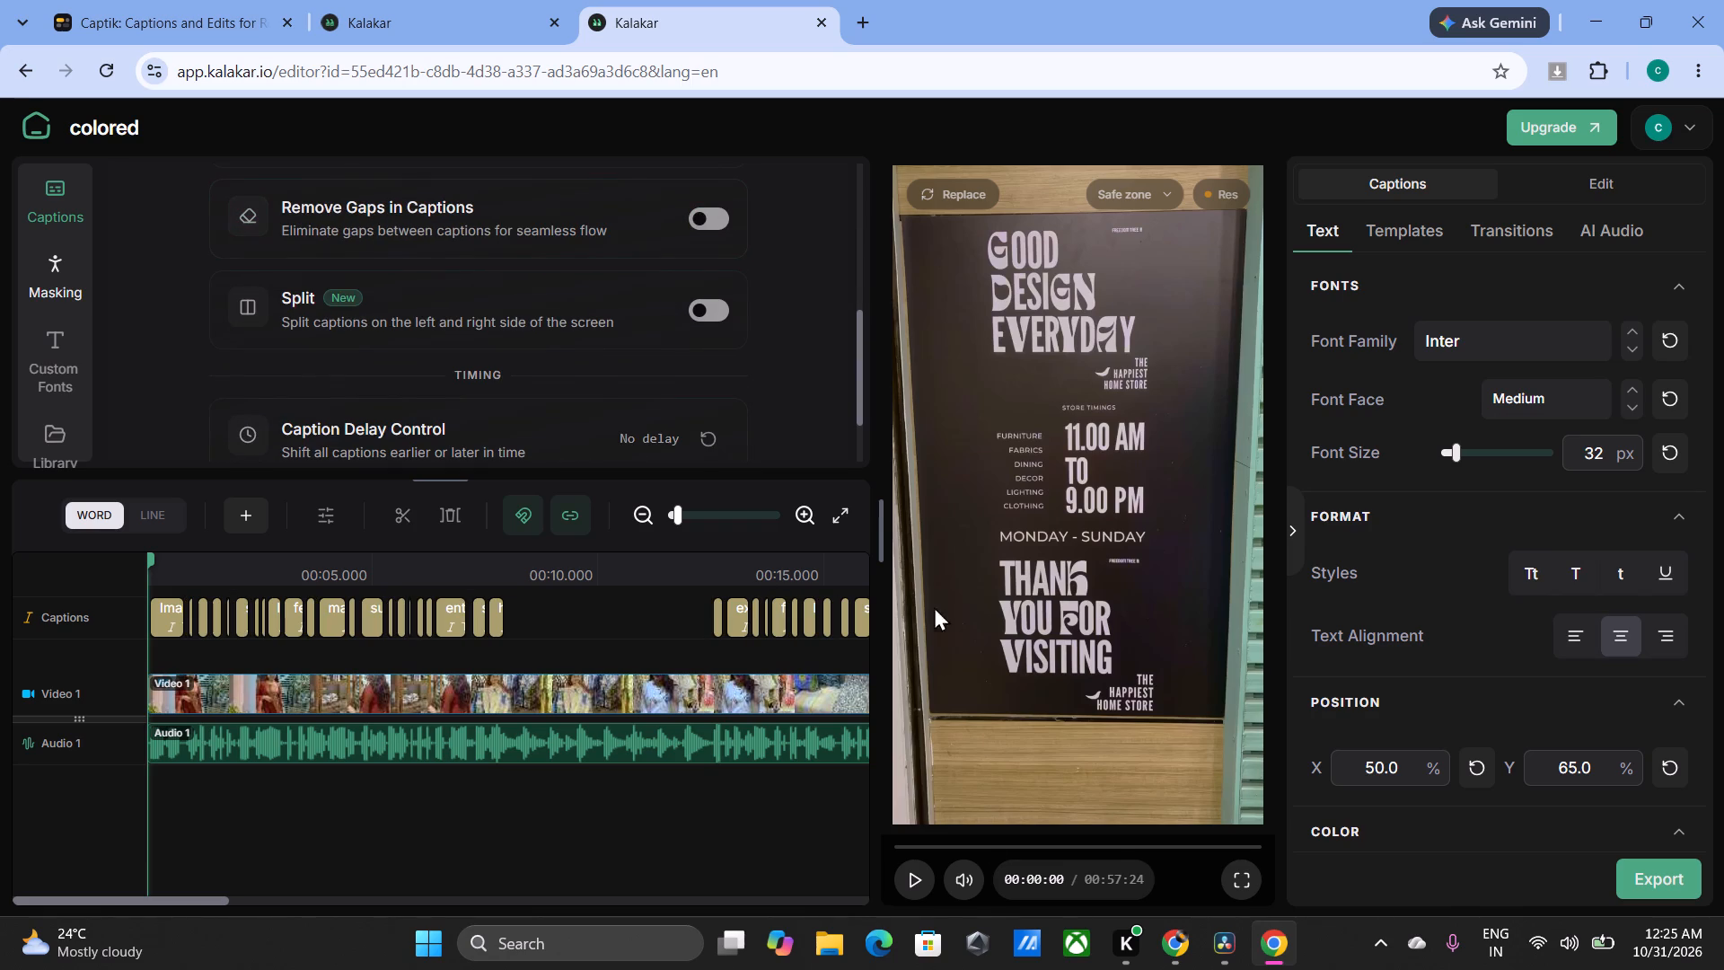
Play the captioned video from the start and set the system volume to about half.
left_click(925, 883)
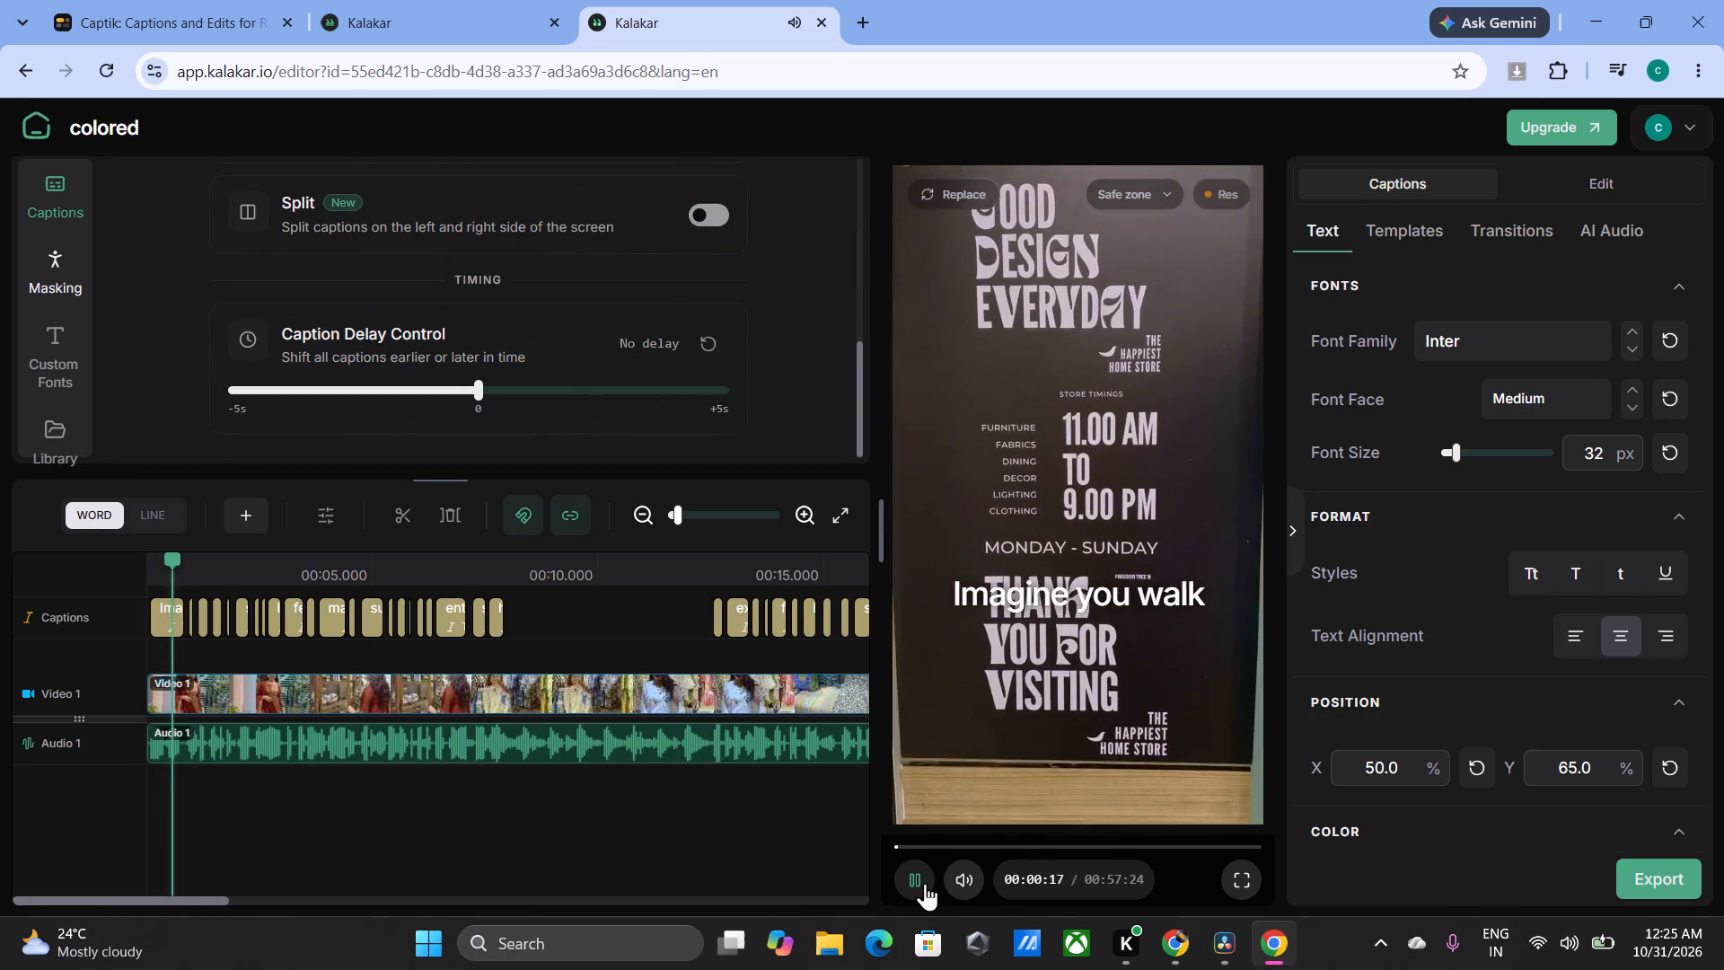
left_click(1552, 952)
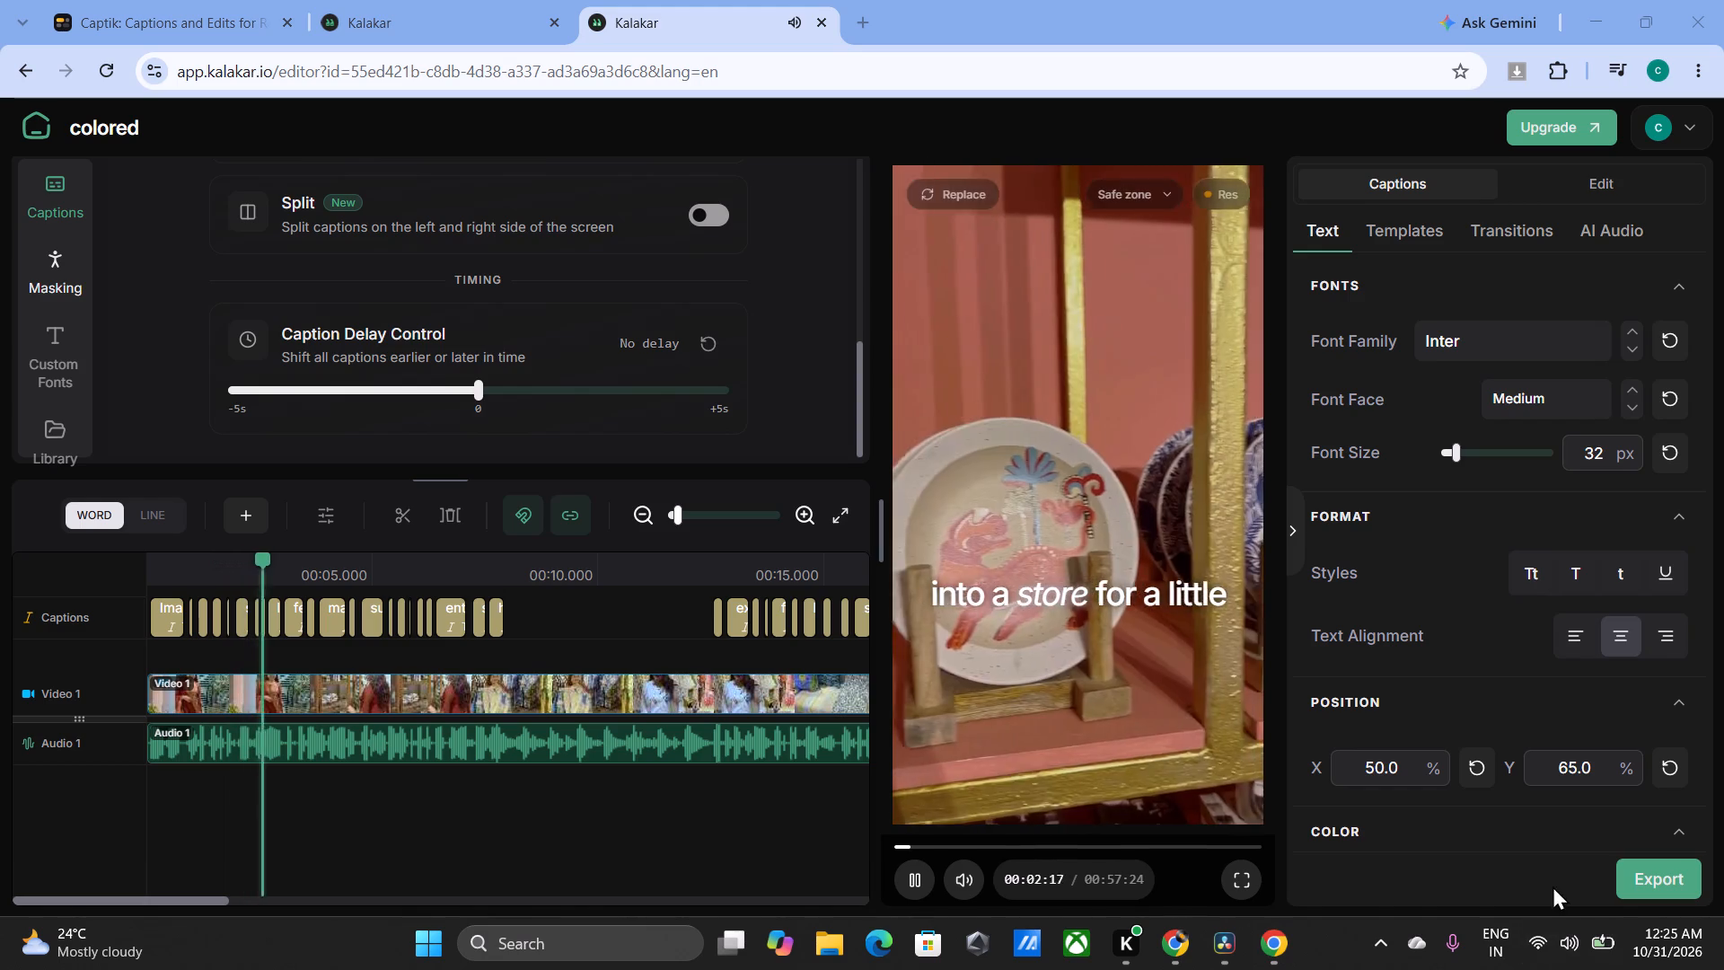
left_click(1571, 936)
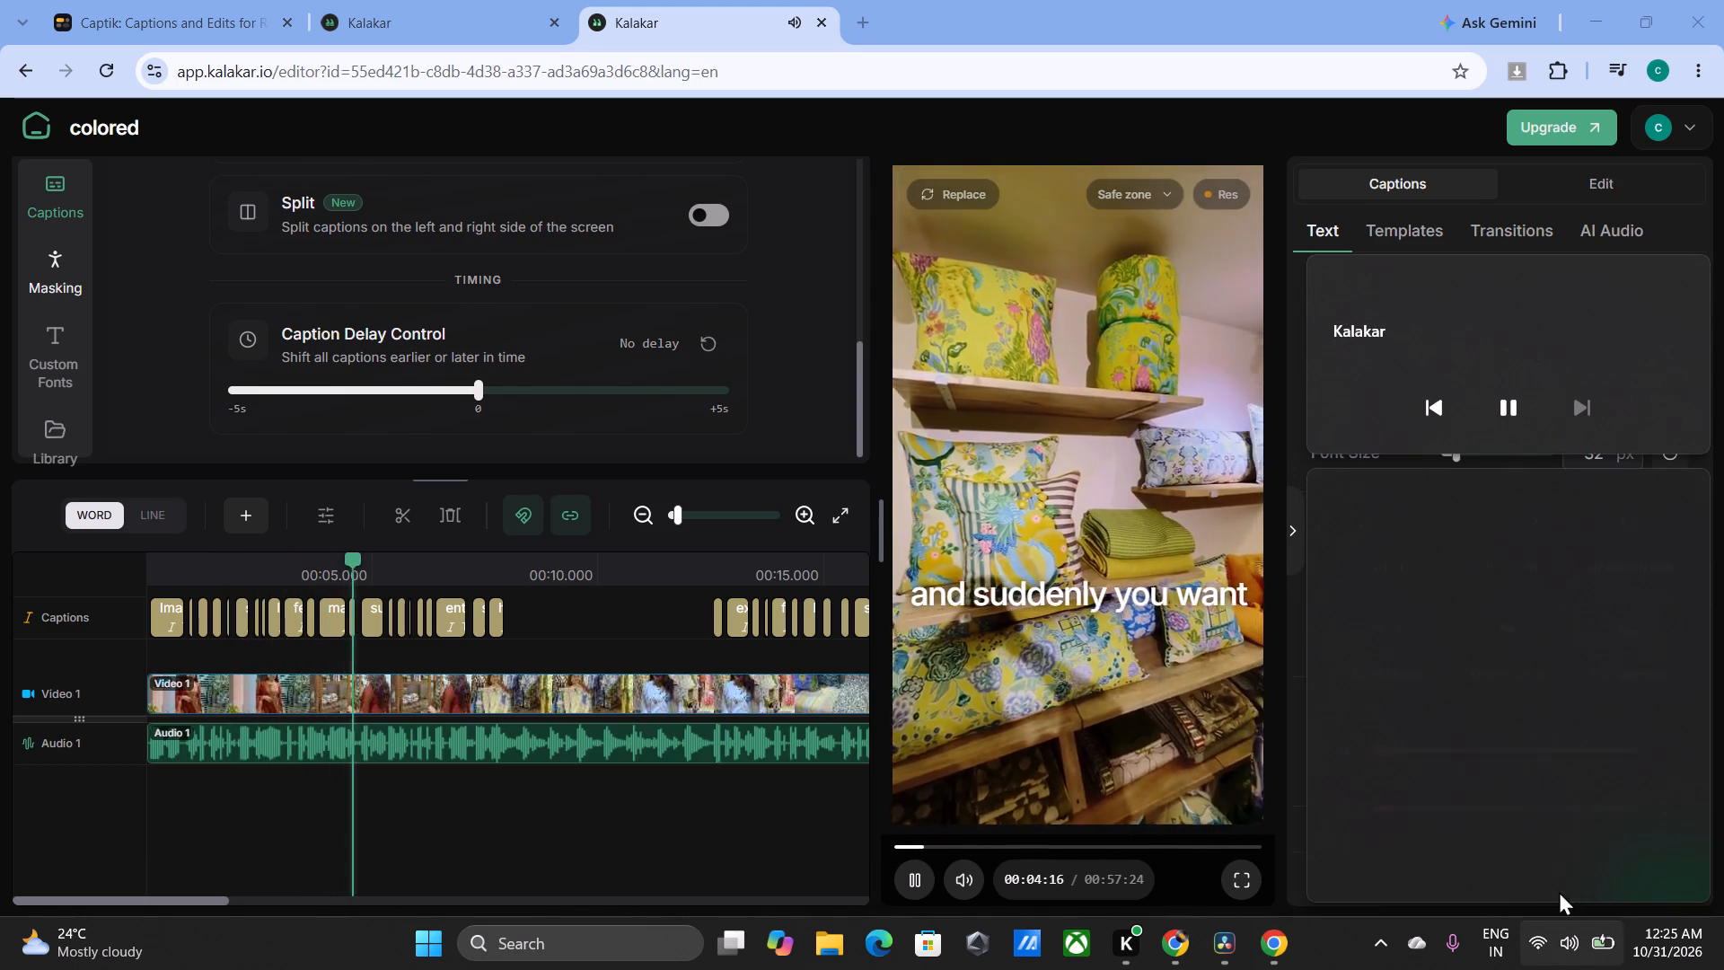
left_click(1500, 810)
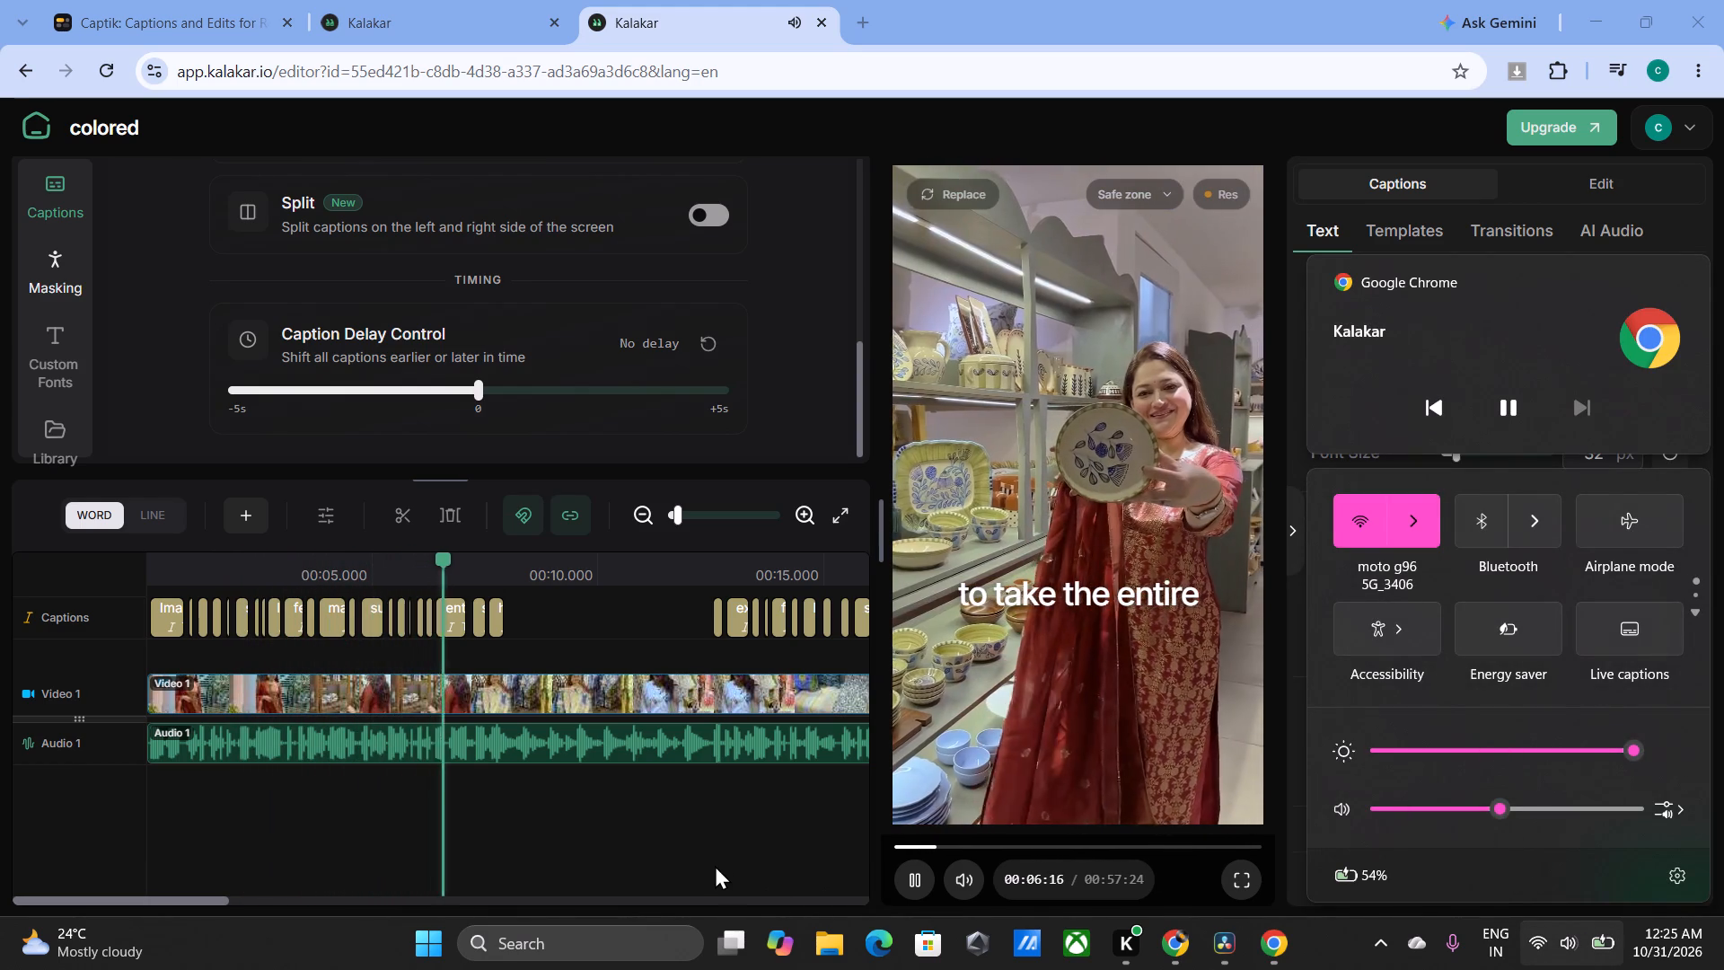
left_click(708, 860)
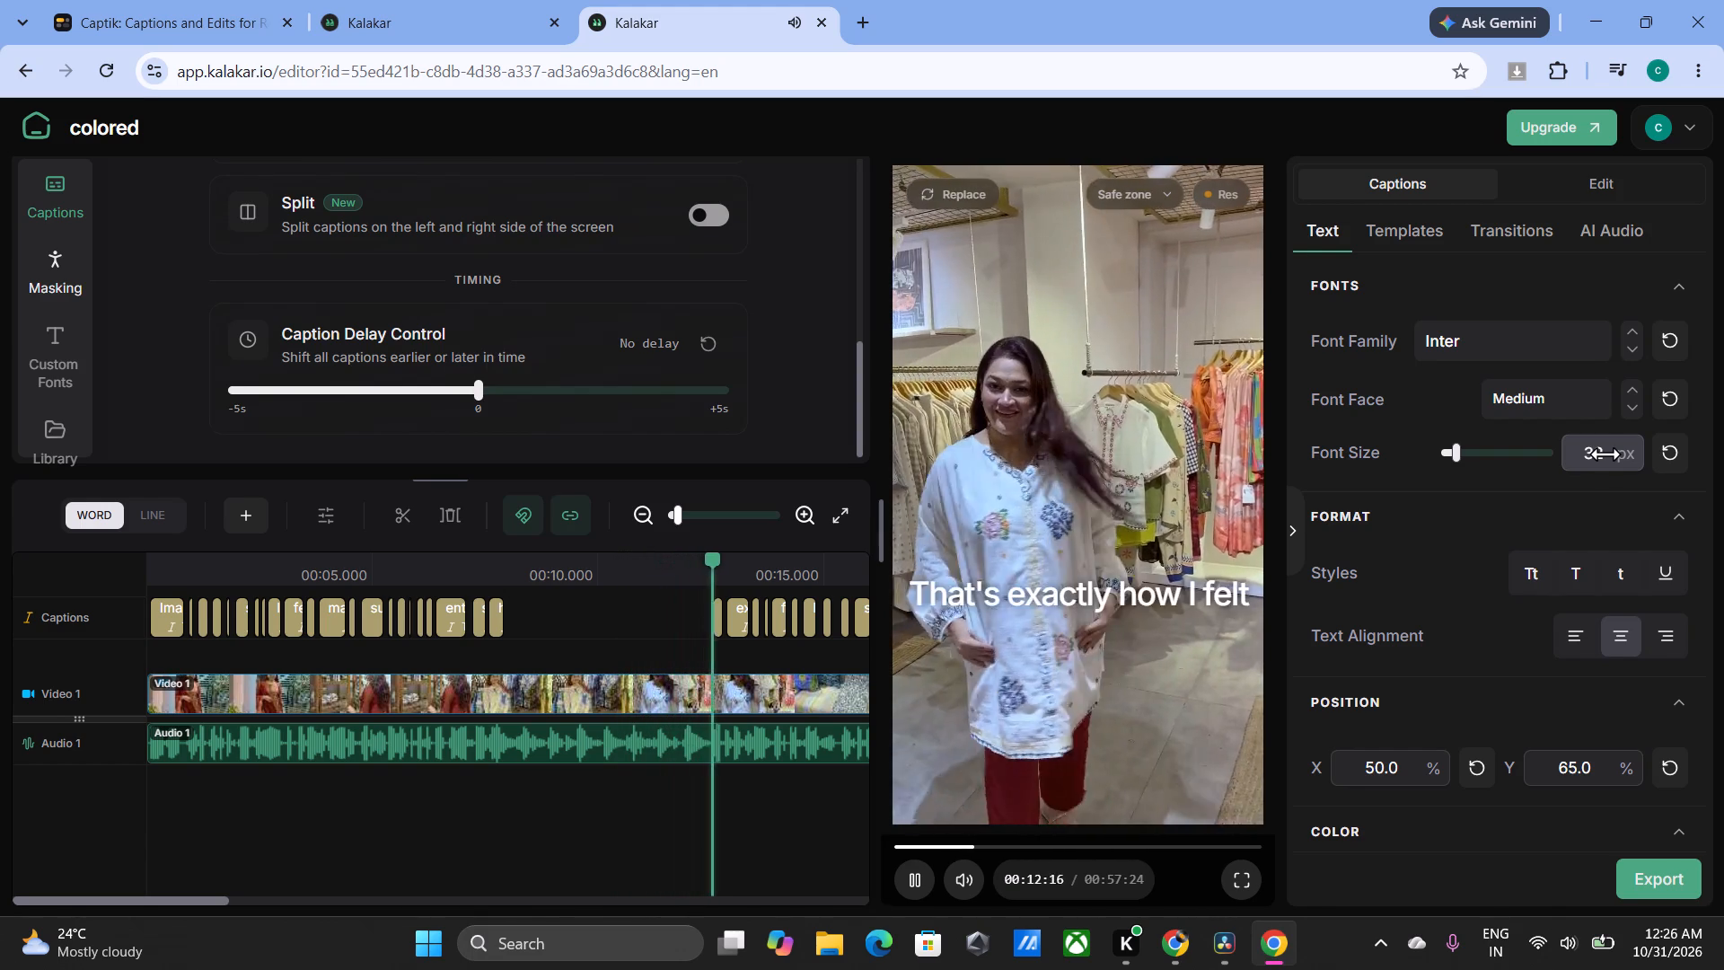
Set the caption font size to 22 px.
left_click_drag(1605, 454, 1529, 455)
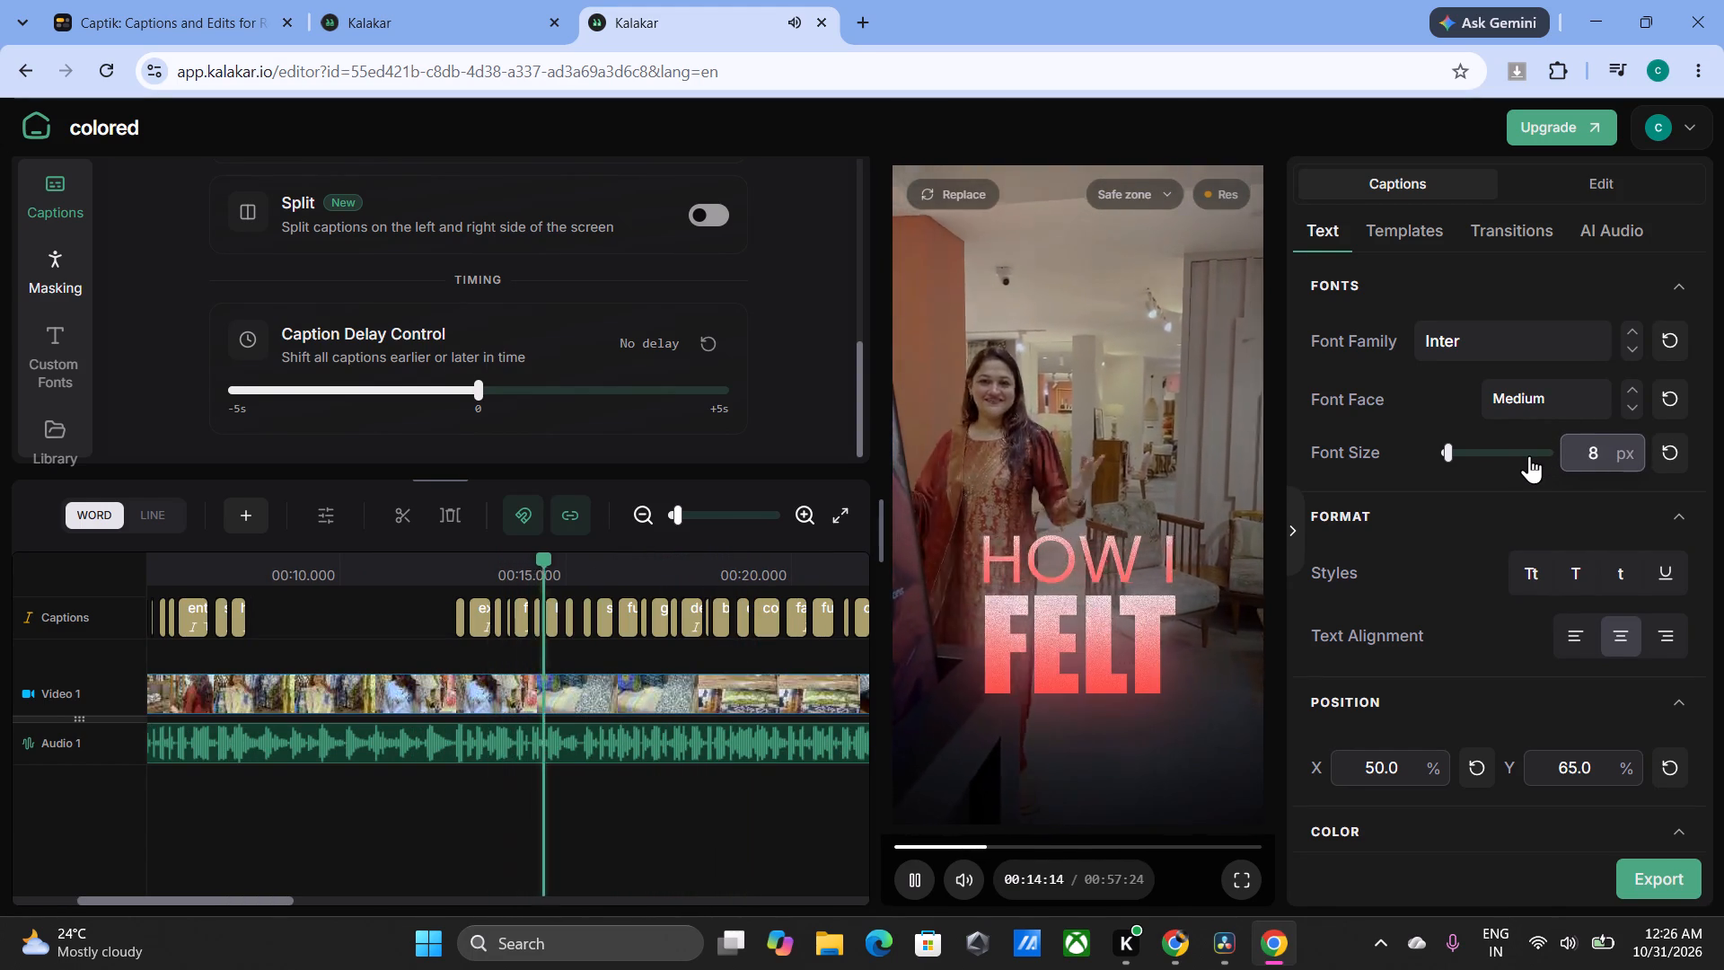
left_click_drag(1529, 455, 1556, 465)
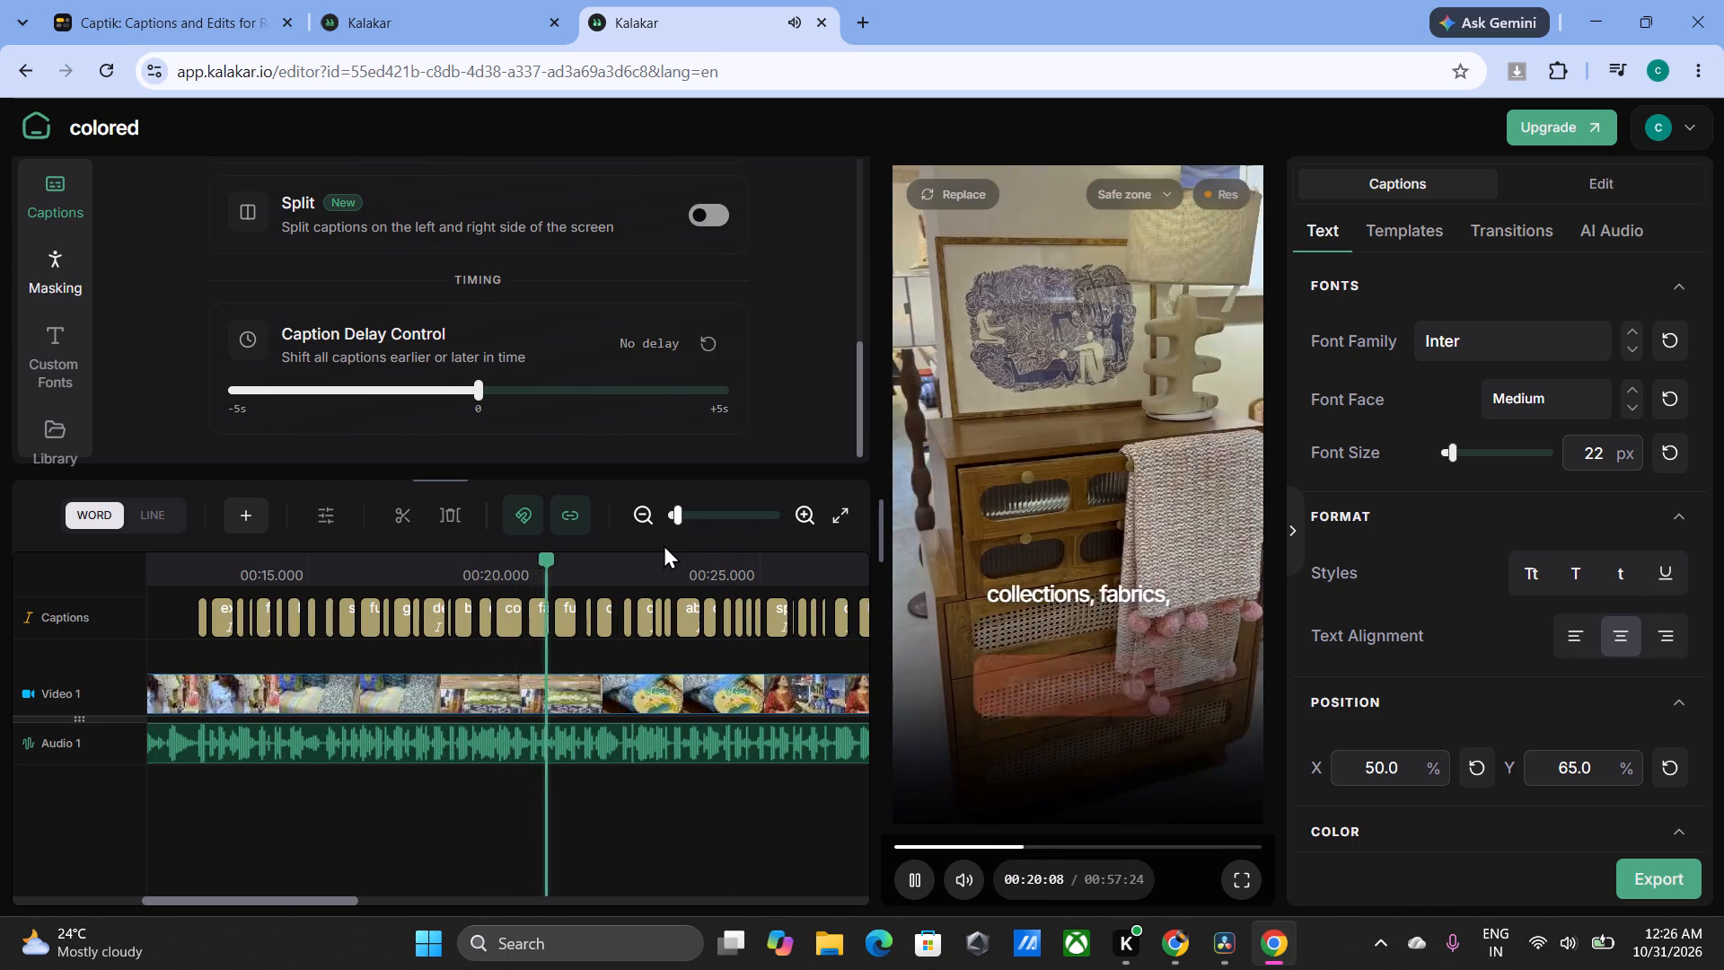
Delete the captions from "That's exactly how I felt" through "and clothing," where the video already has its own on-screen text.
key("space")
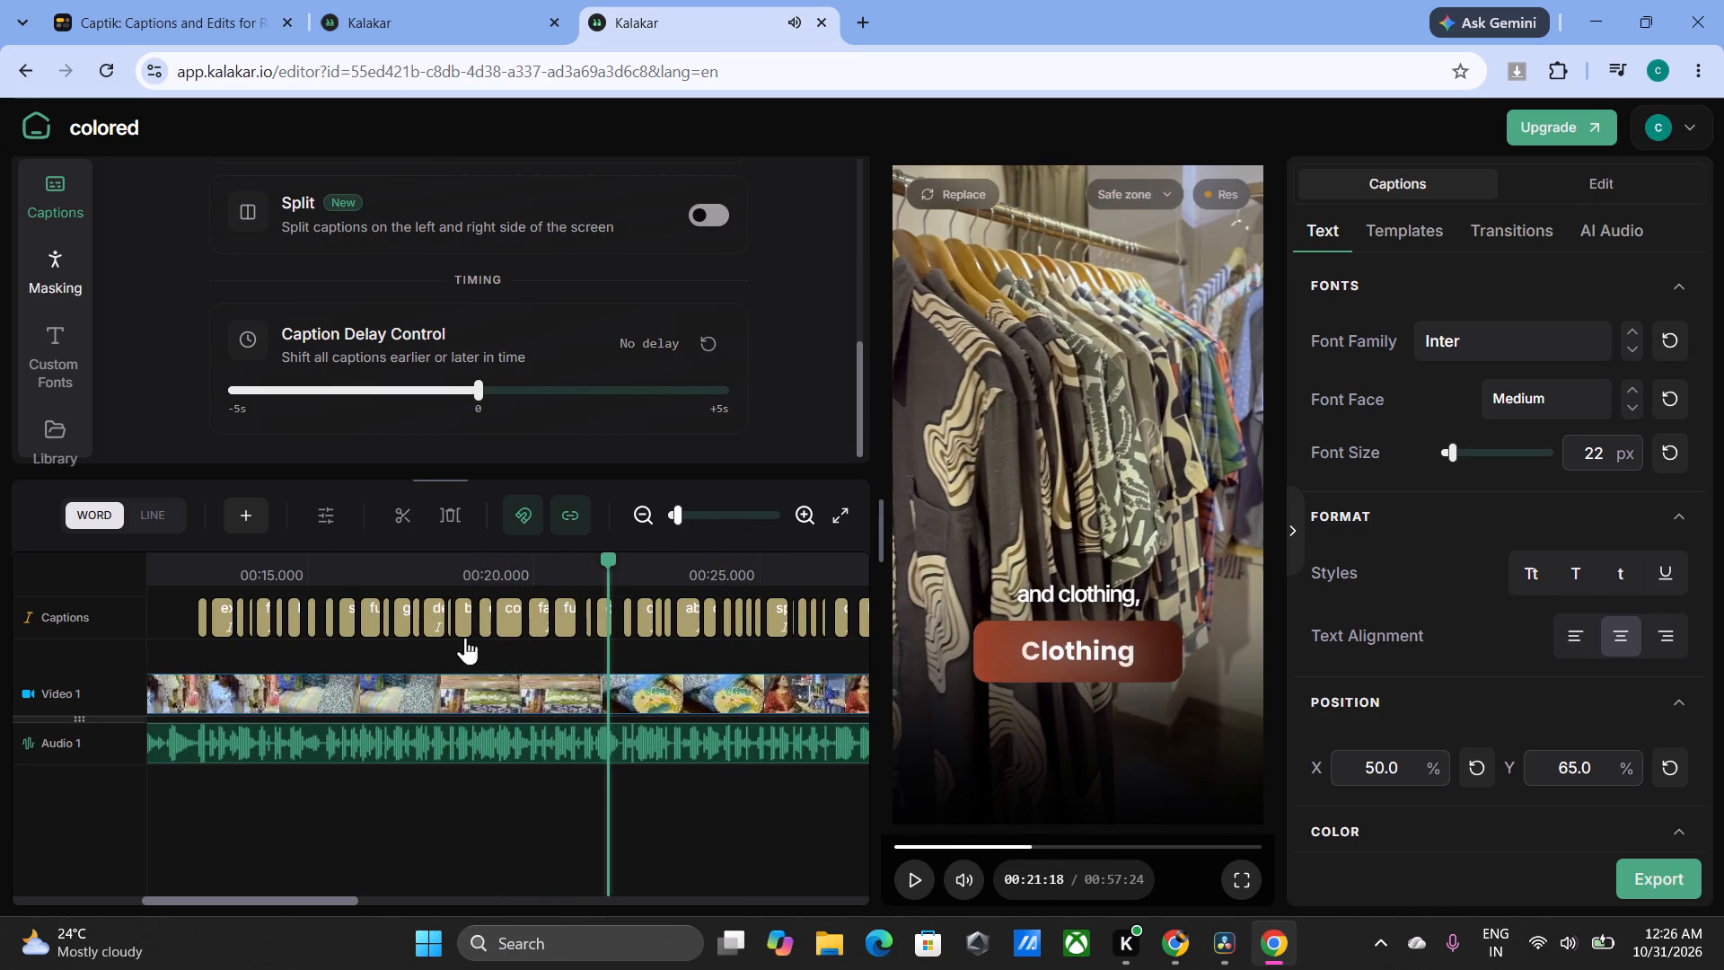
scroll(568, 669, "right", 1)
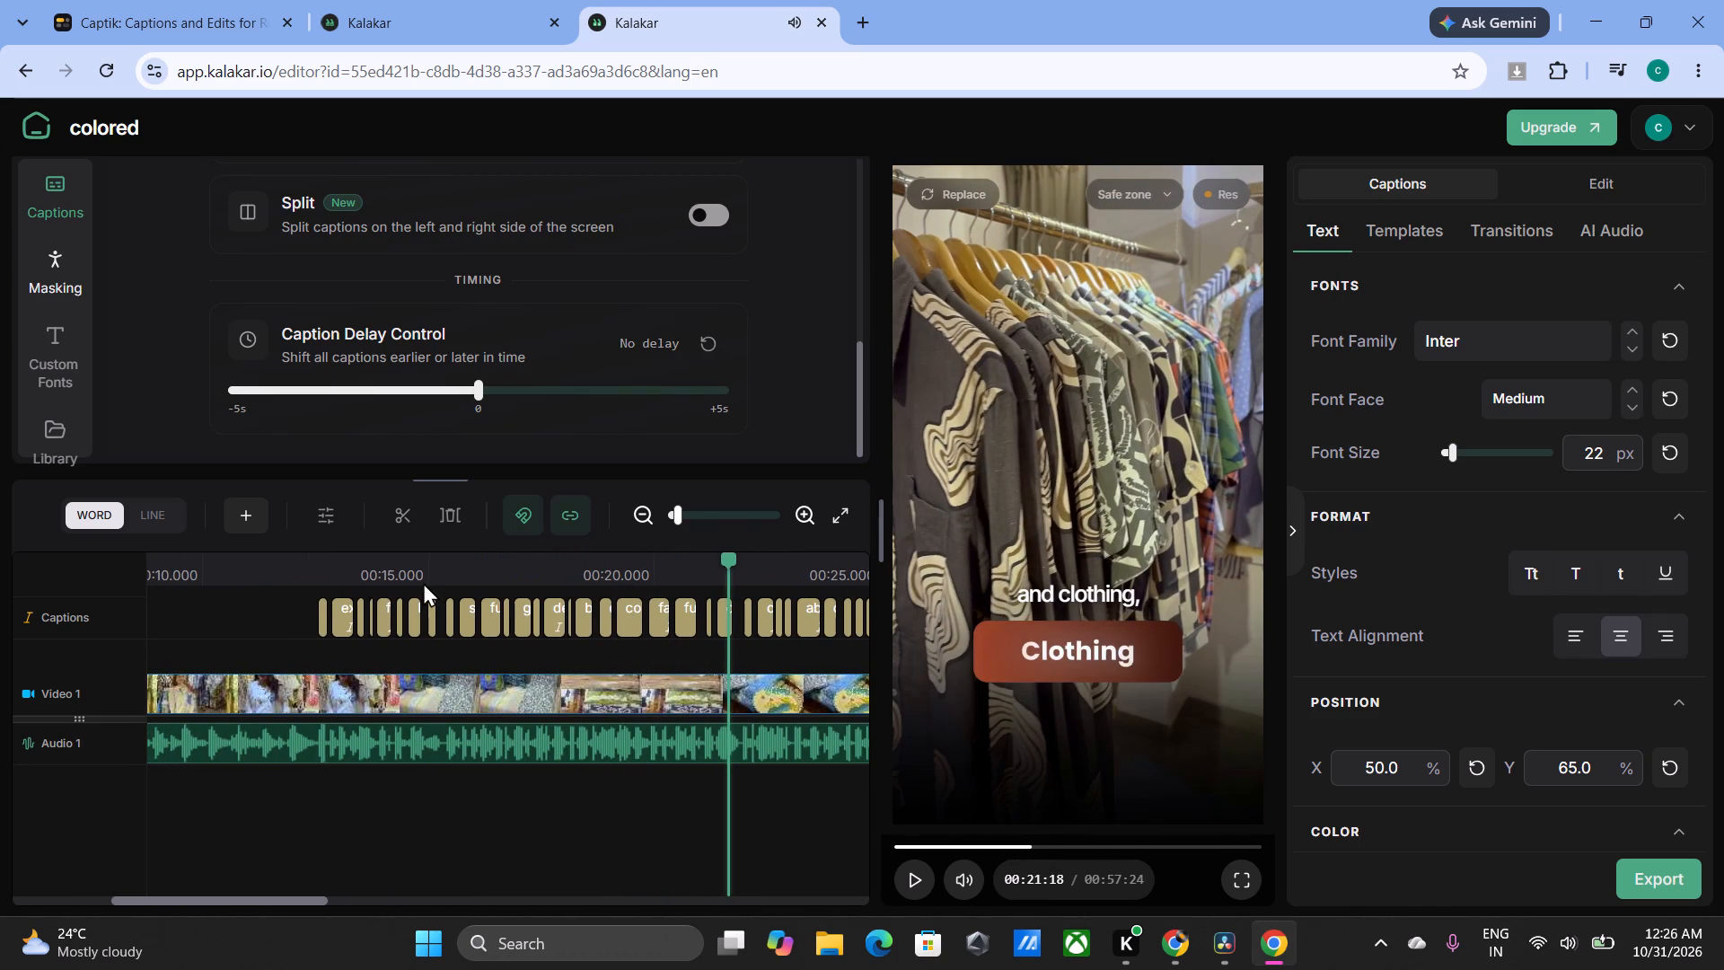
left_click_drag(423, 579, 565, 603)
key("space")
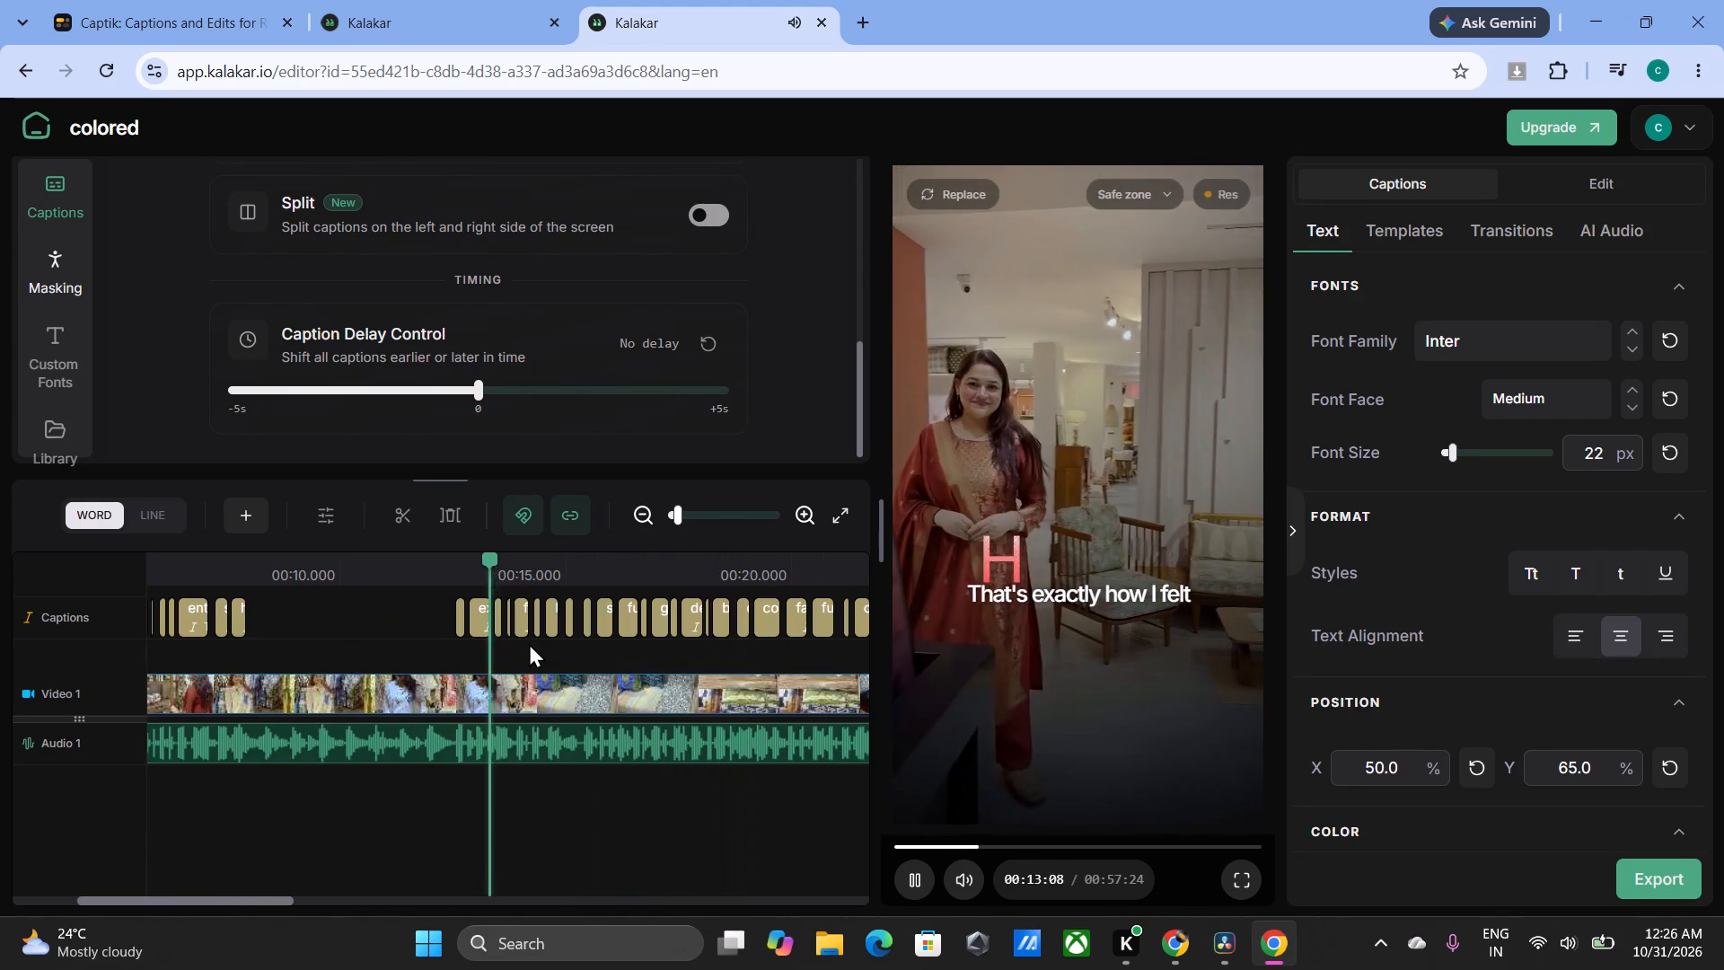
key("space")
key("space")
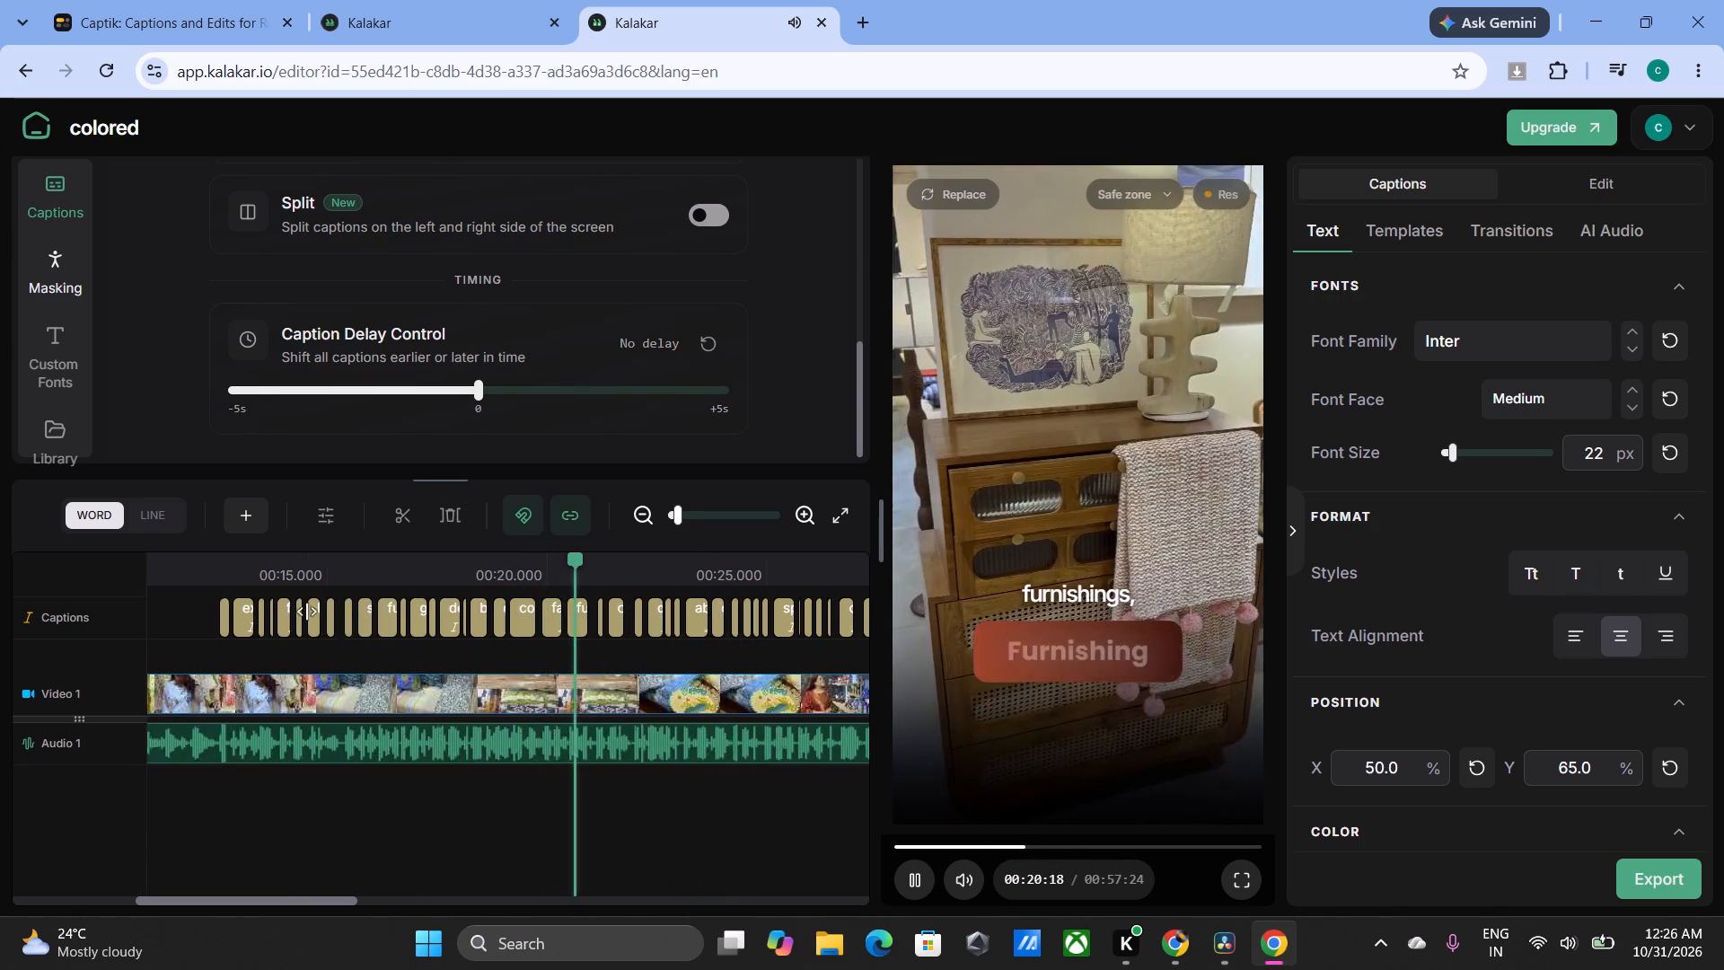
key("space")
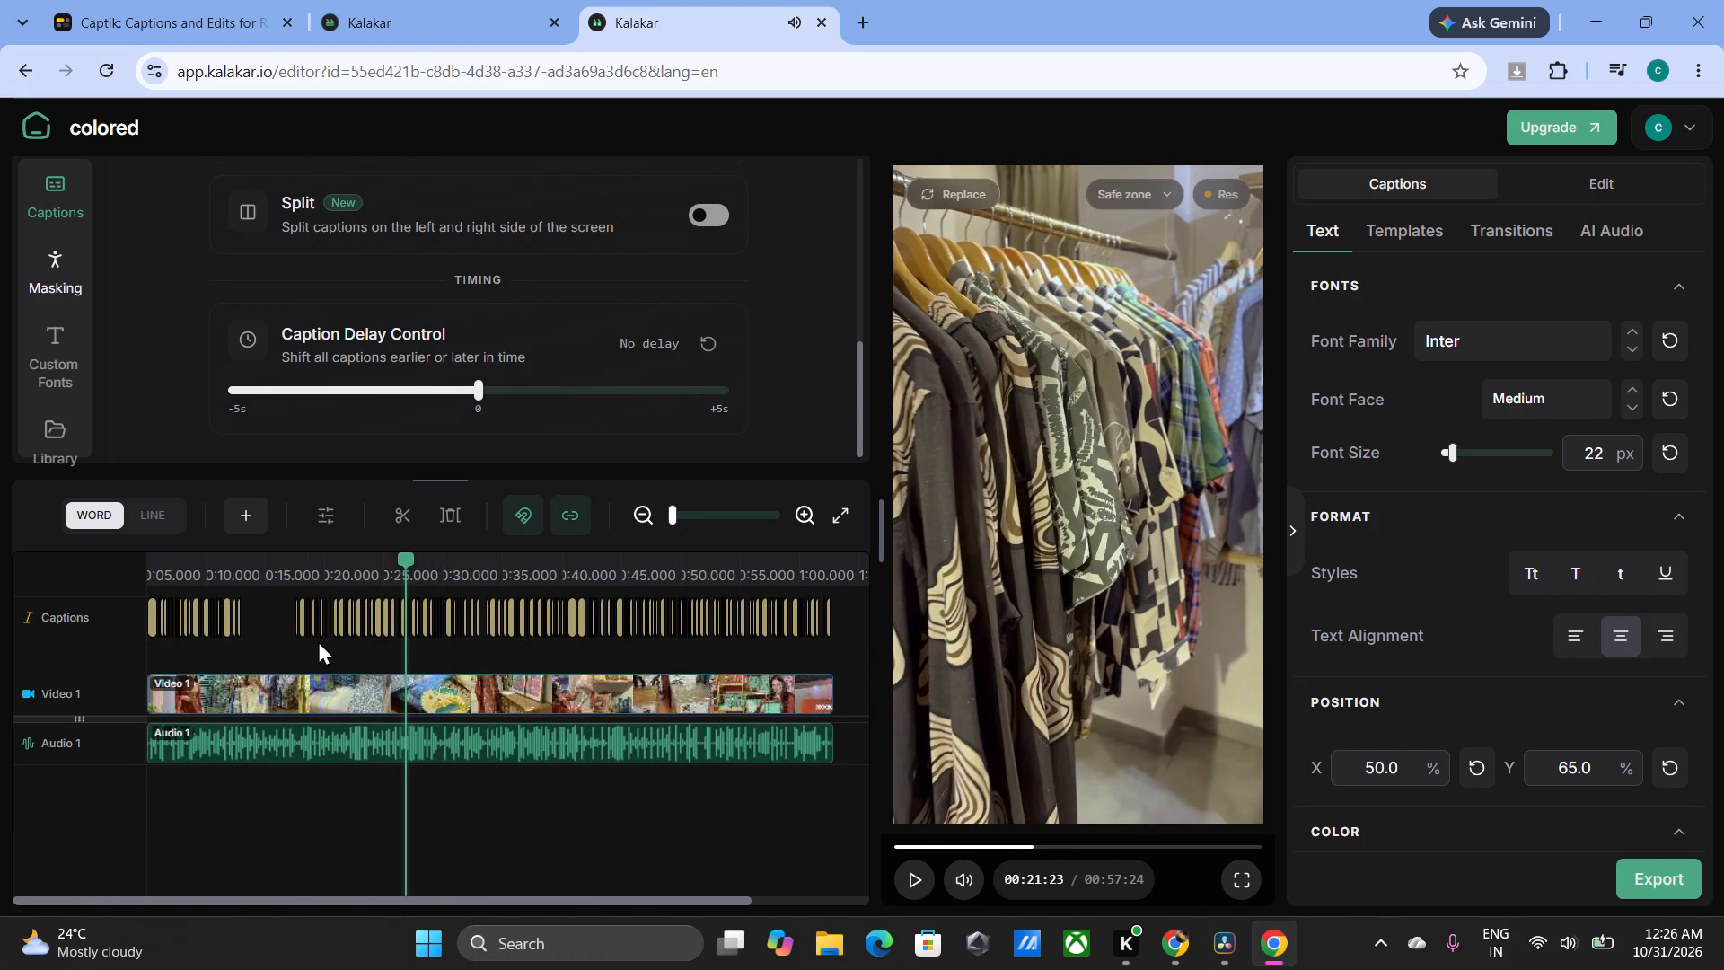
left_click_drag(270, 624, 400, 635)
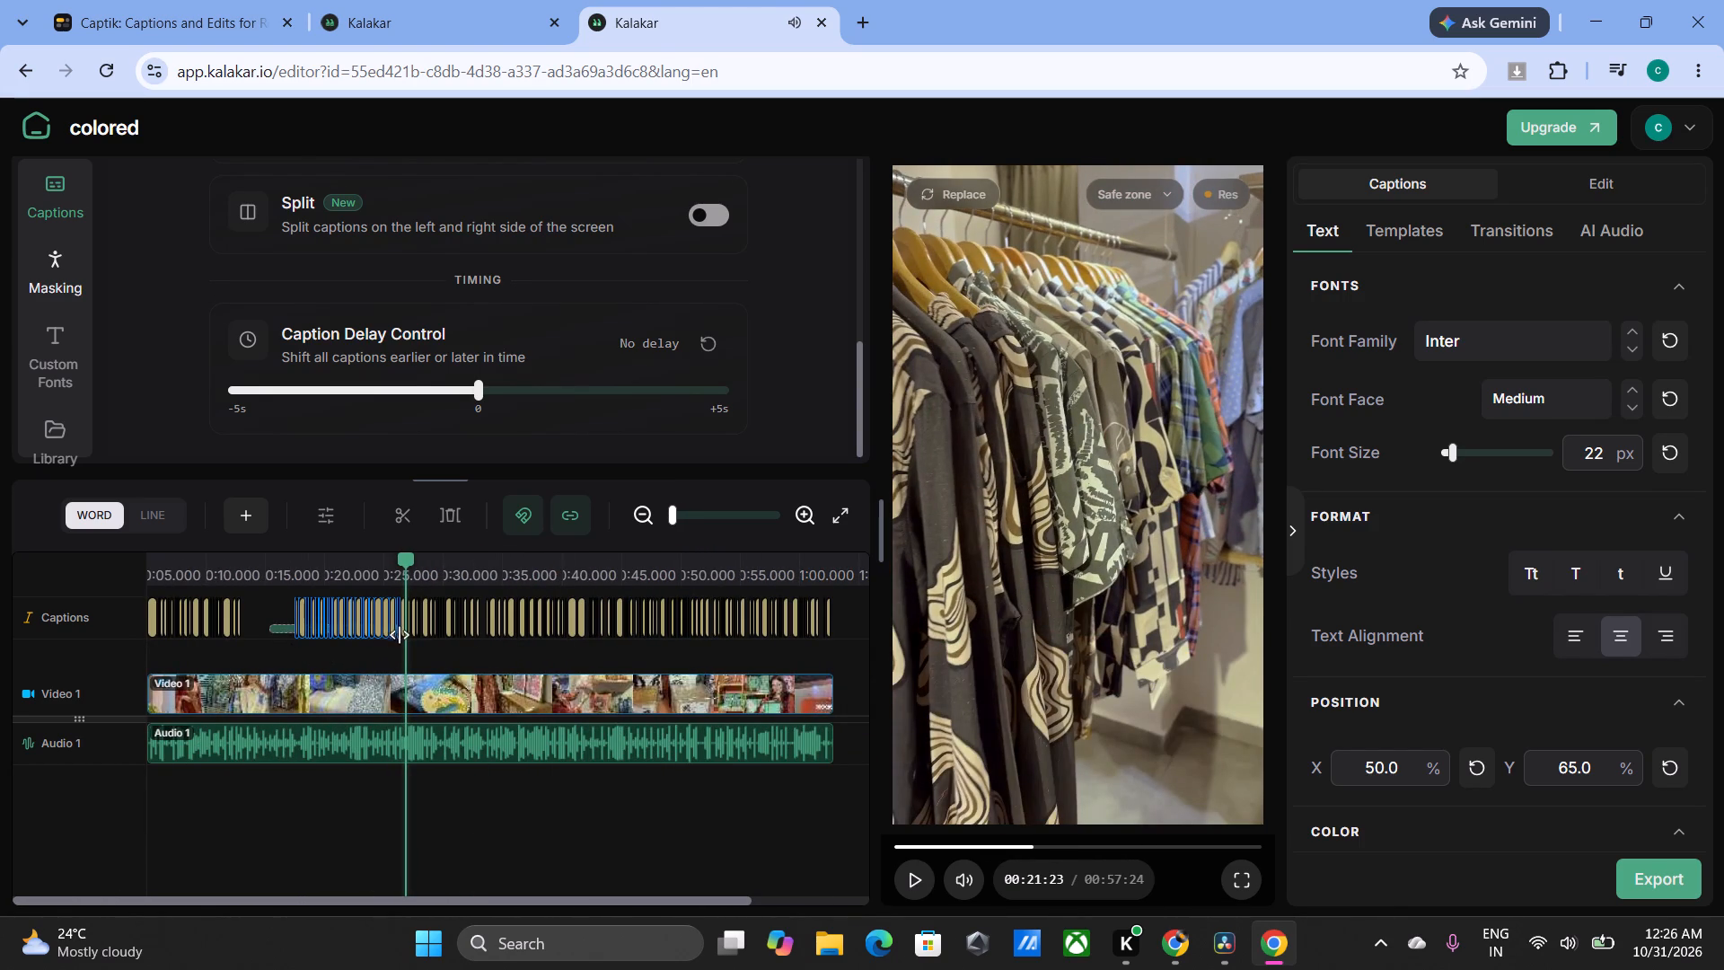
left_click_drag(400, 635, 401, 637)
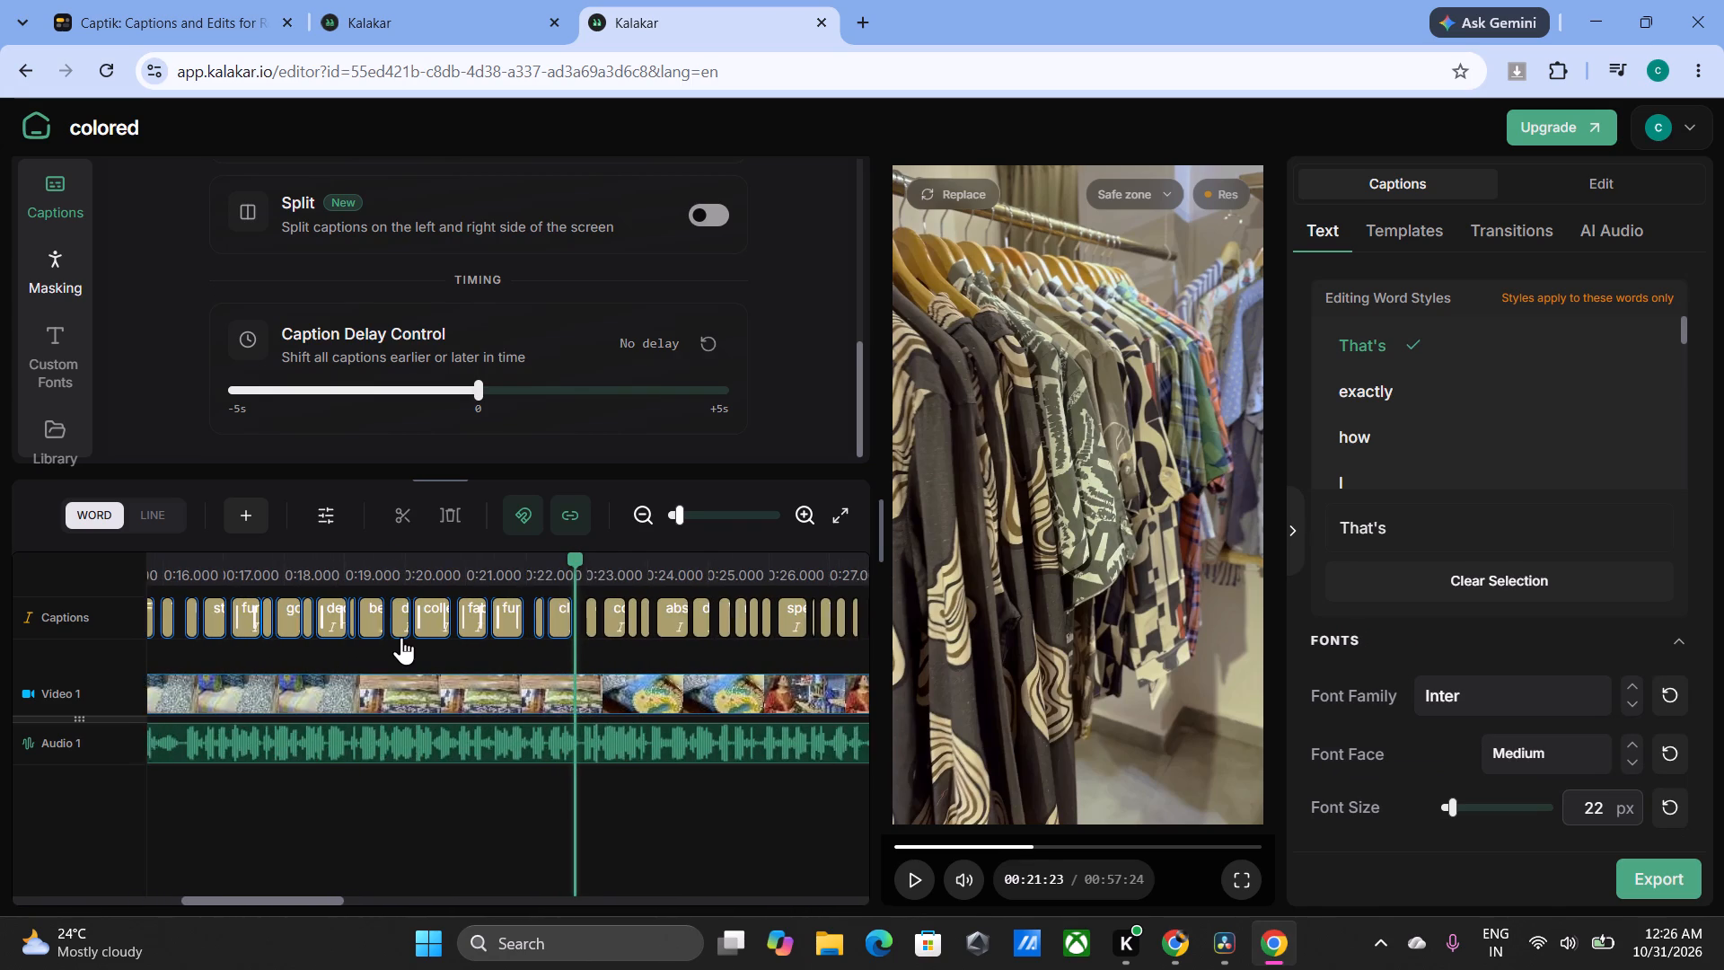
key("BackSpace")
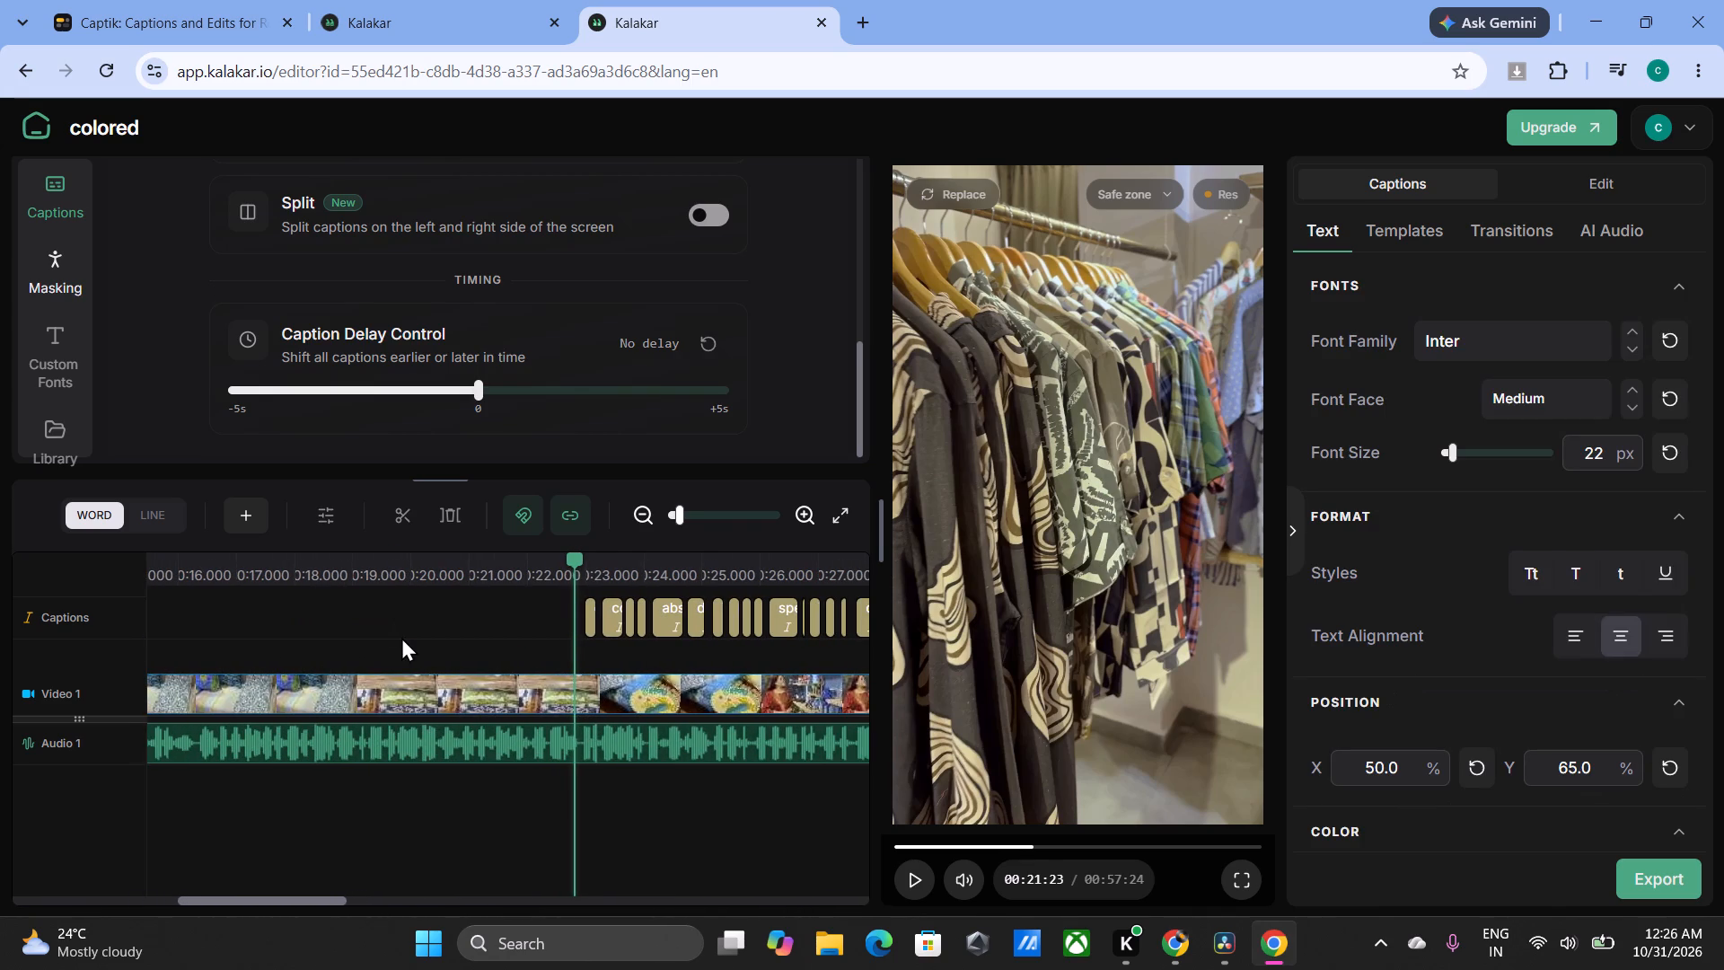
Play the rest of the video and delete the closing captions from "Located on Road Number 12, Banjara Hills" to the end.
key("space")
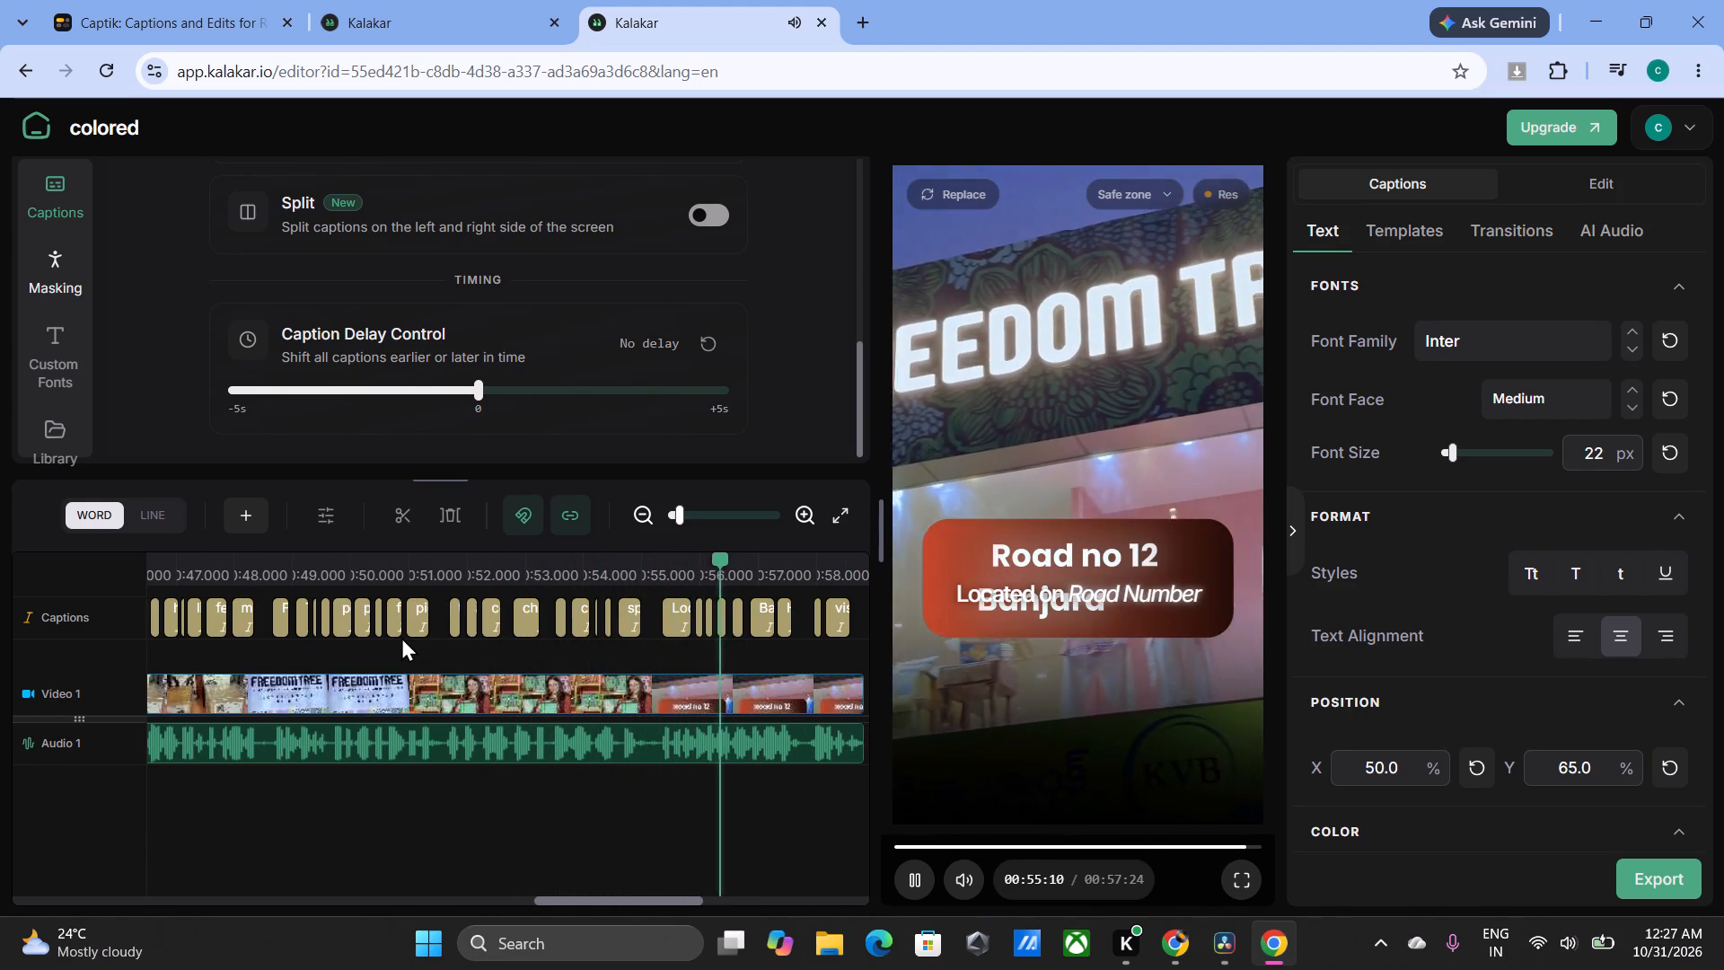
key("space")
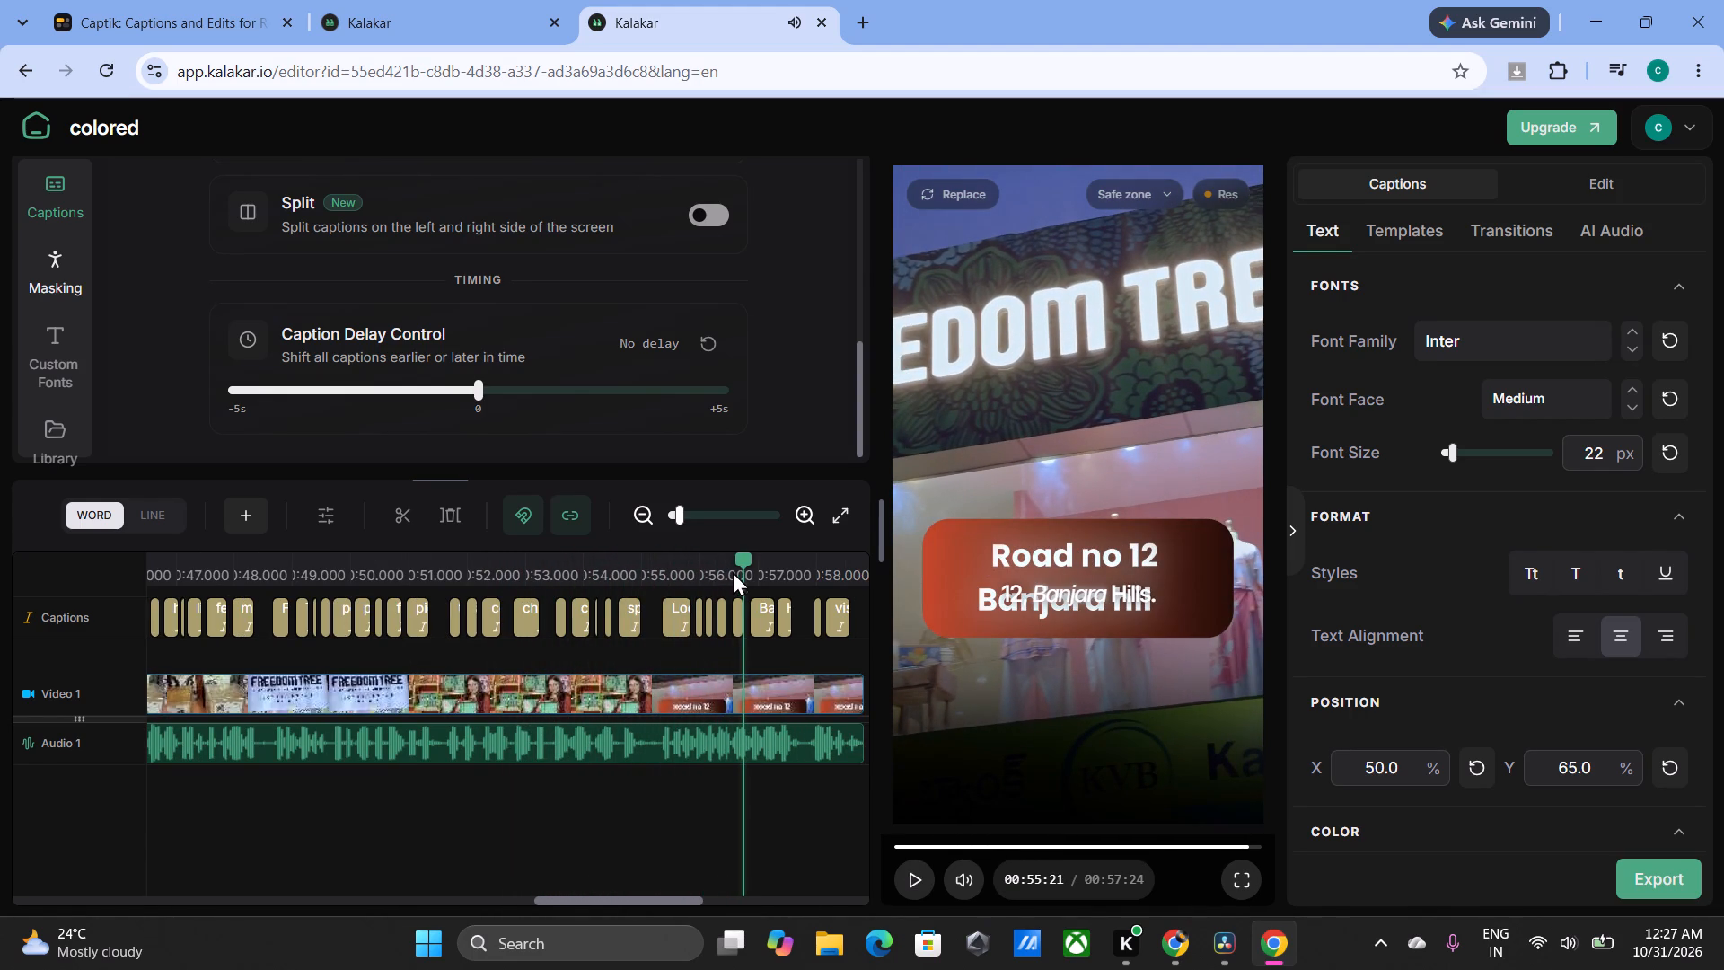
left_click_drag(736, 569, 623, 561)
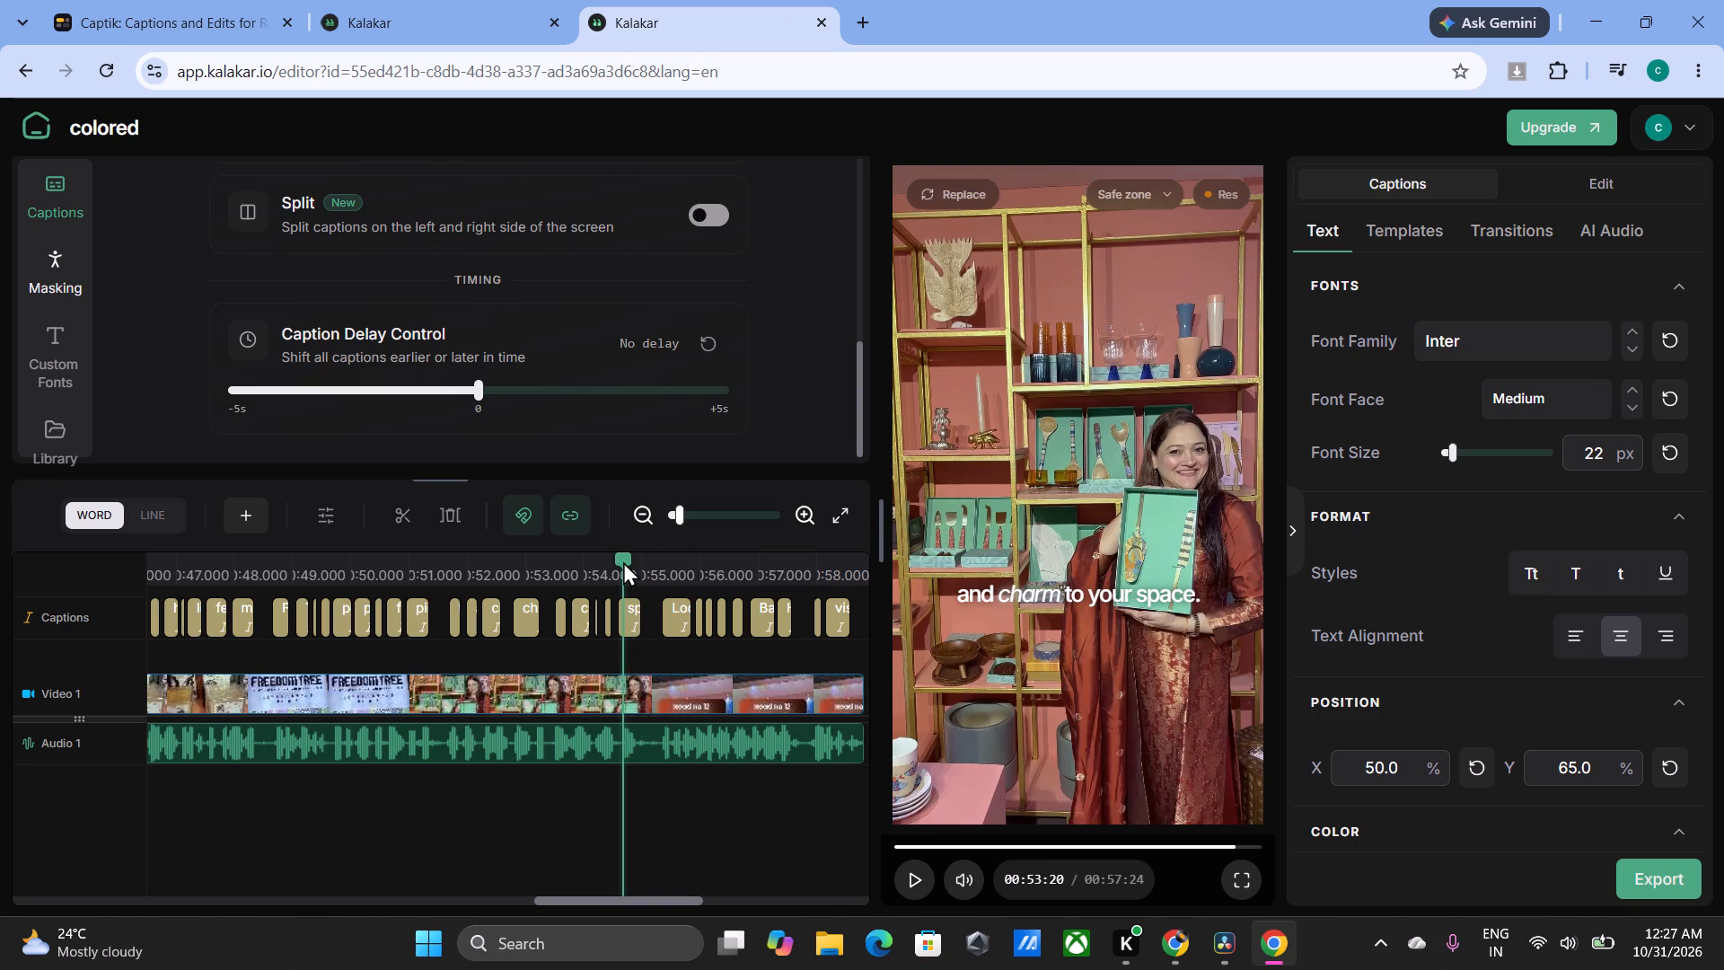
left_click_drag(623, 561, 653, 568)
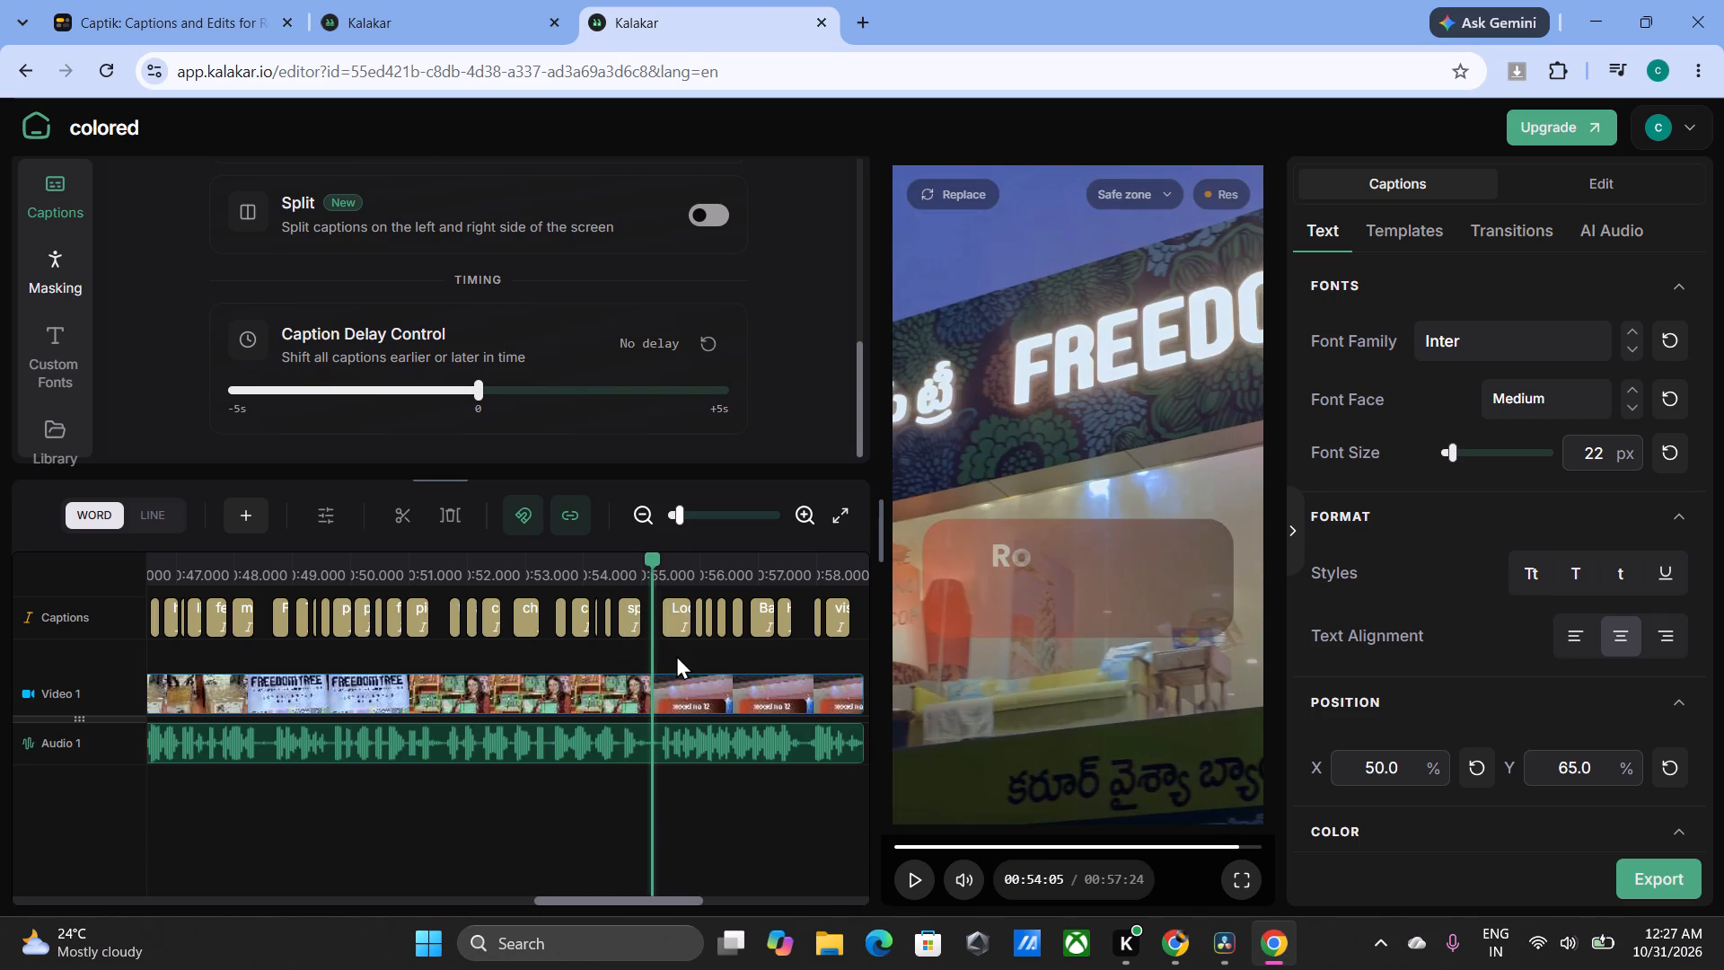
left_click_drag(846, 646, 687, 615)
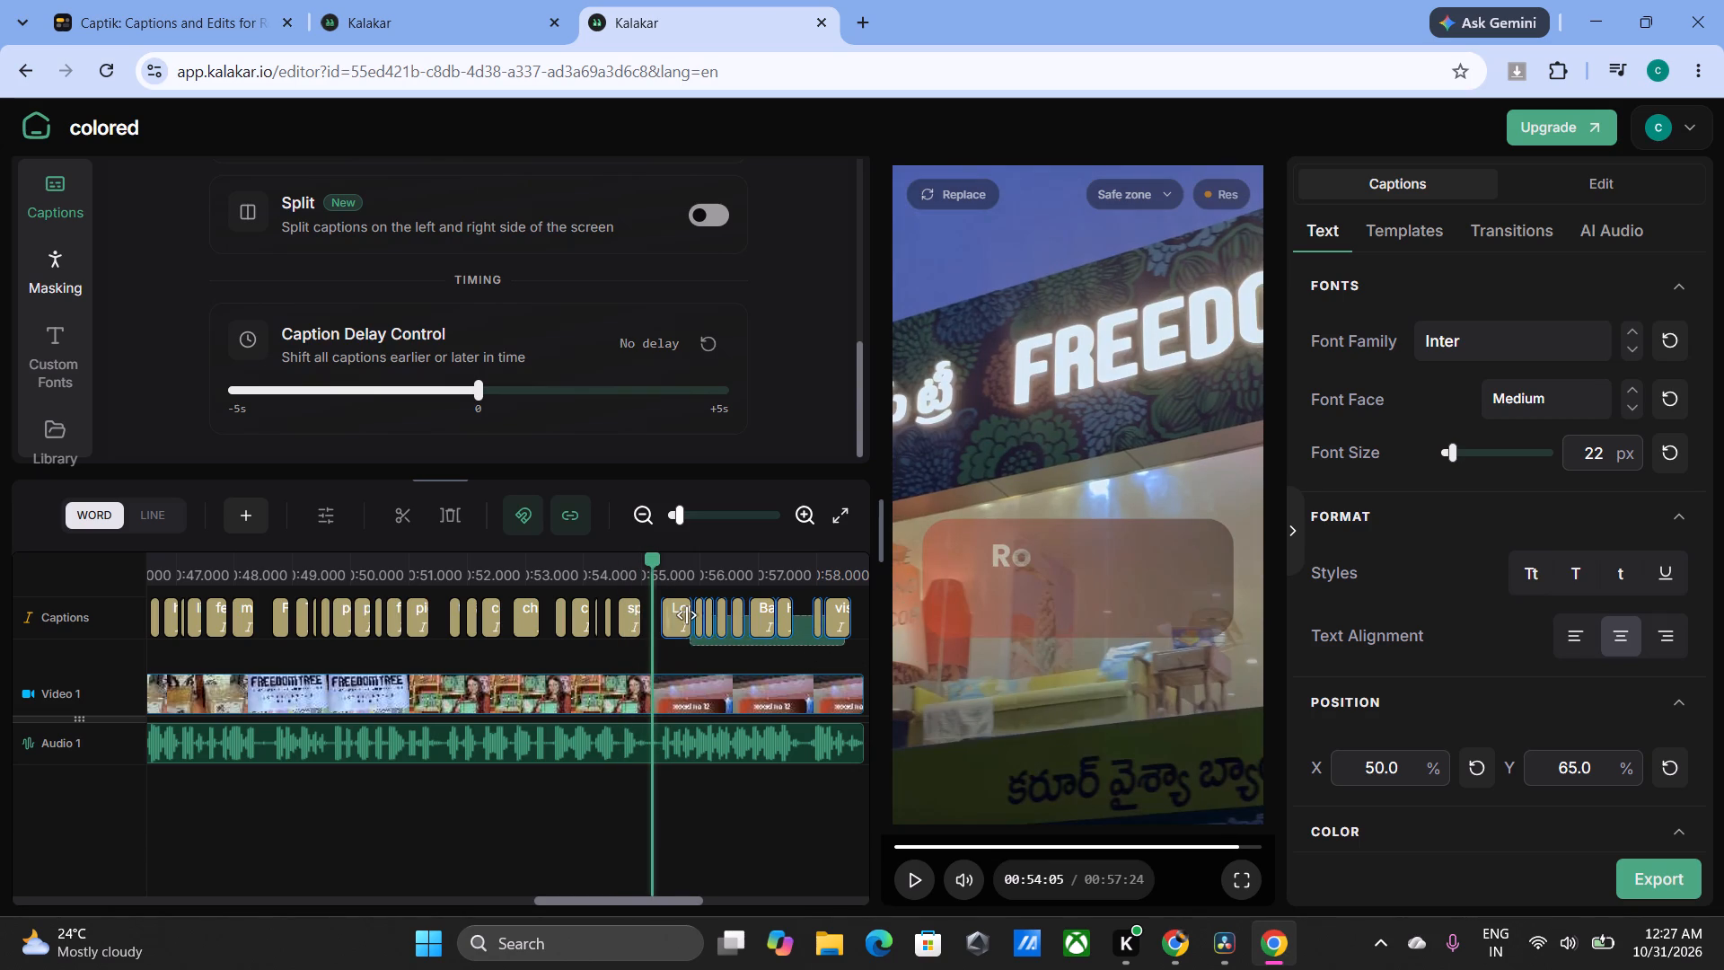
left_click_drag(687, 615, 685, 614)
key("BackSpace")
Play back the ending and the opening section to check the remaining captions.
key("space")
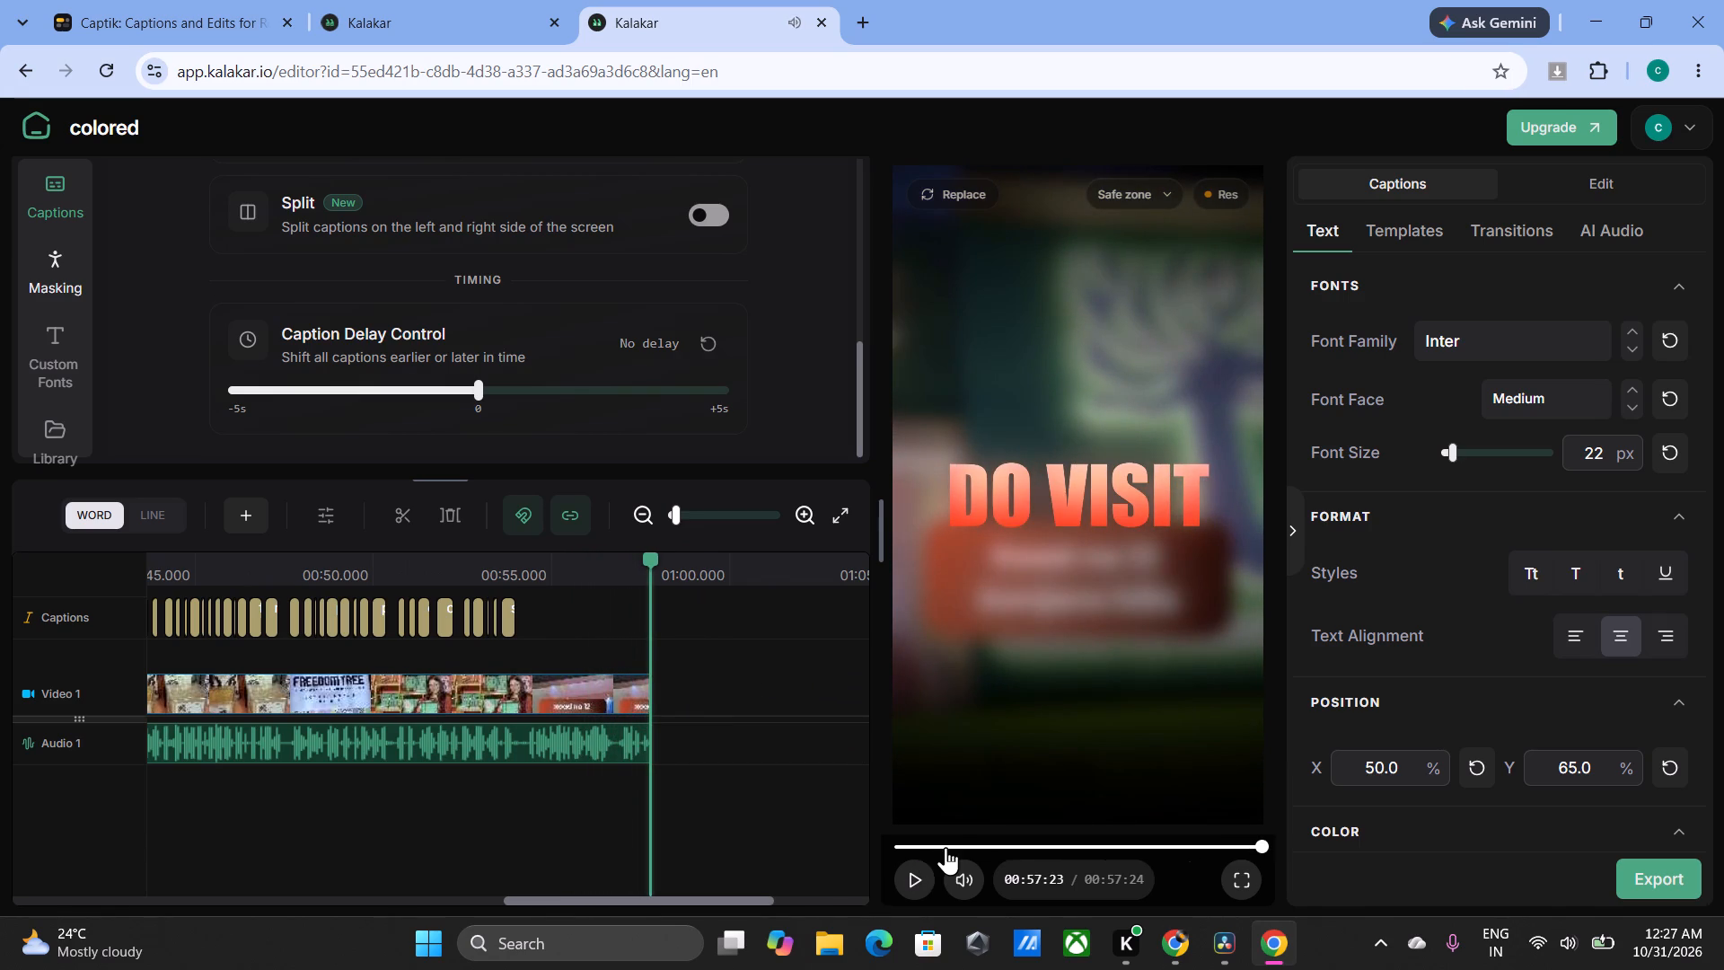
left_click_drag(946, 847, 740, 889)
key("space")
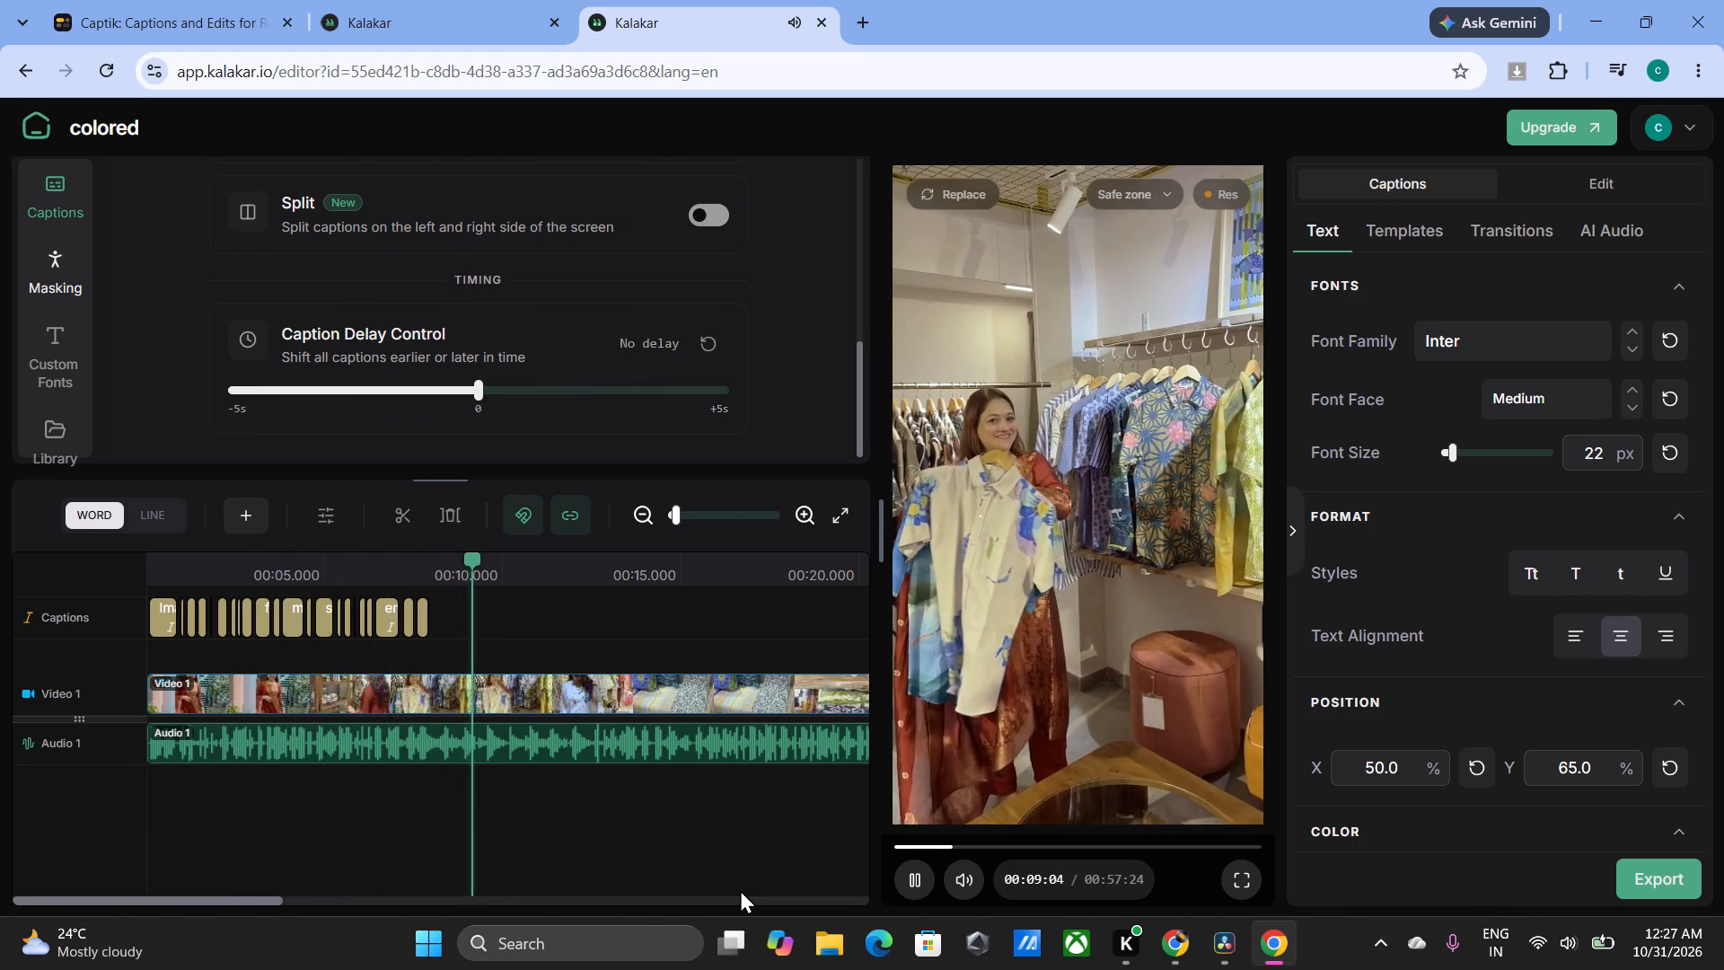
key("space")
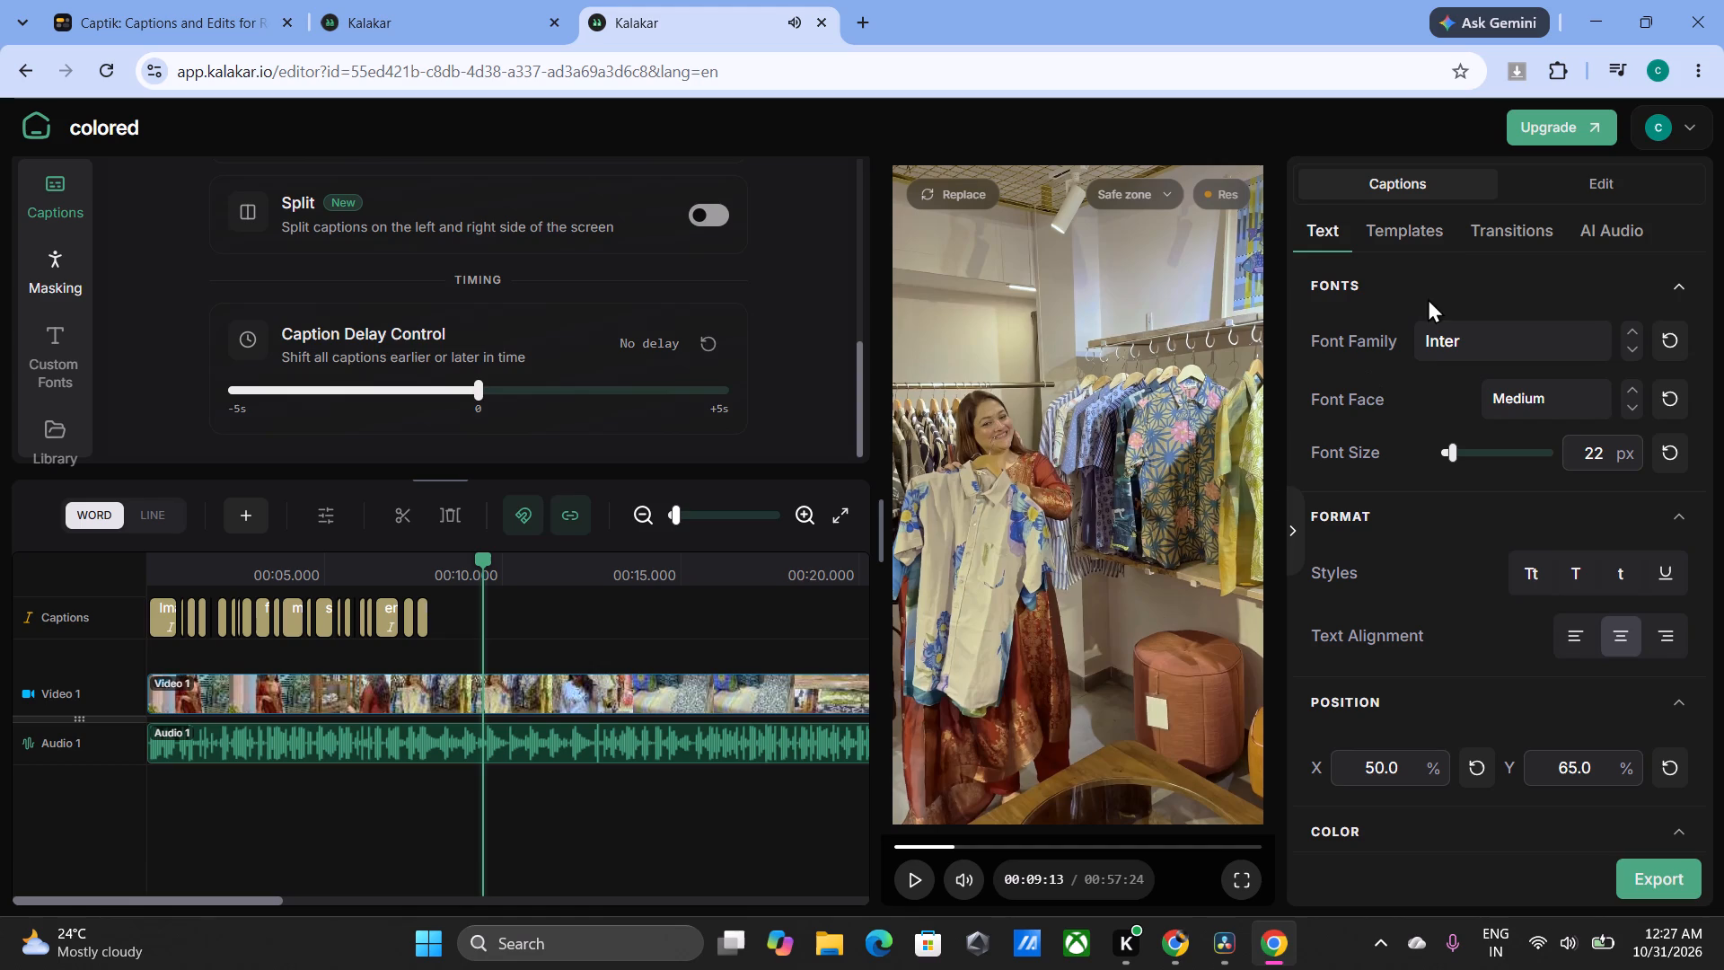
Browse the built-in caption templates to compare their styles.
left_click(1431, 241)
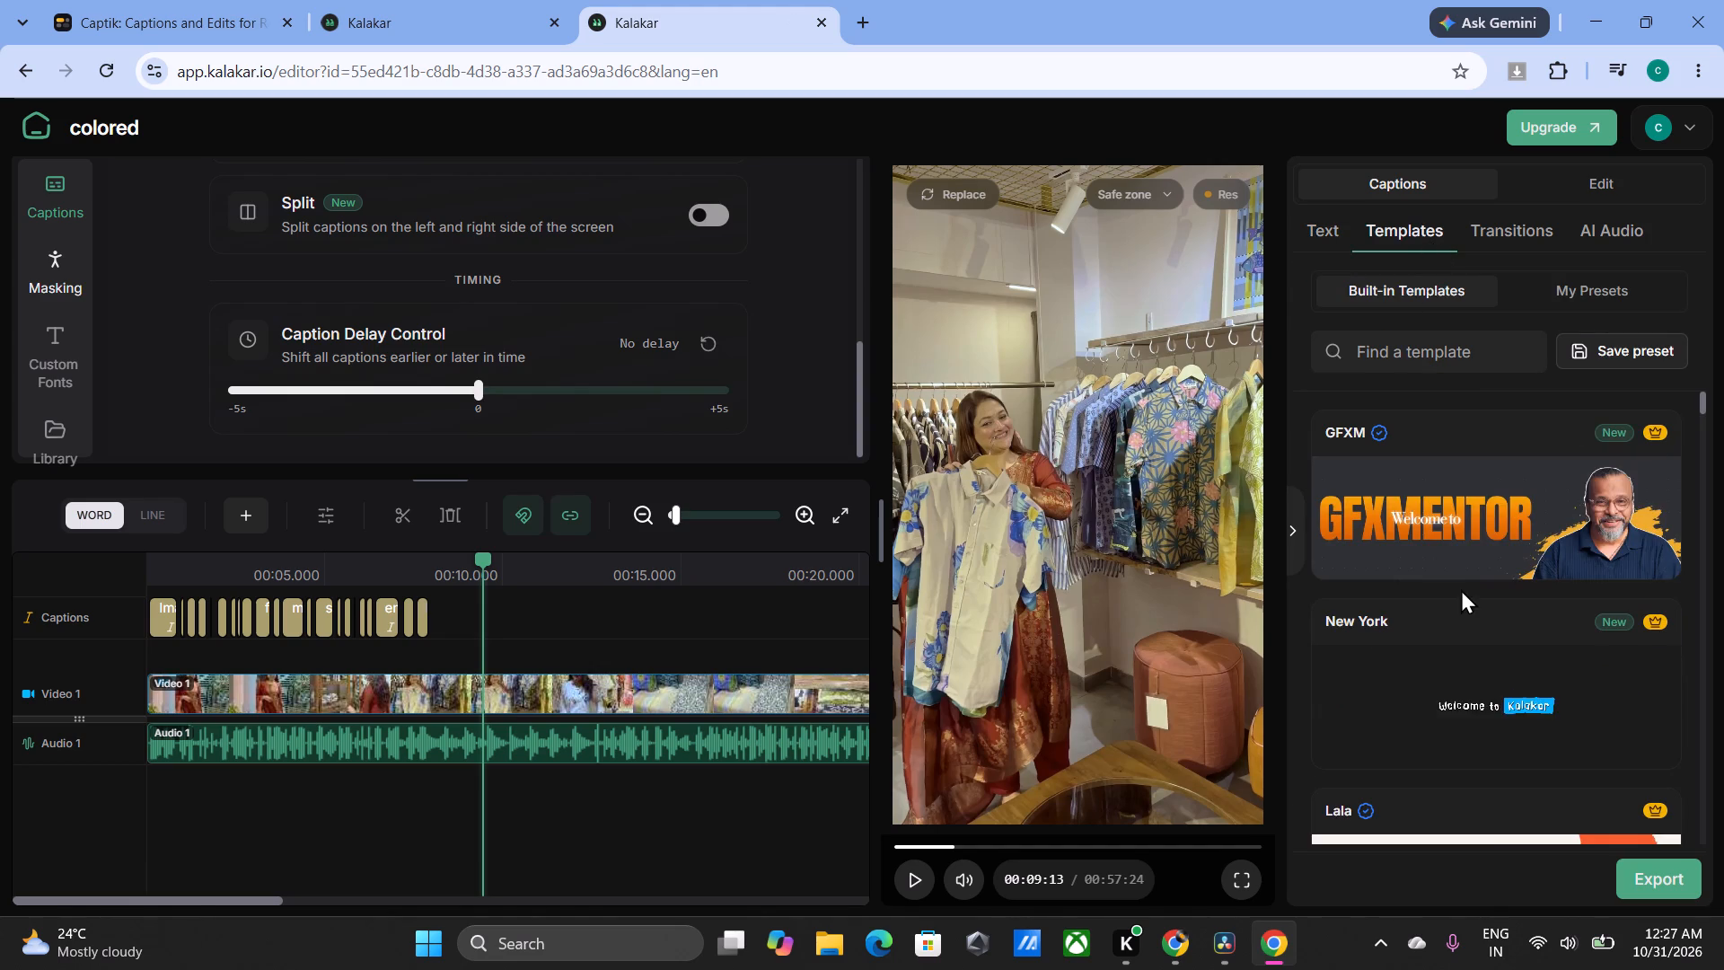
scroll(1461, 589, "down", 1)
scroll(1461, 589, "up", 1)
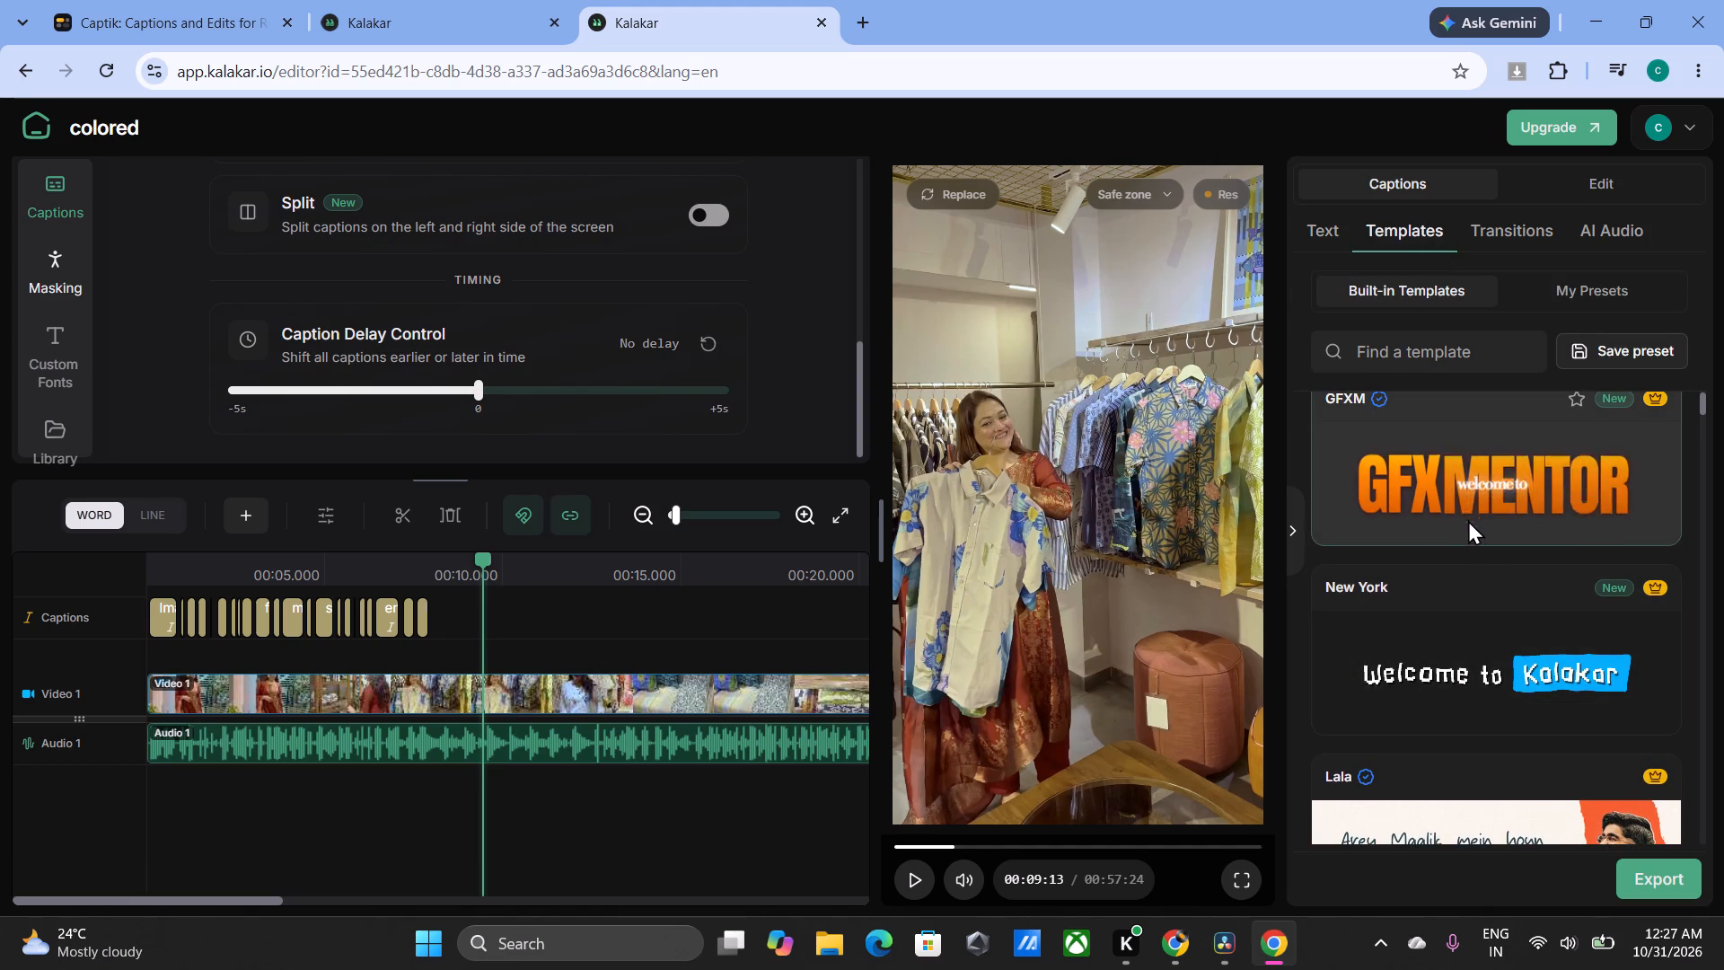
scroll(1495, 642, "down", 3)
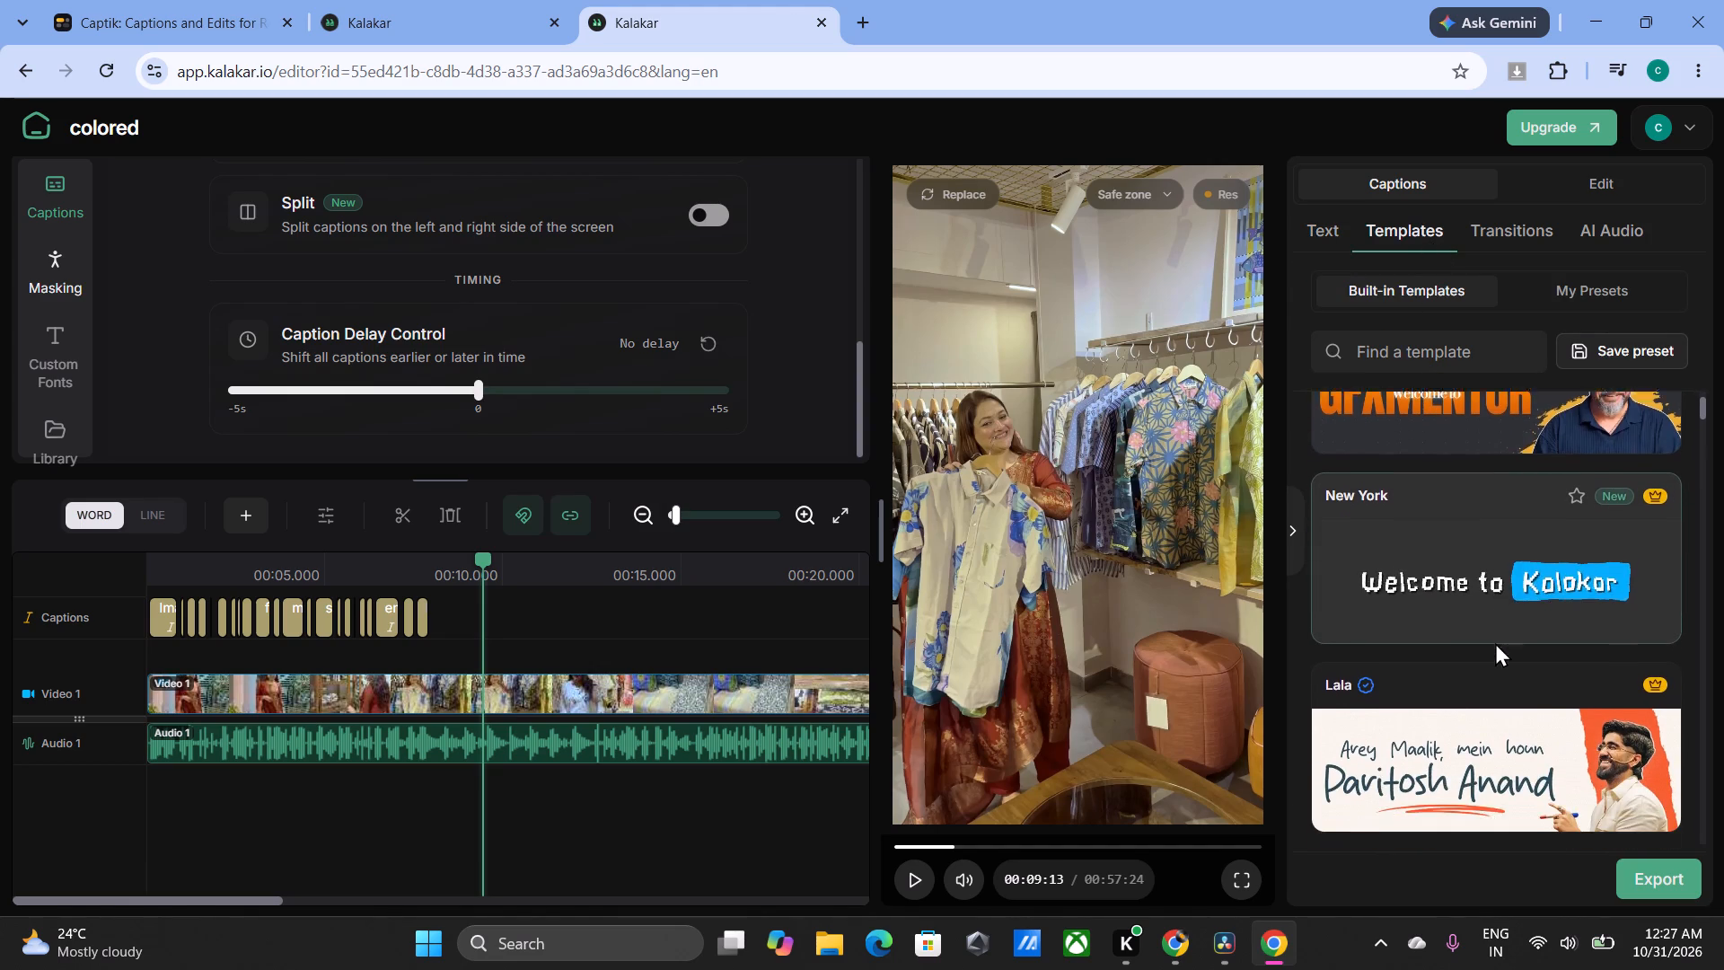
scroll(1495, 642, "down", 5)
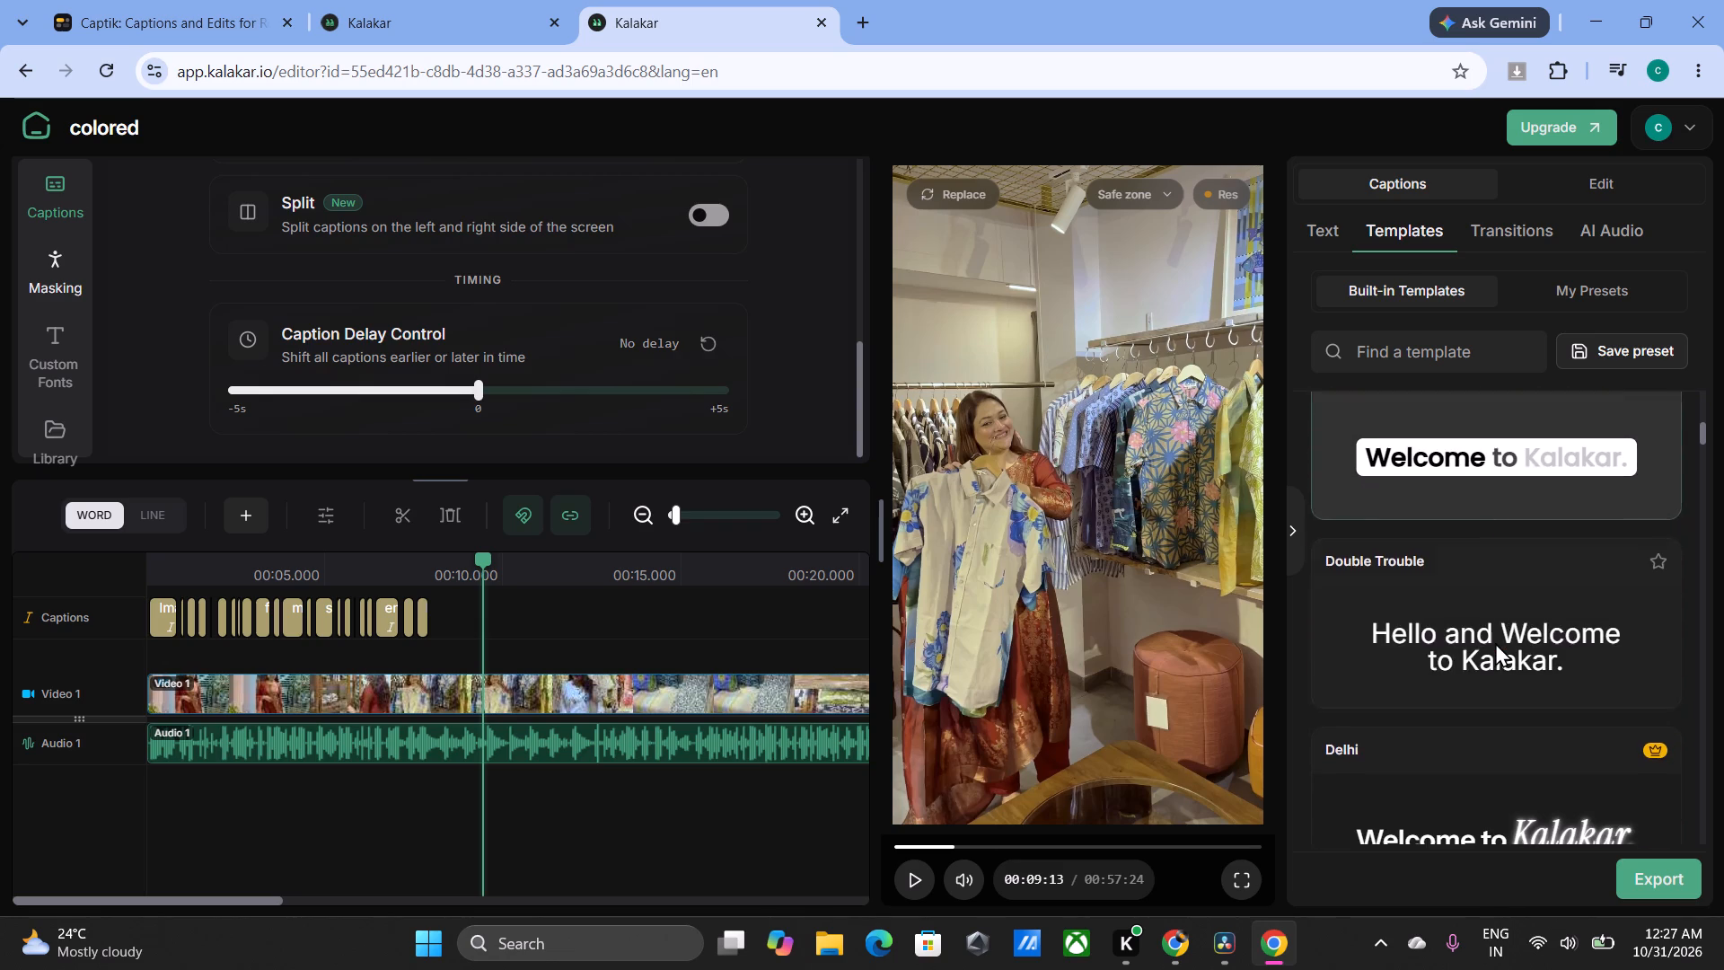
scroll(1495, 642, "down", 5)
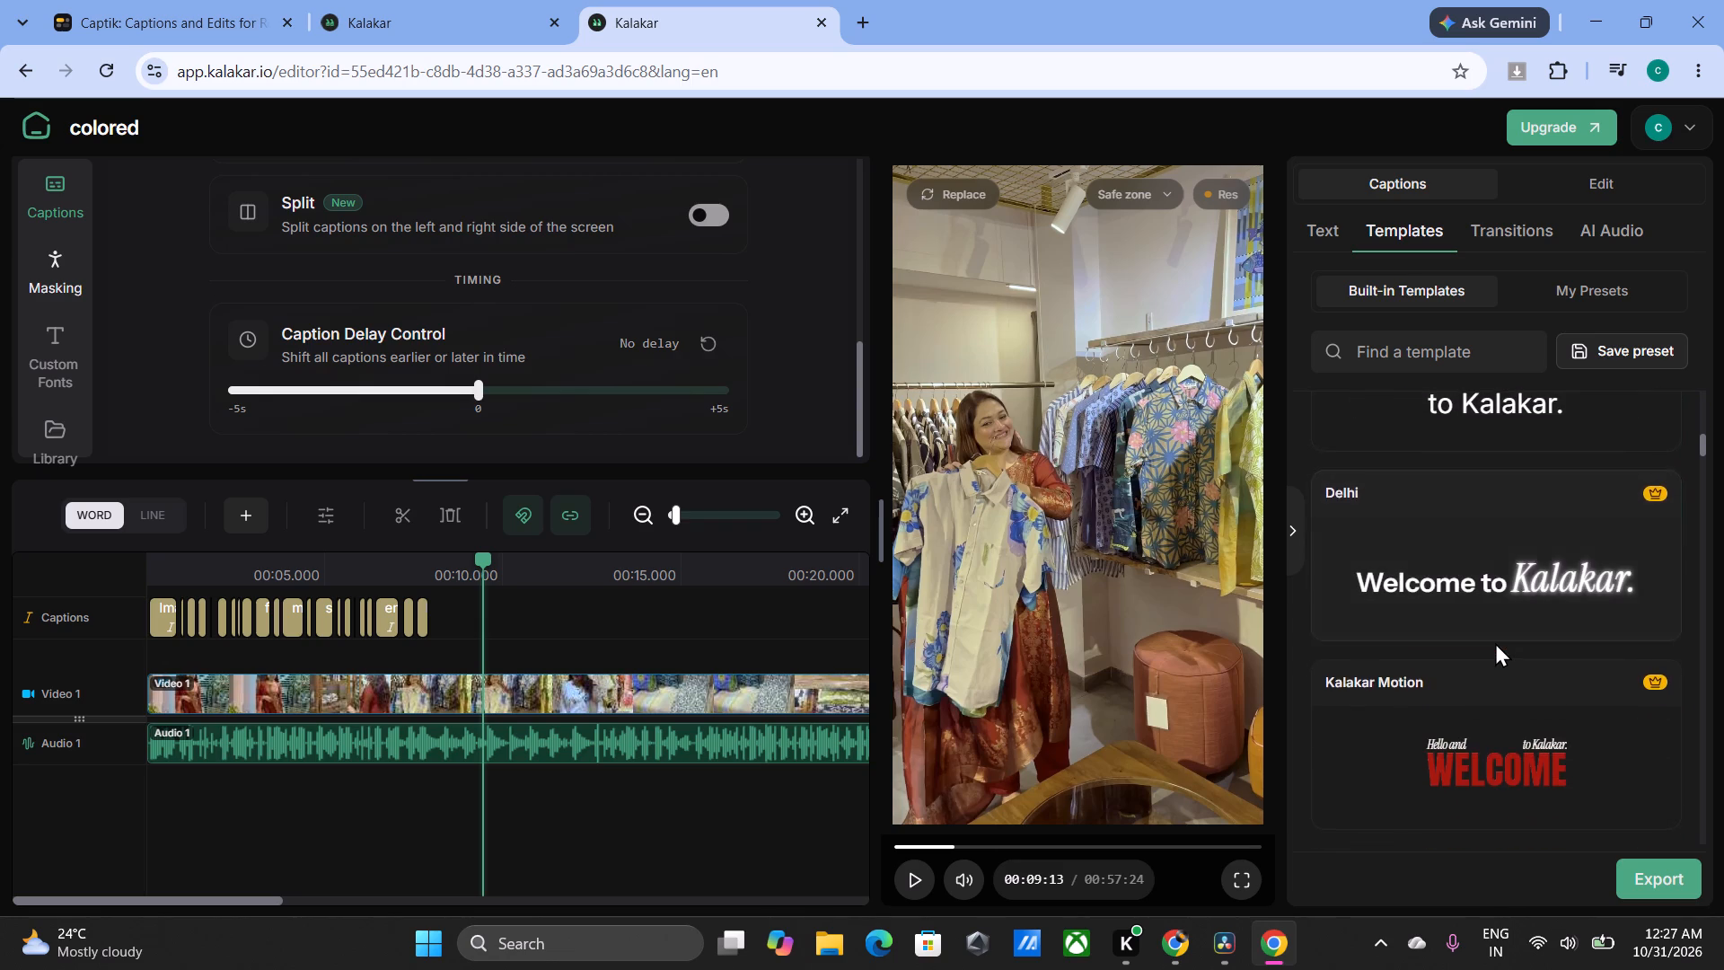
scroll(1495, 642, "down", 8)
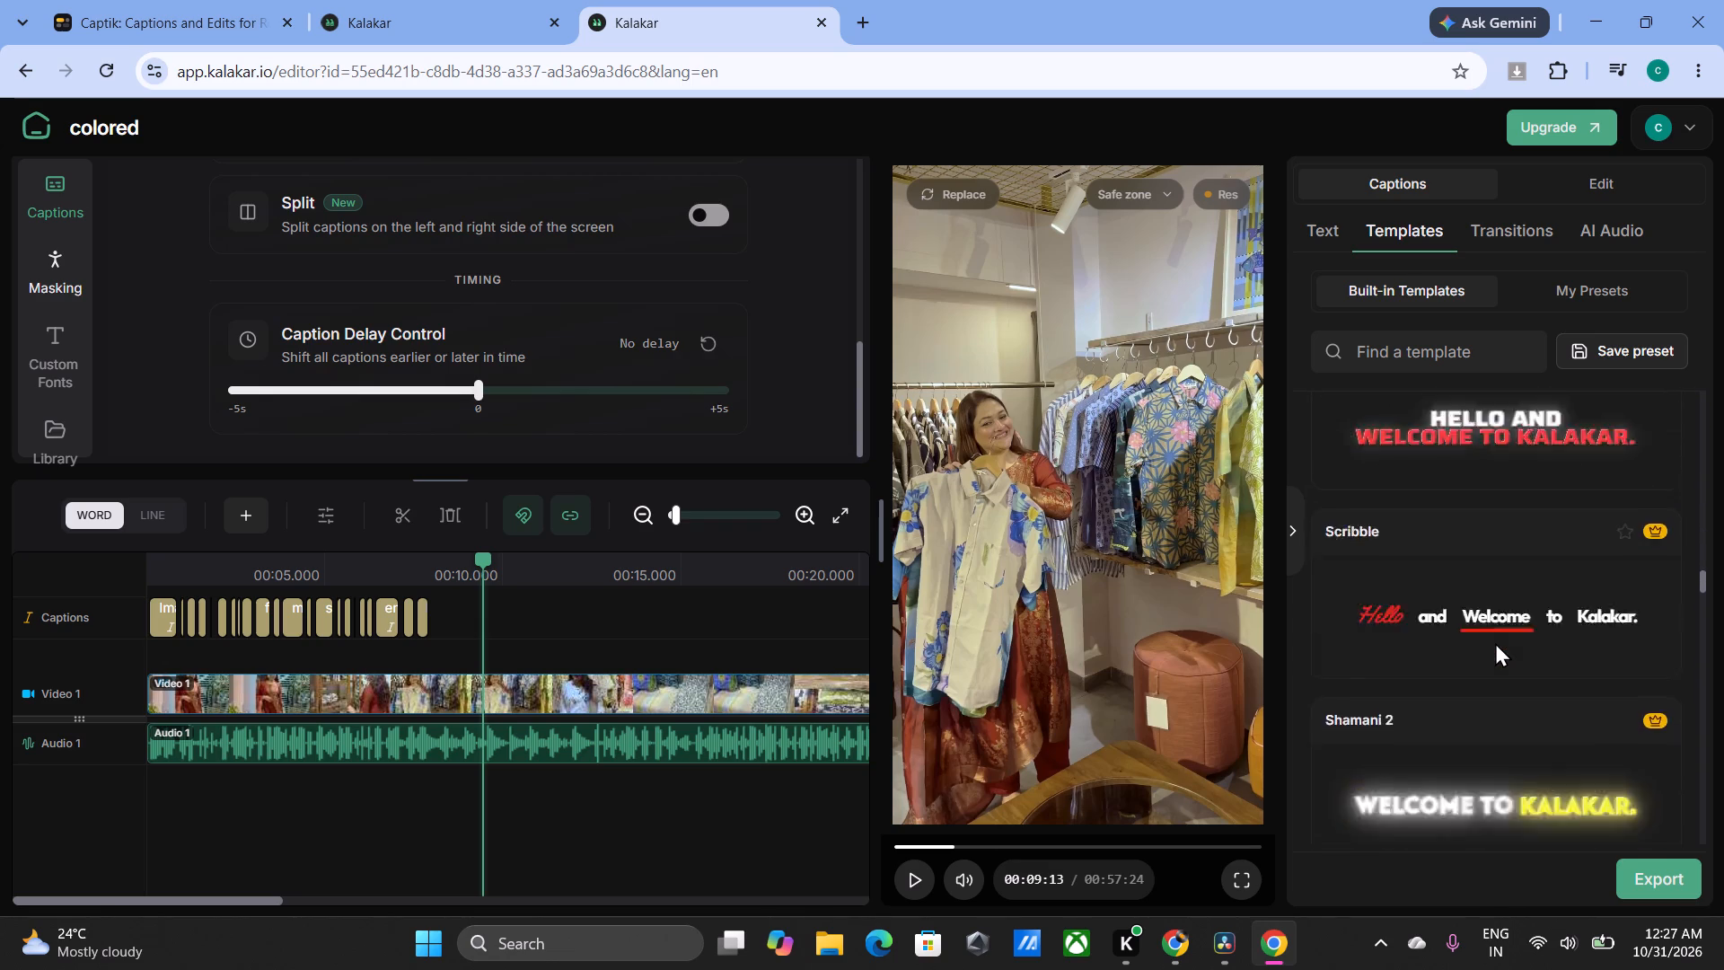
scroll(1495, 642, "down", 9)
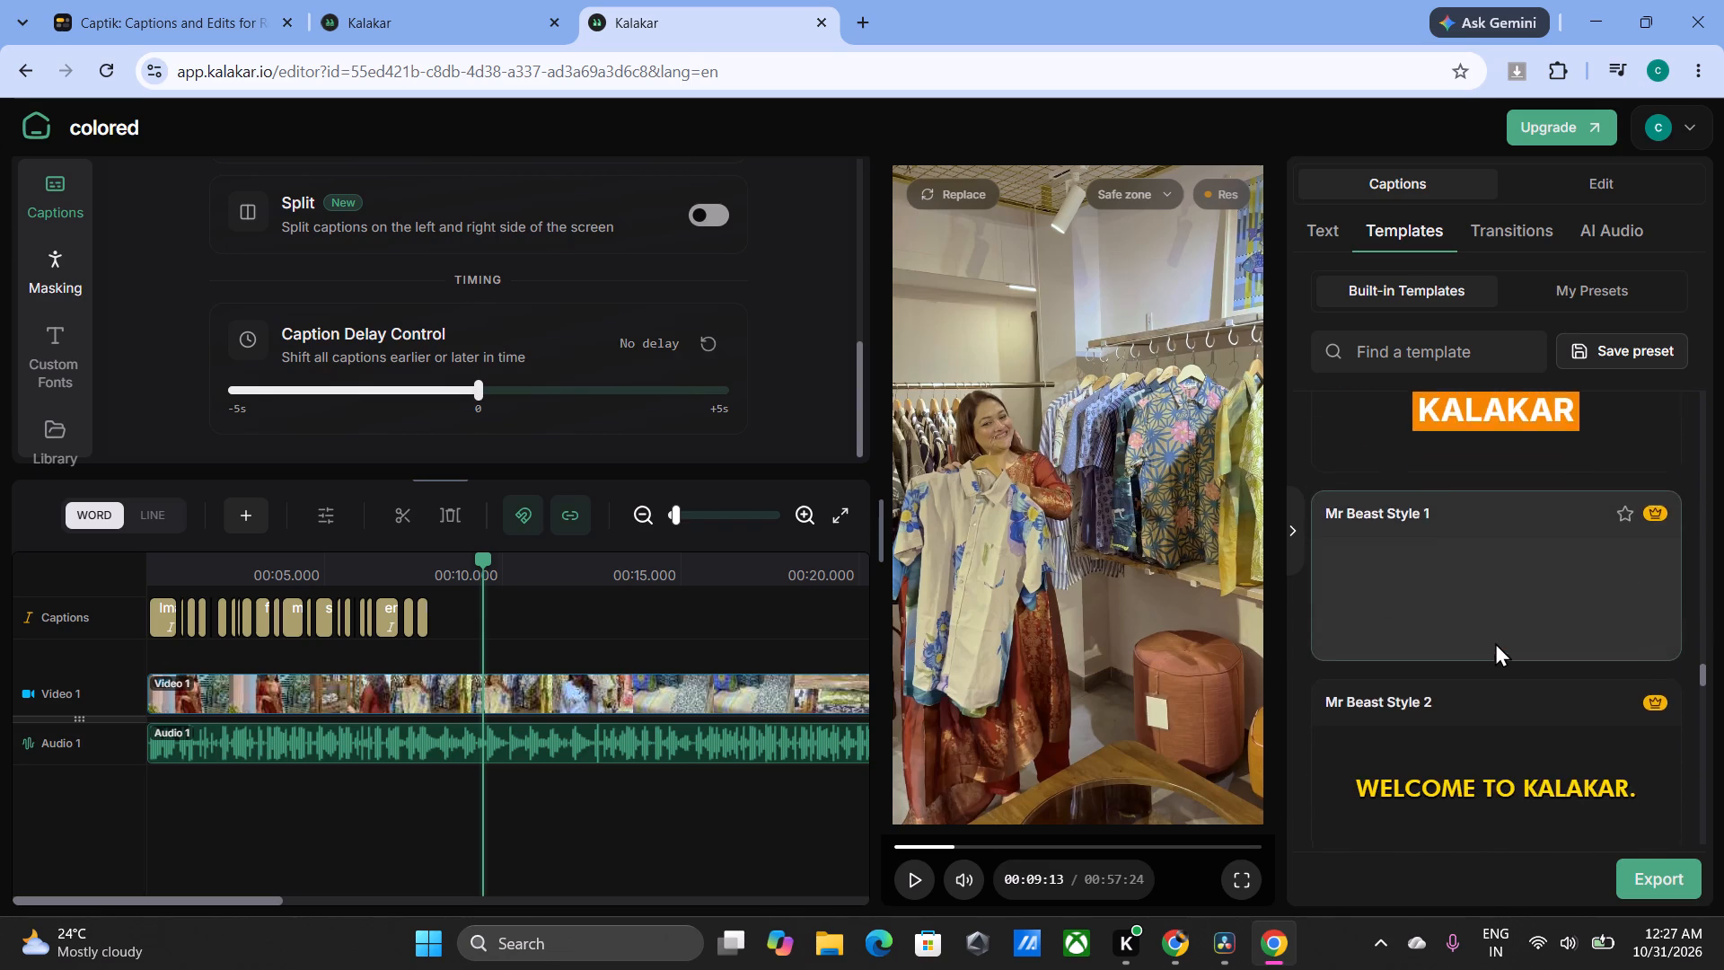
scroll(1495, 642, "down", 8)
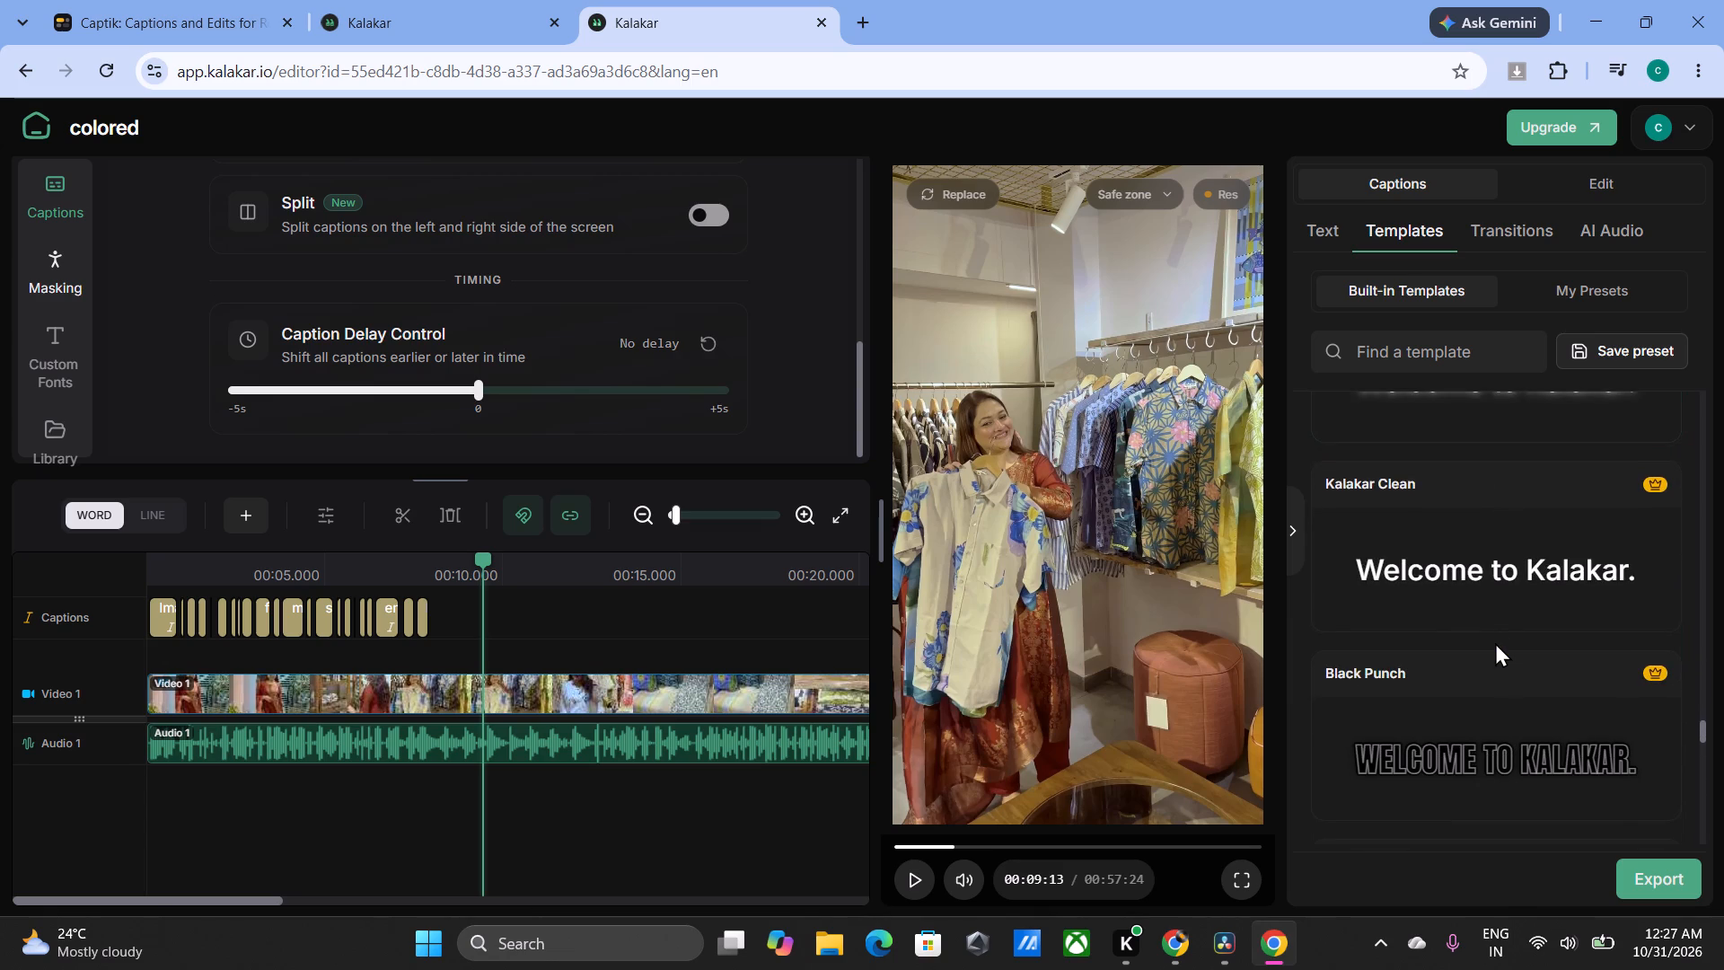
scroll(1495, 642, "down", 6)
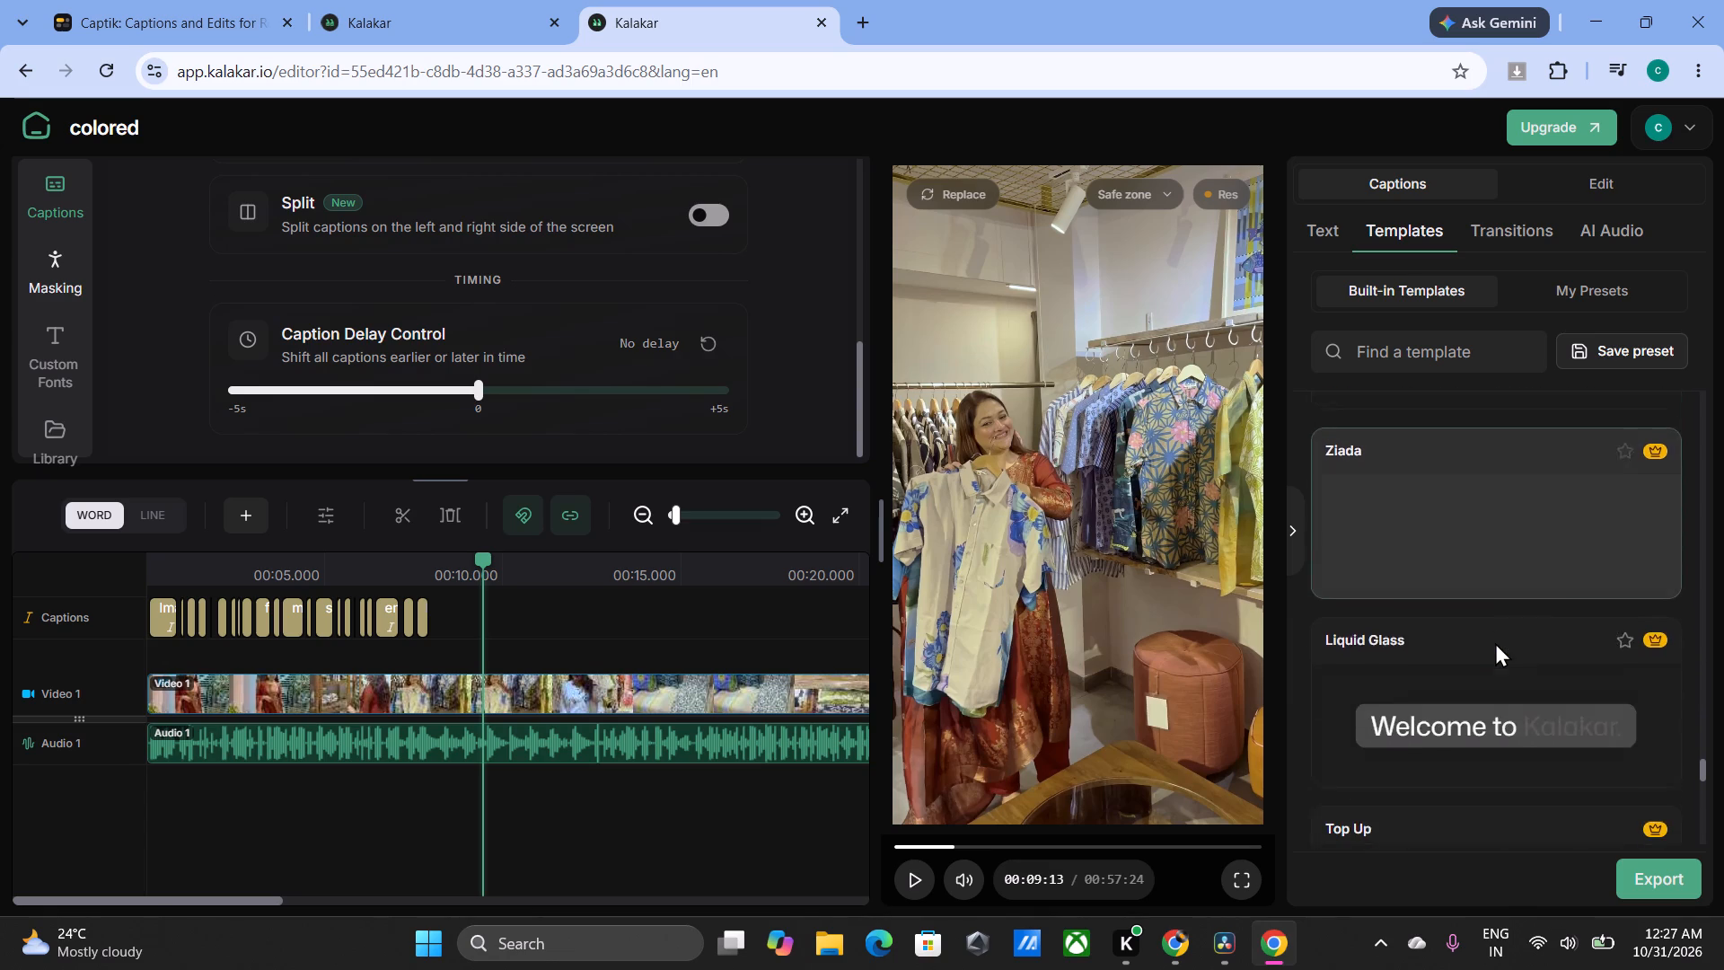
scroll(1495, 642, "down", 8)
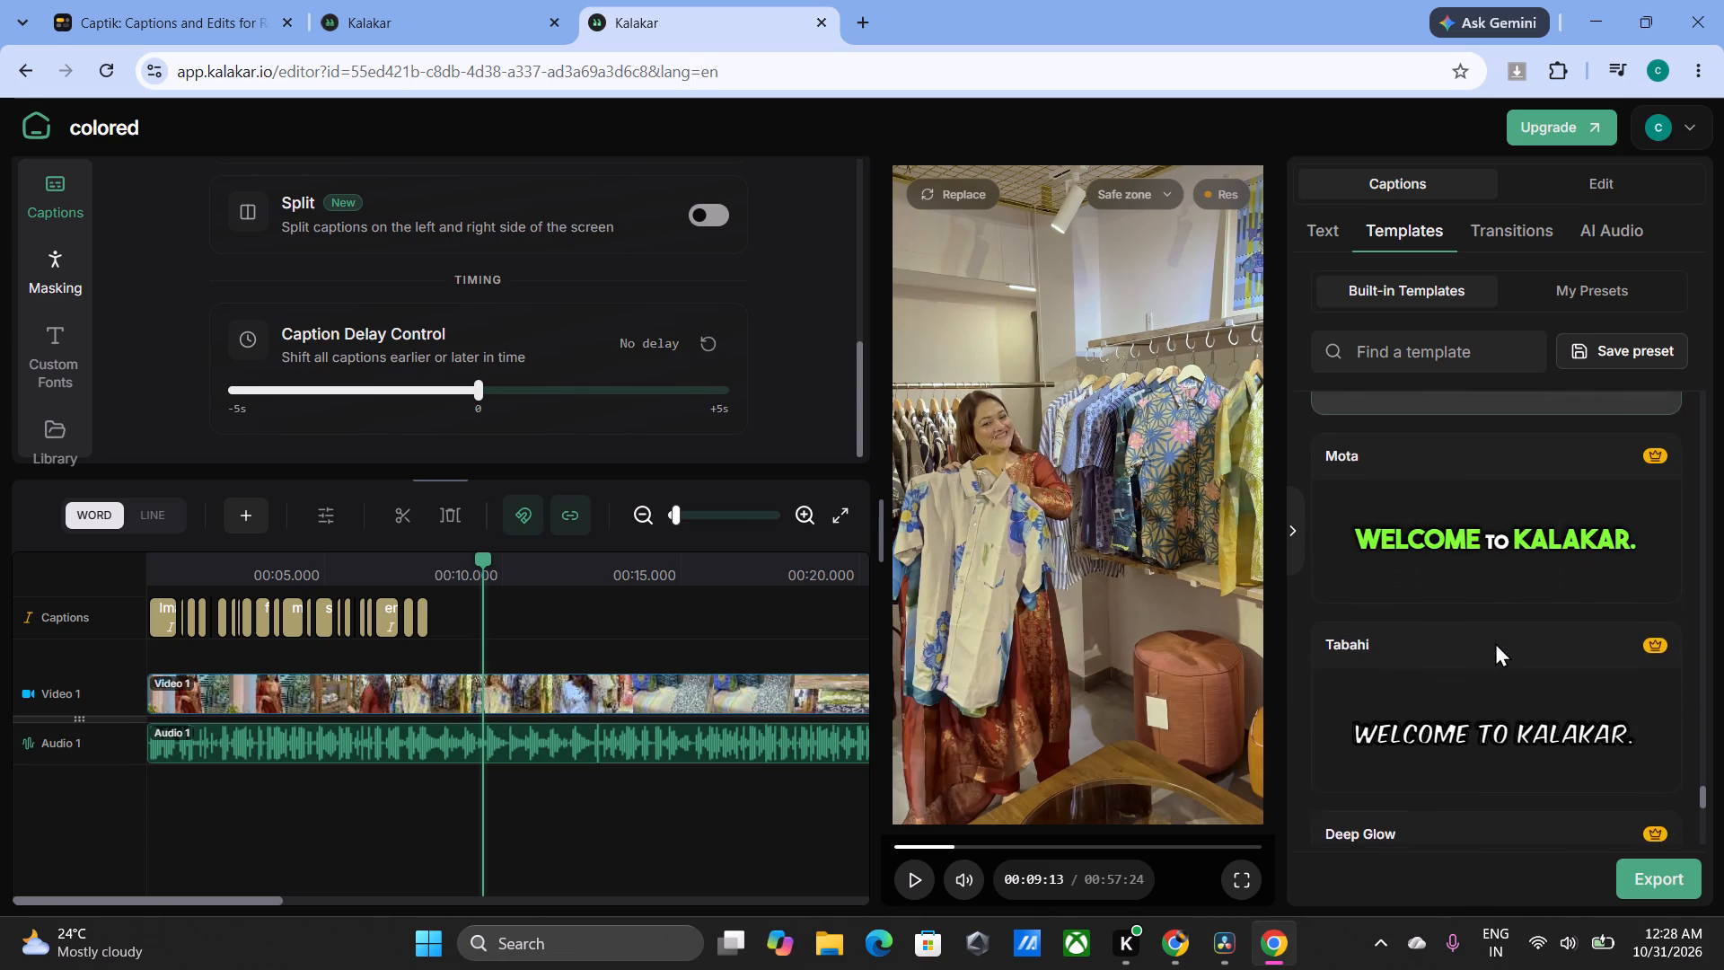
scroll(1495, 642, "down", 8)
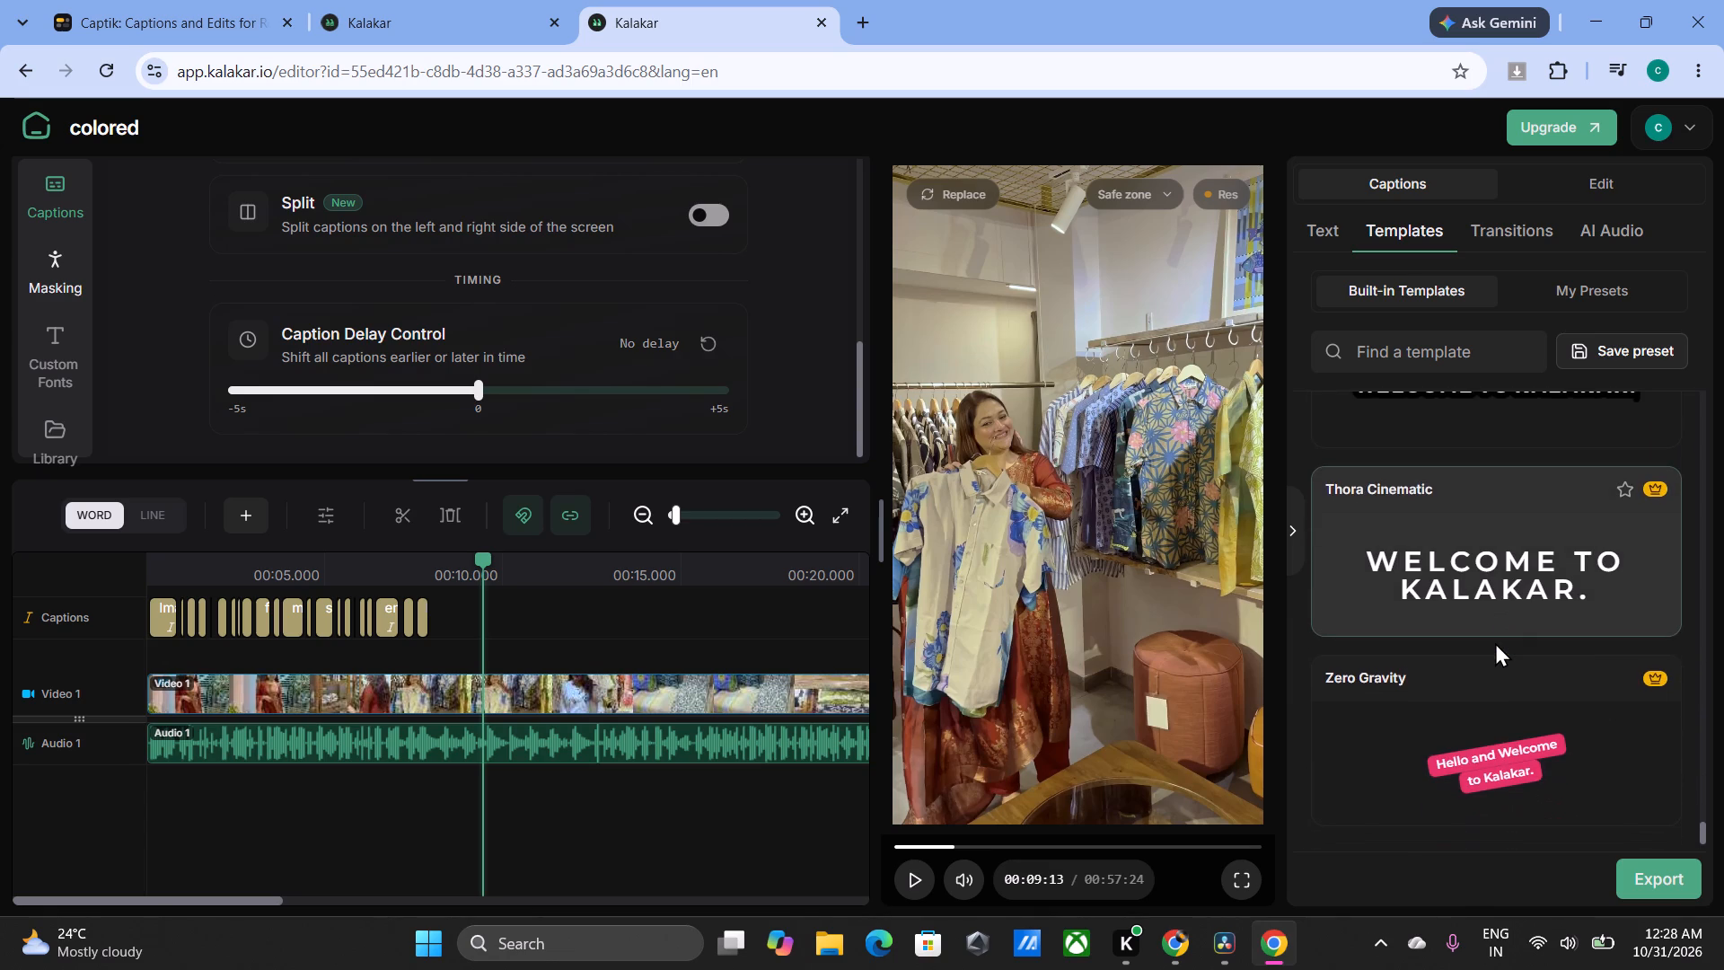
scroll(1495, 642, "down", 3)
scroll(1495, 642, "up", 6)
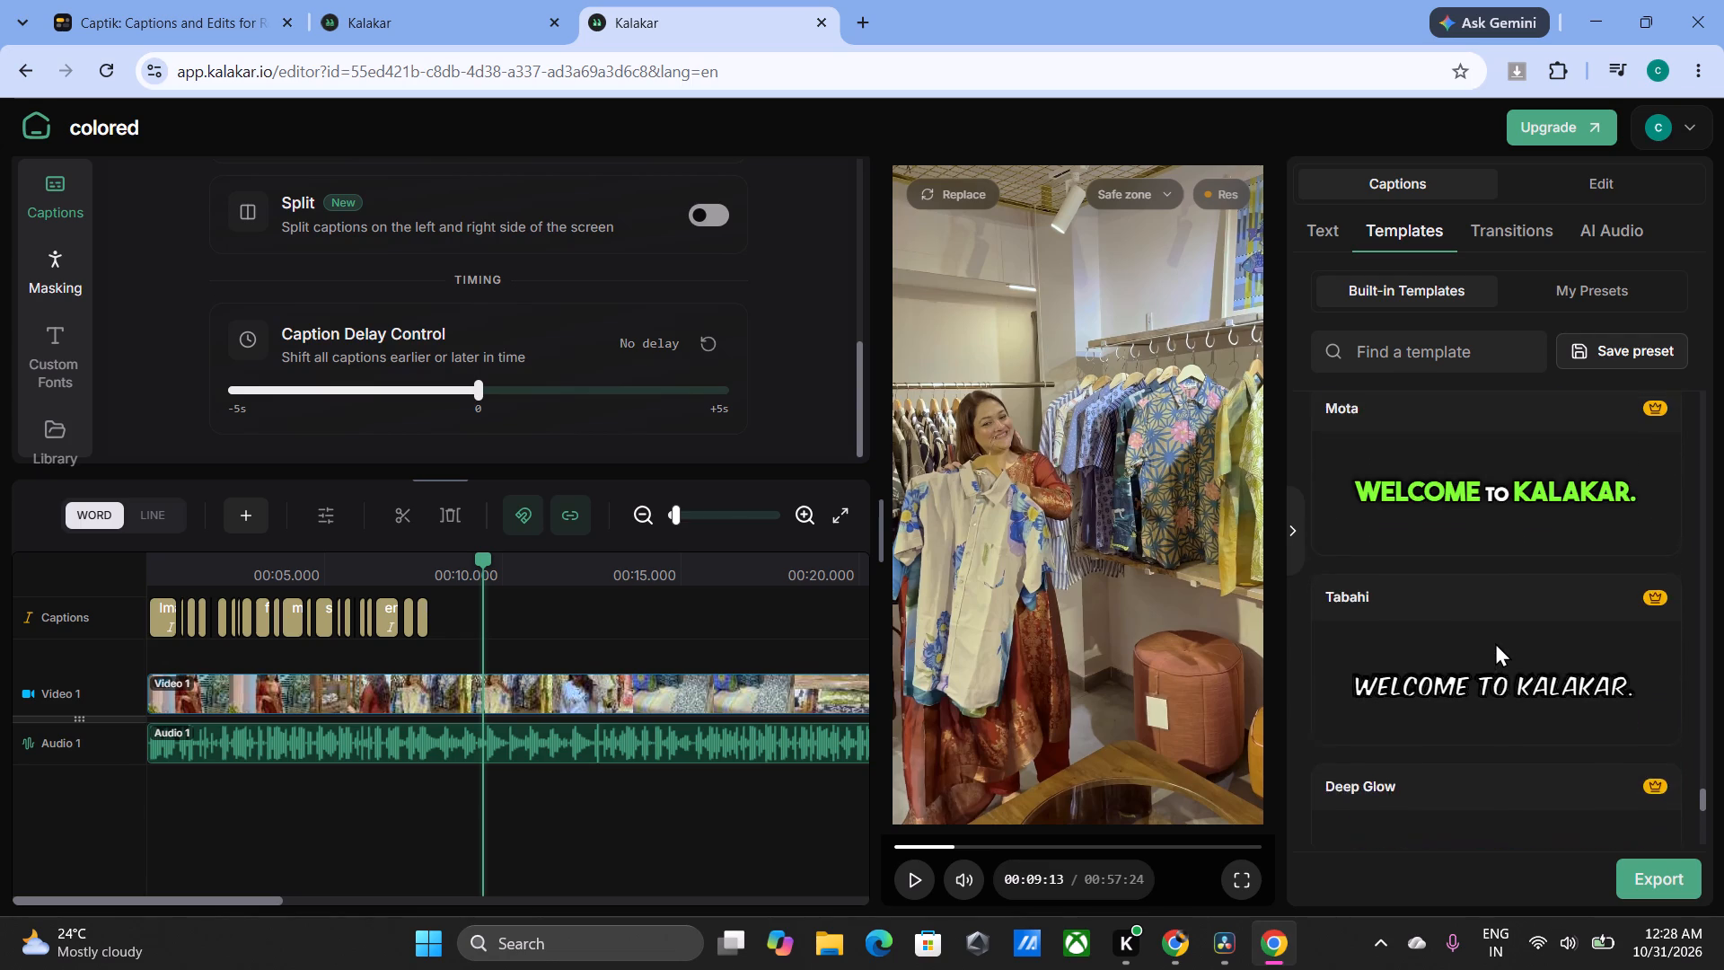
scroll(1495, 642, "up", 7)
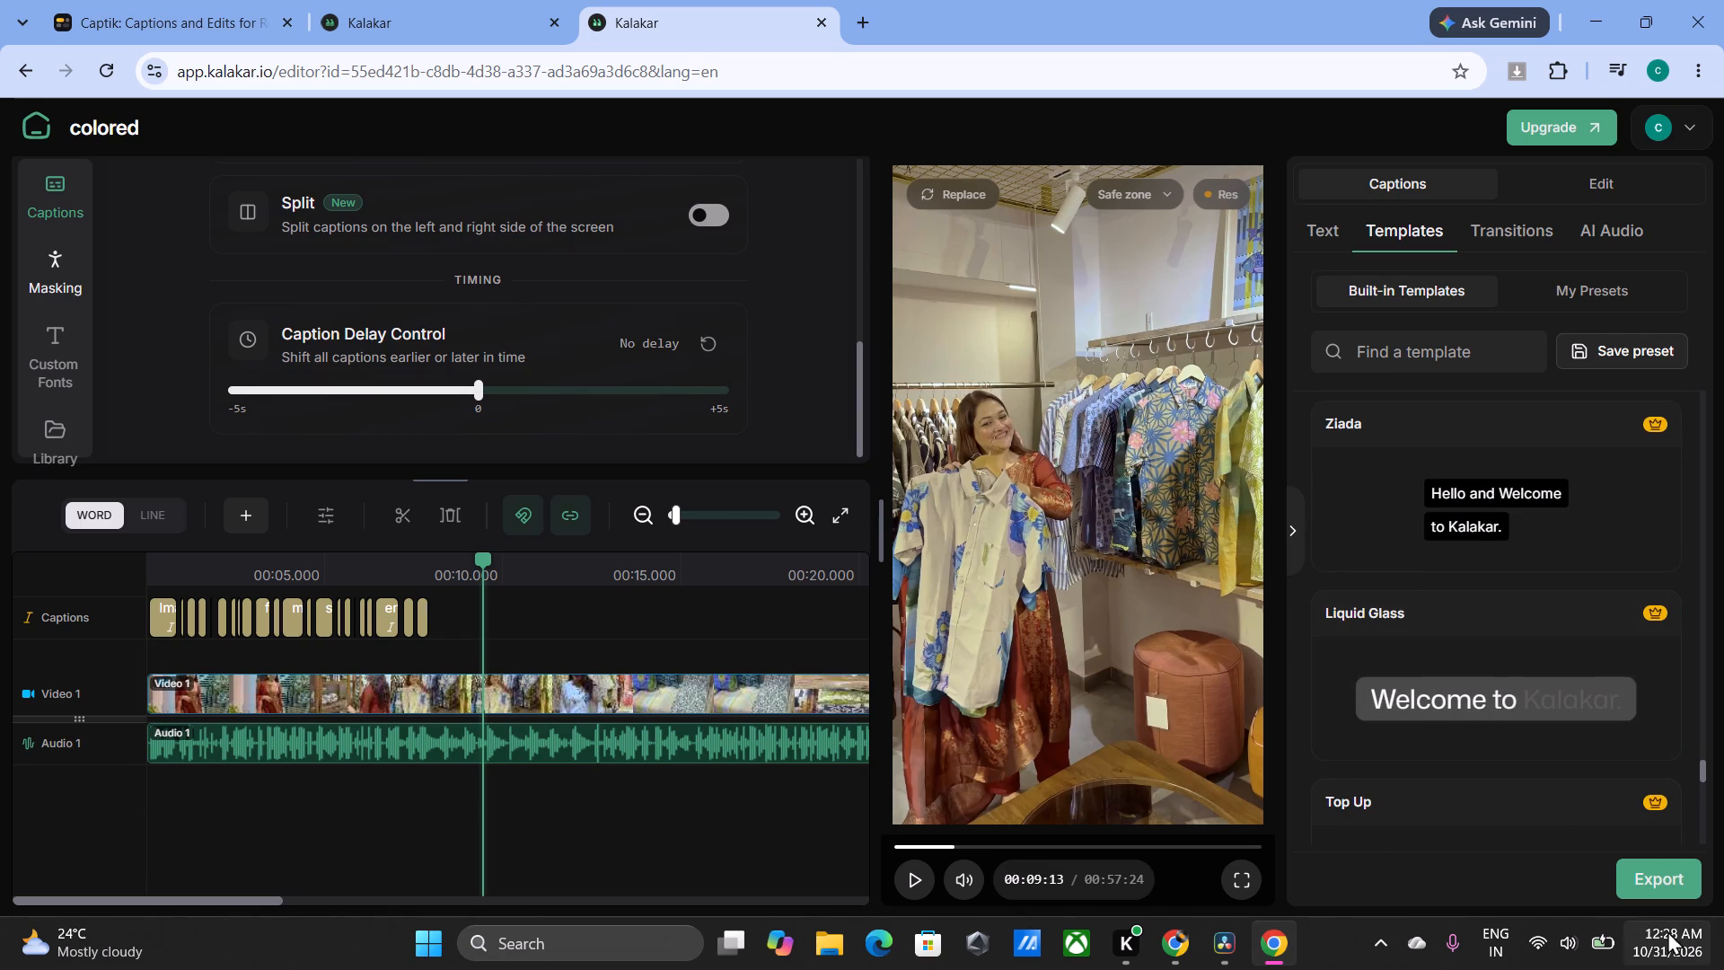
Open the export settings for the captioned video.
left_click(1677, 883)
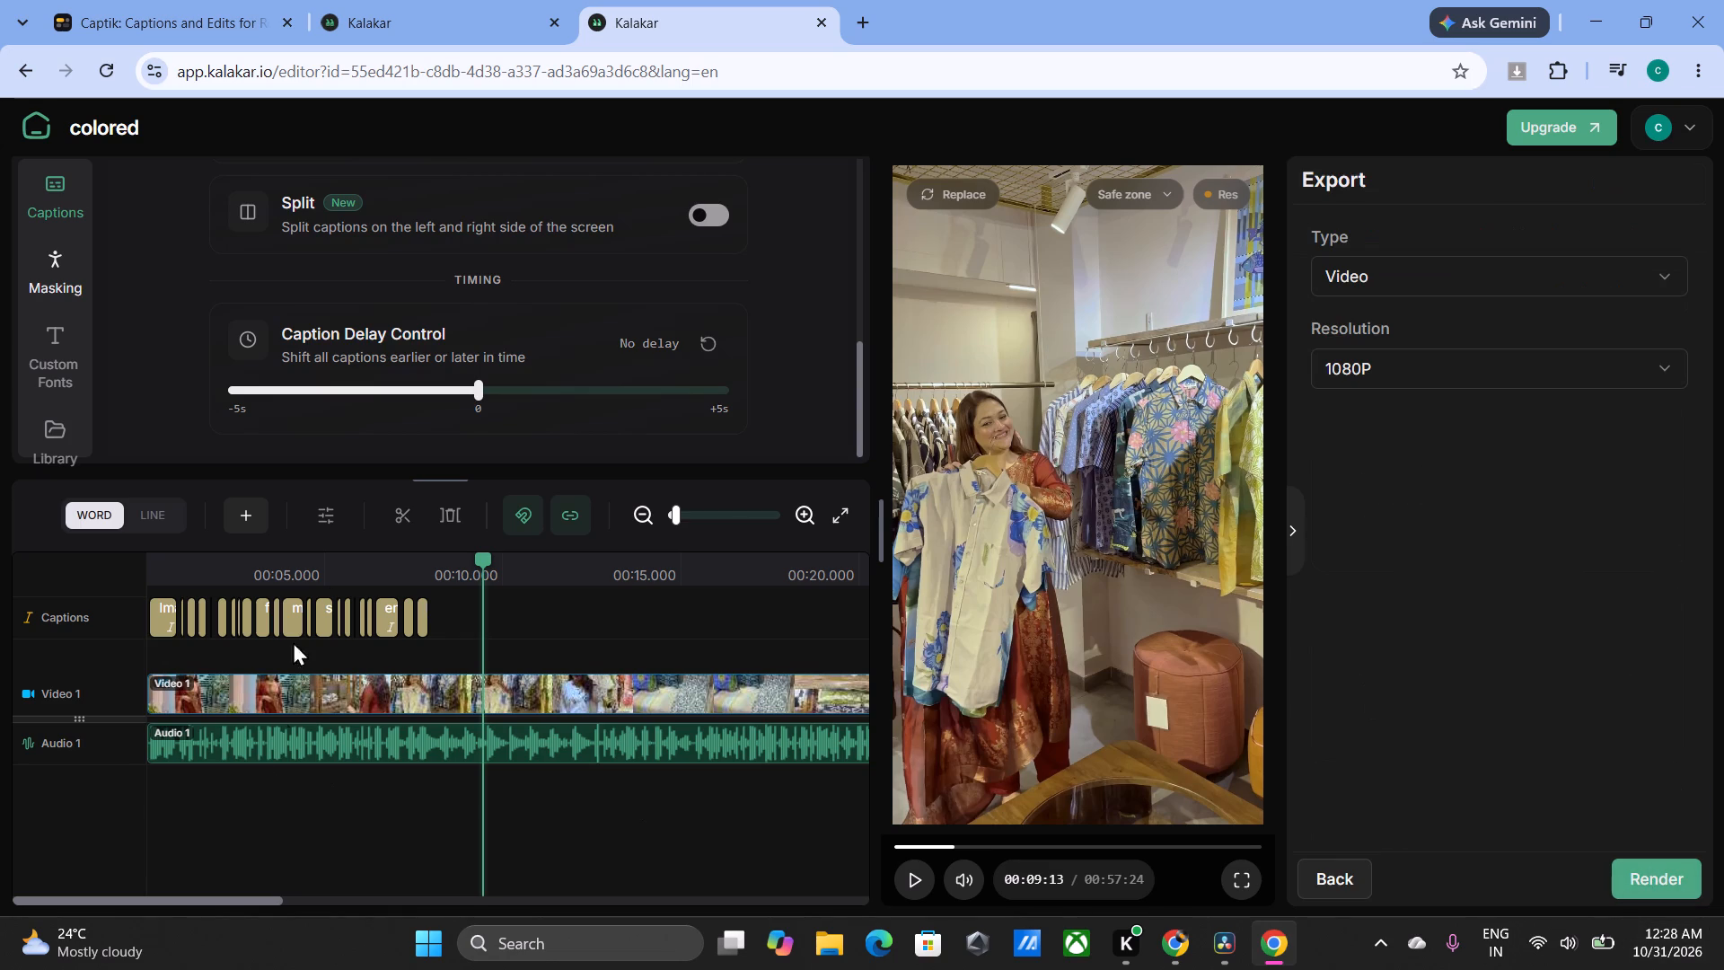
Play the video from the beginning to its end, skipping ahead through the uncaptioned middle section, to check the captions before export.
left_click_drag(401, 559, 32, 620)
key("space")
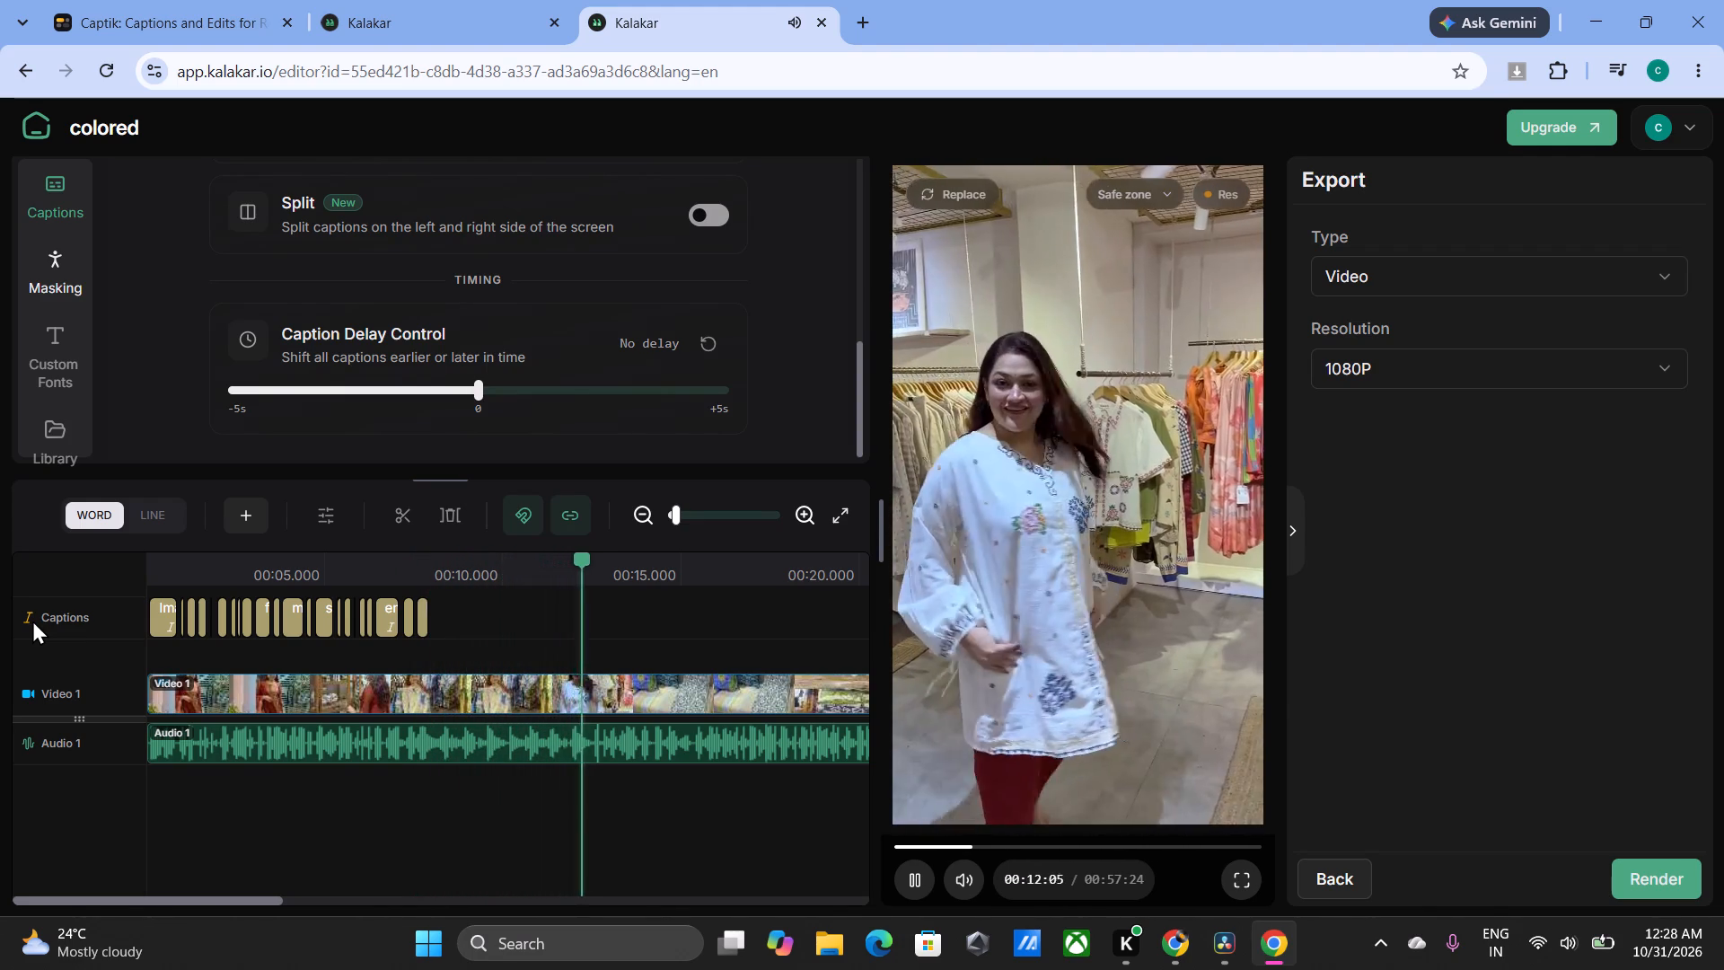
key("Right")
key("Right")
key("Right")
key("Right")
key("Right")
key("Right")
key("Right")
key("Right")
key("Right")
key("Right")
key("Right")
key("Right")
key("Right")
key("Right")
key("Right")
key("Right")
key("Right")
key("Right")
key("Right")
key("Right")
key("Right")
key("Right")
key("Right")
key("Right")
key("Right")
key("Right")
key("Right")
key("Right")
key("Right")
key("Right")
key("Right")
key("Right")
key("Right")
key("Right")
key("Right")
key("Right")
key("Right")
key("Right")
key("Right")
key("Right")
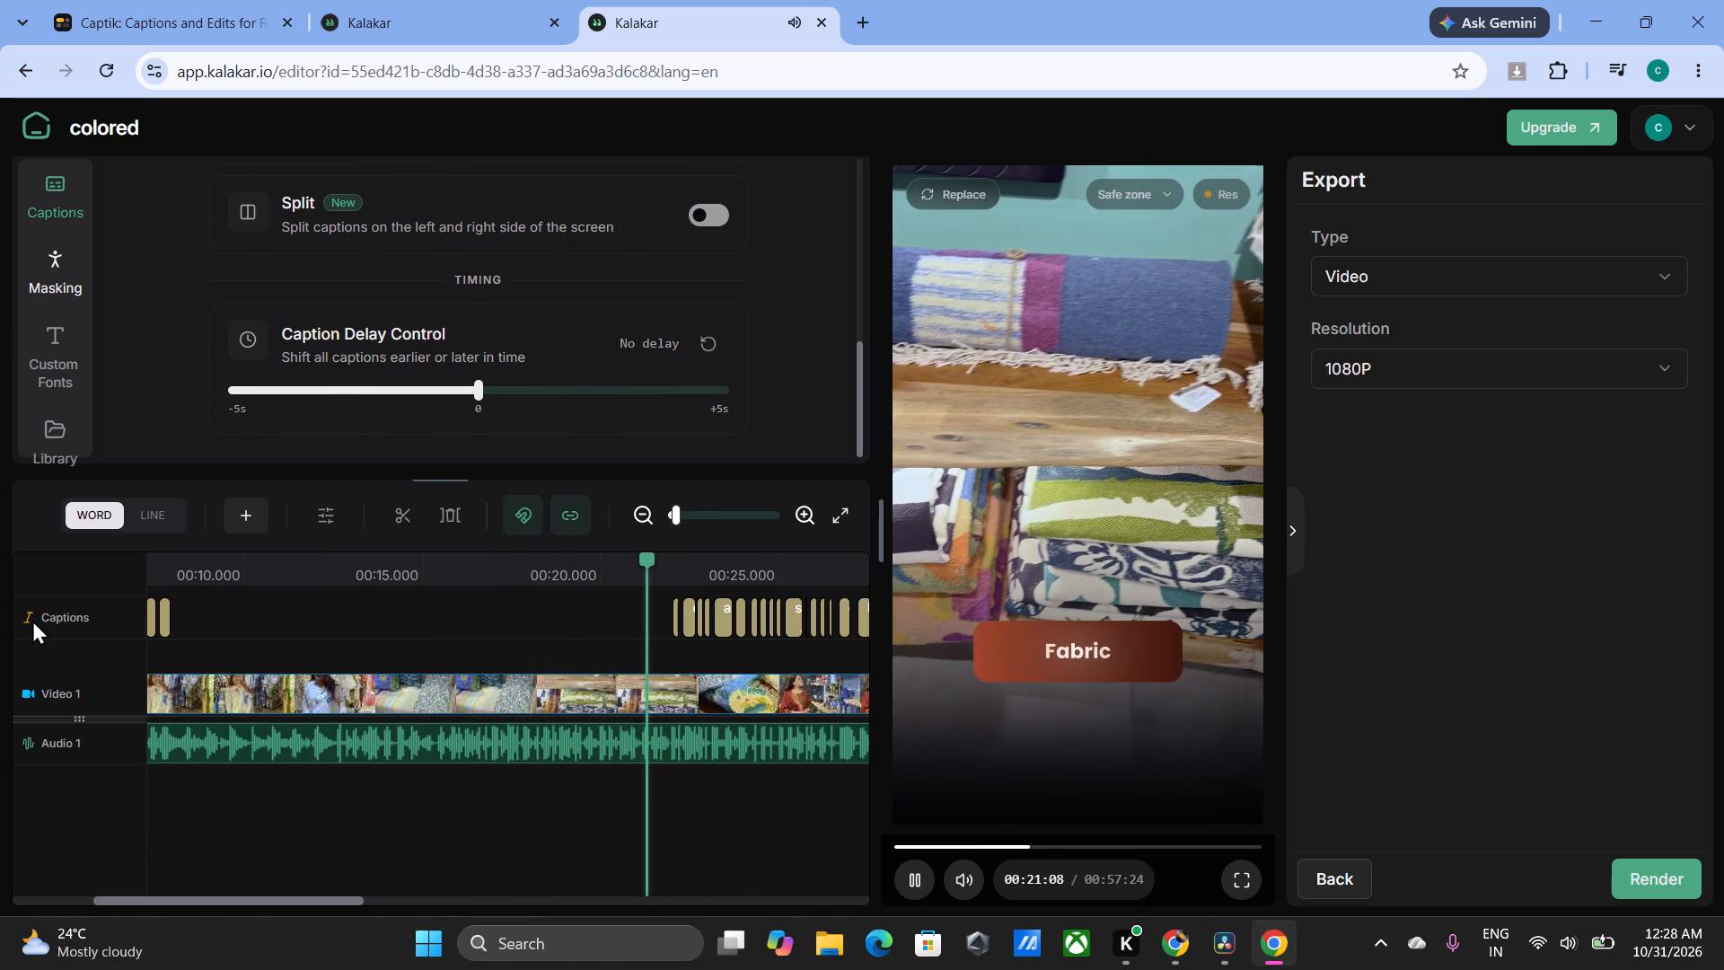
key("space")
key("space")
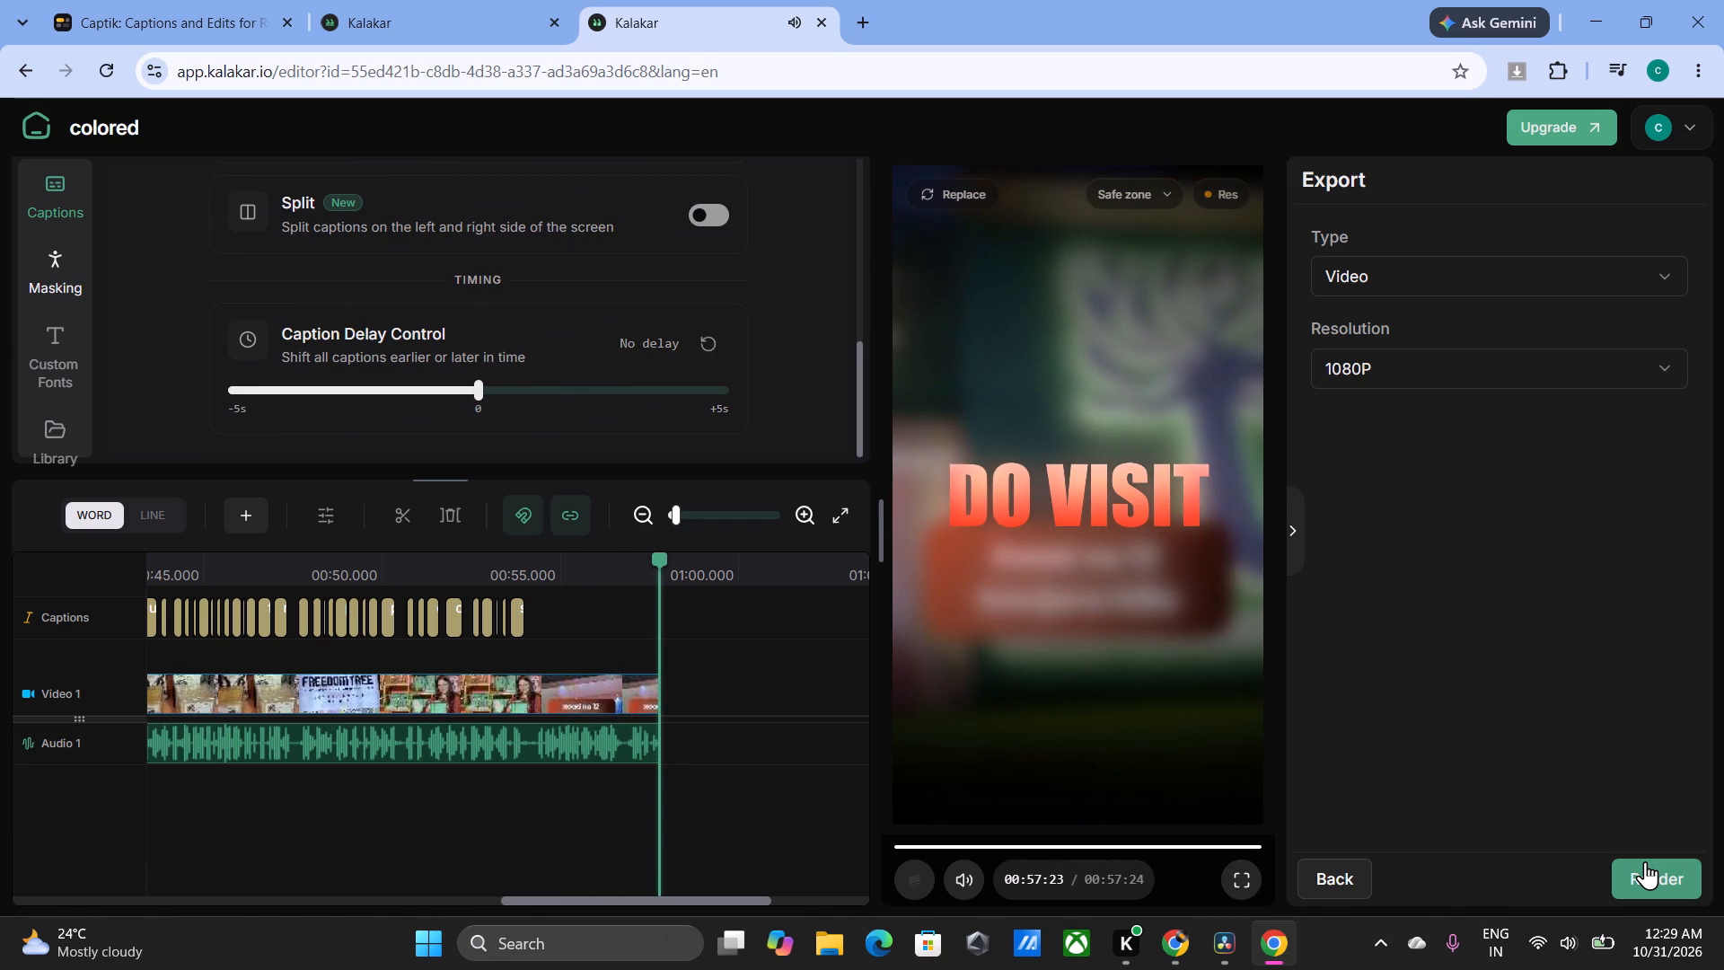
Start rendering the captioned project as a 1080P video.
left_click(1651, 877)
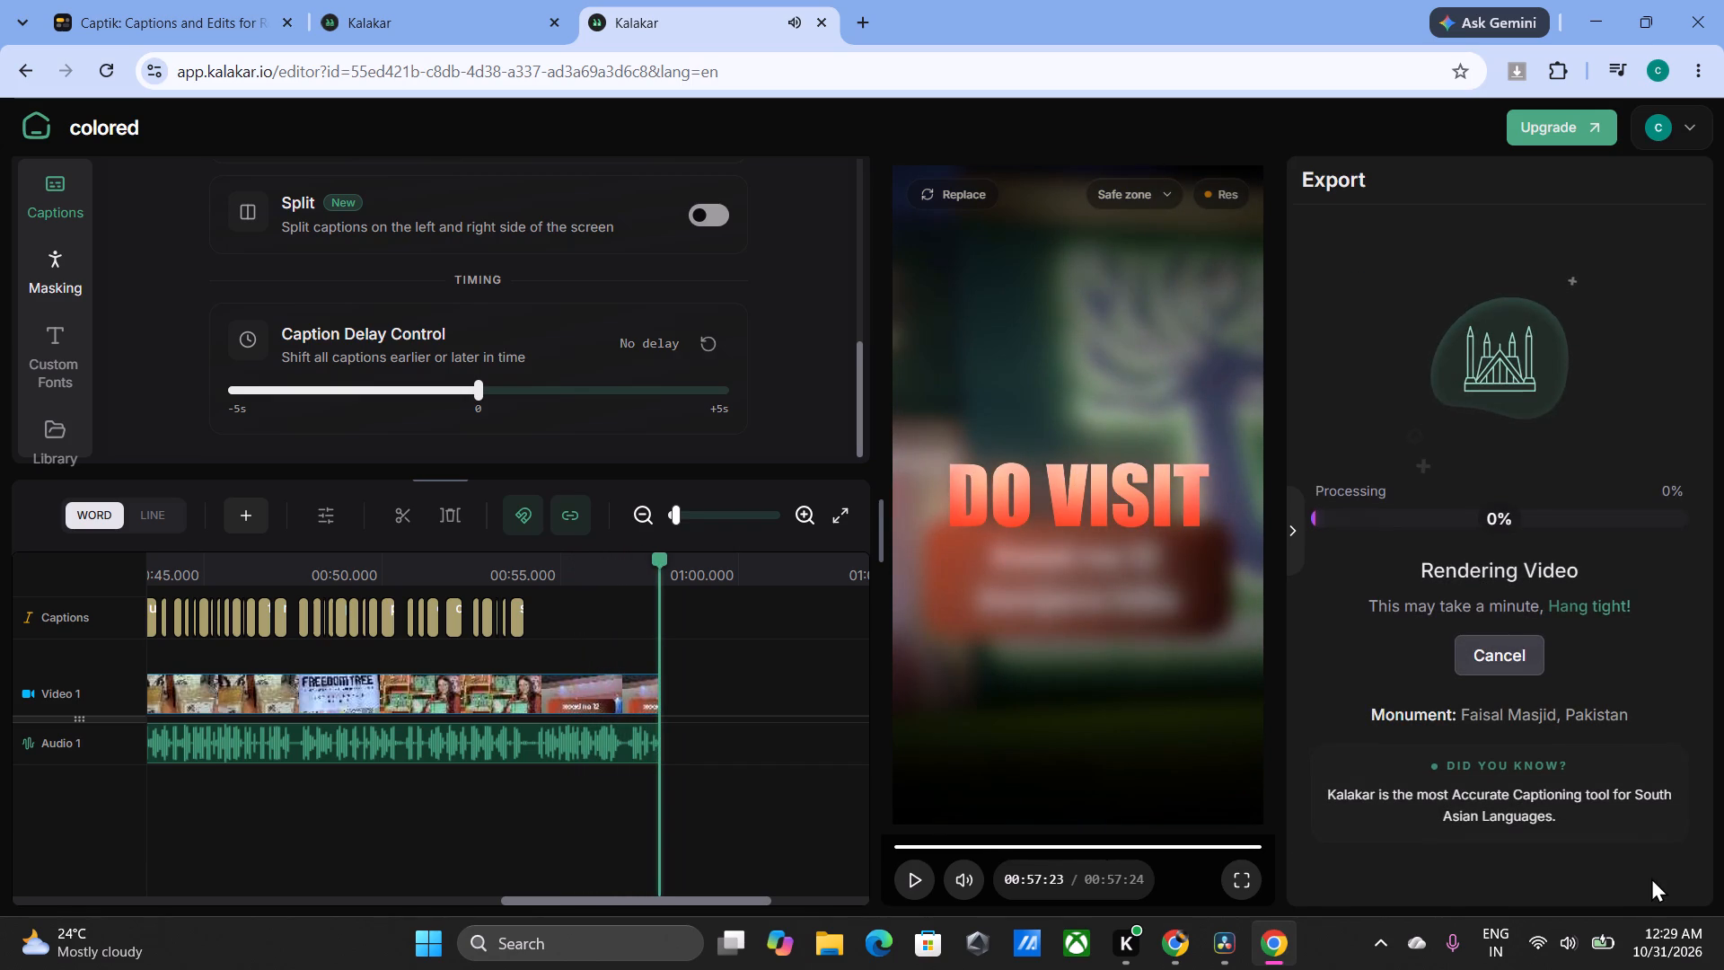
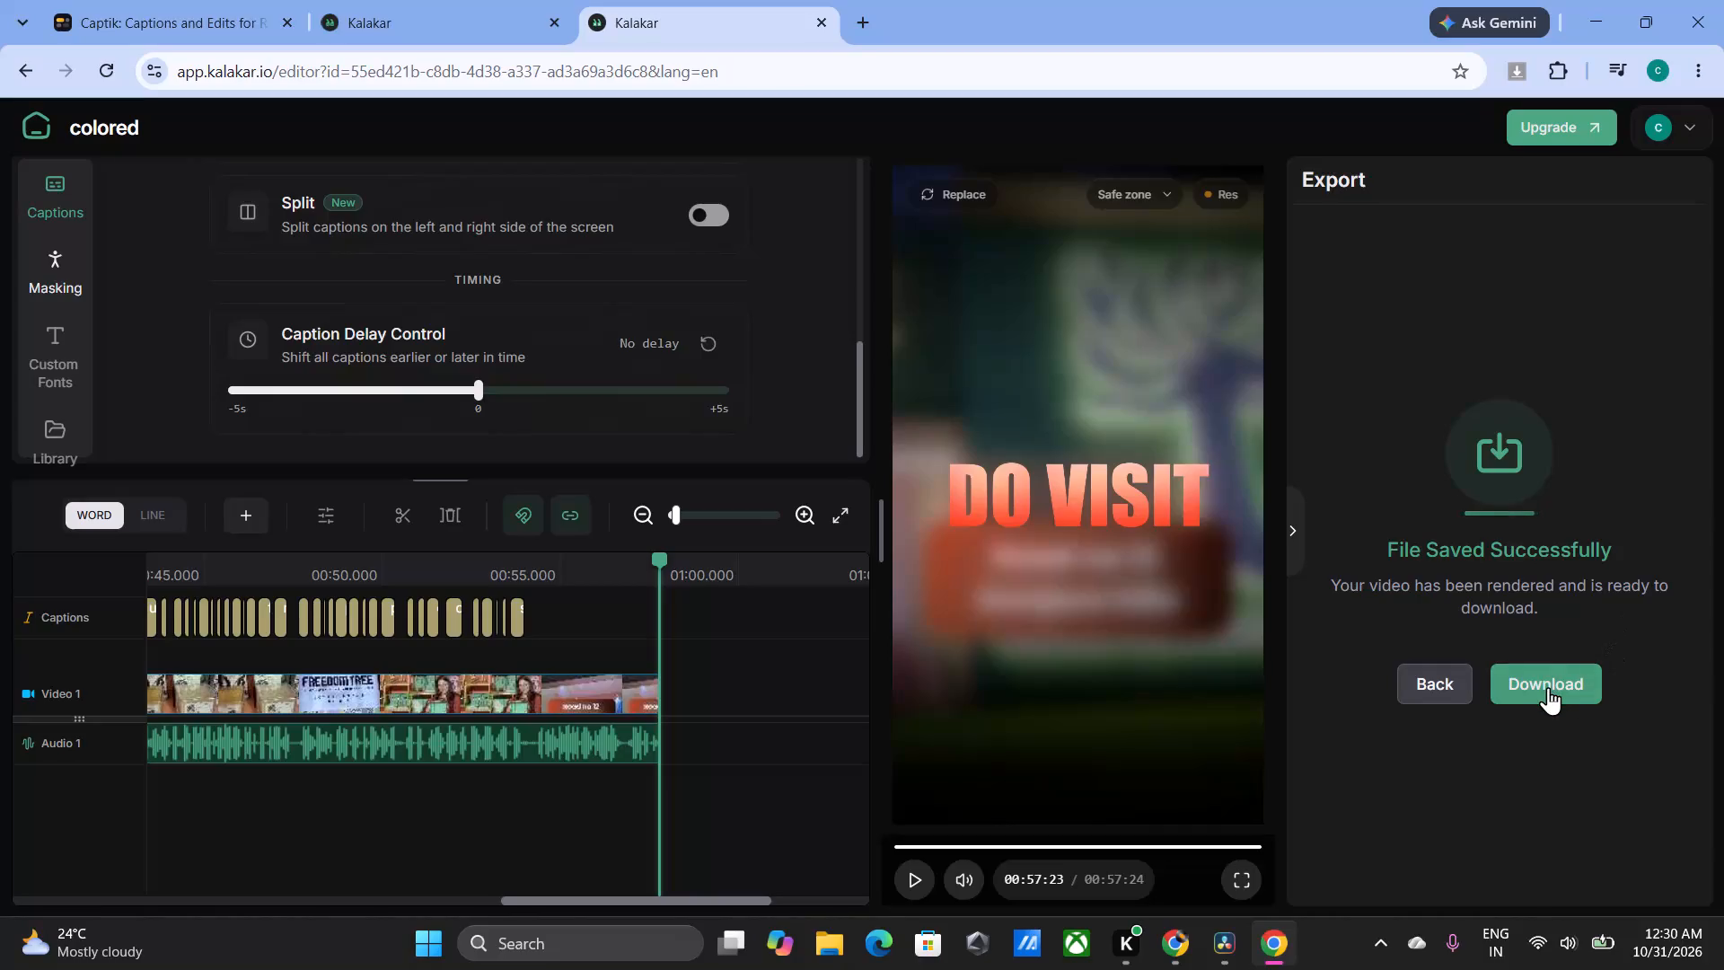
Download the rendered captioned video as the MP4 file "colored" into the Clients > 54k folder on Local Disk (A:).
left_click(1548, 687)
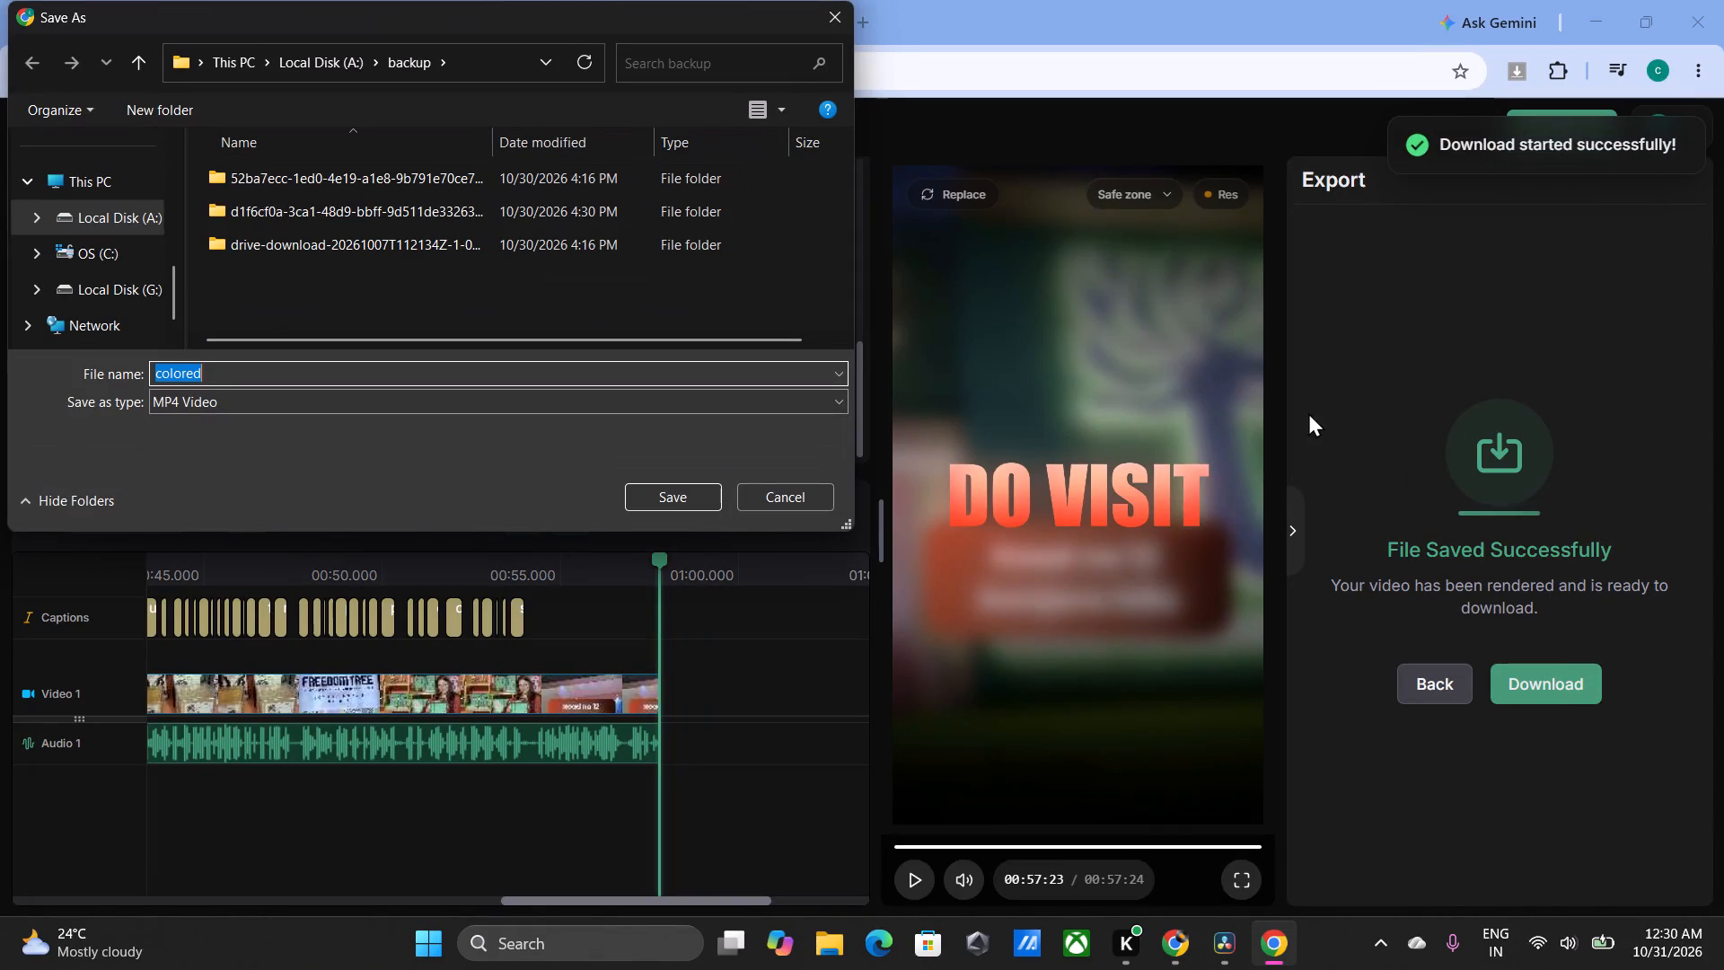
scroll(127, 248, "down", 1)
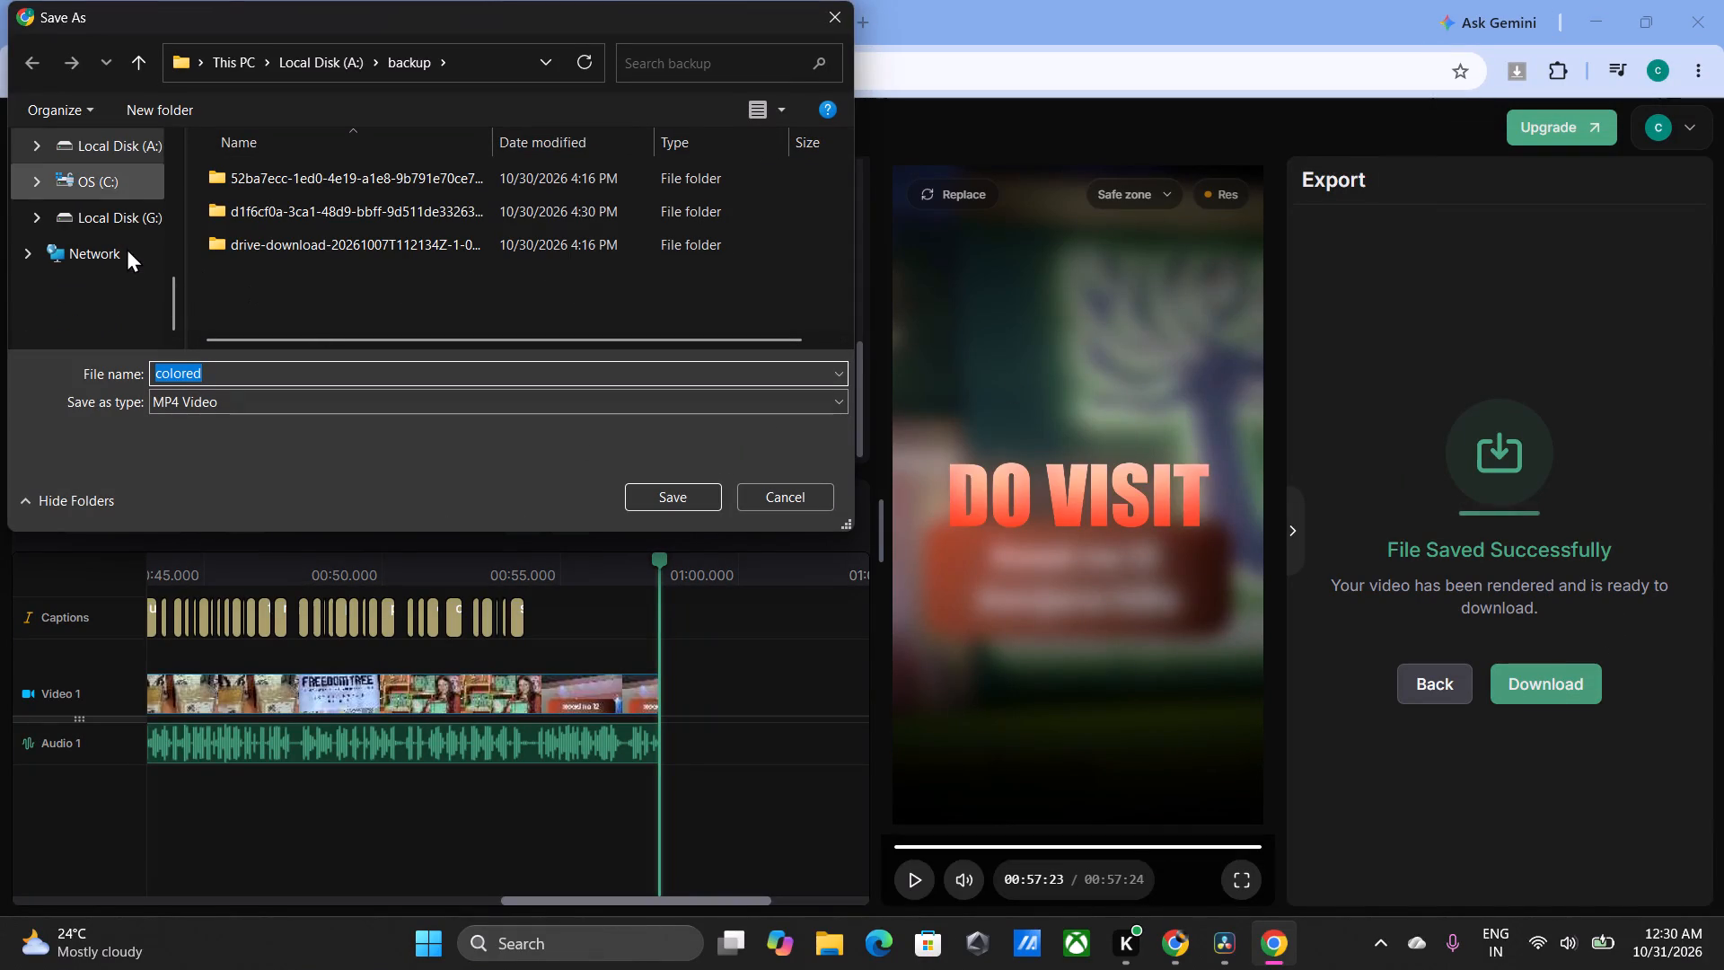
left_click(124, 159)
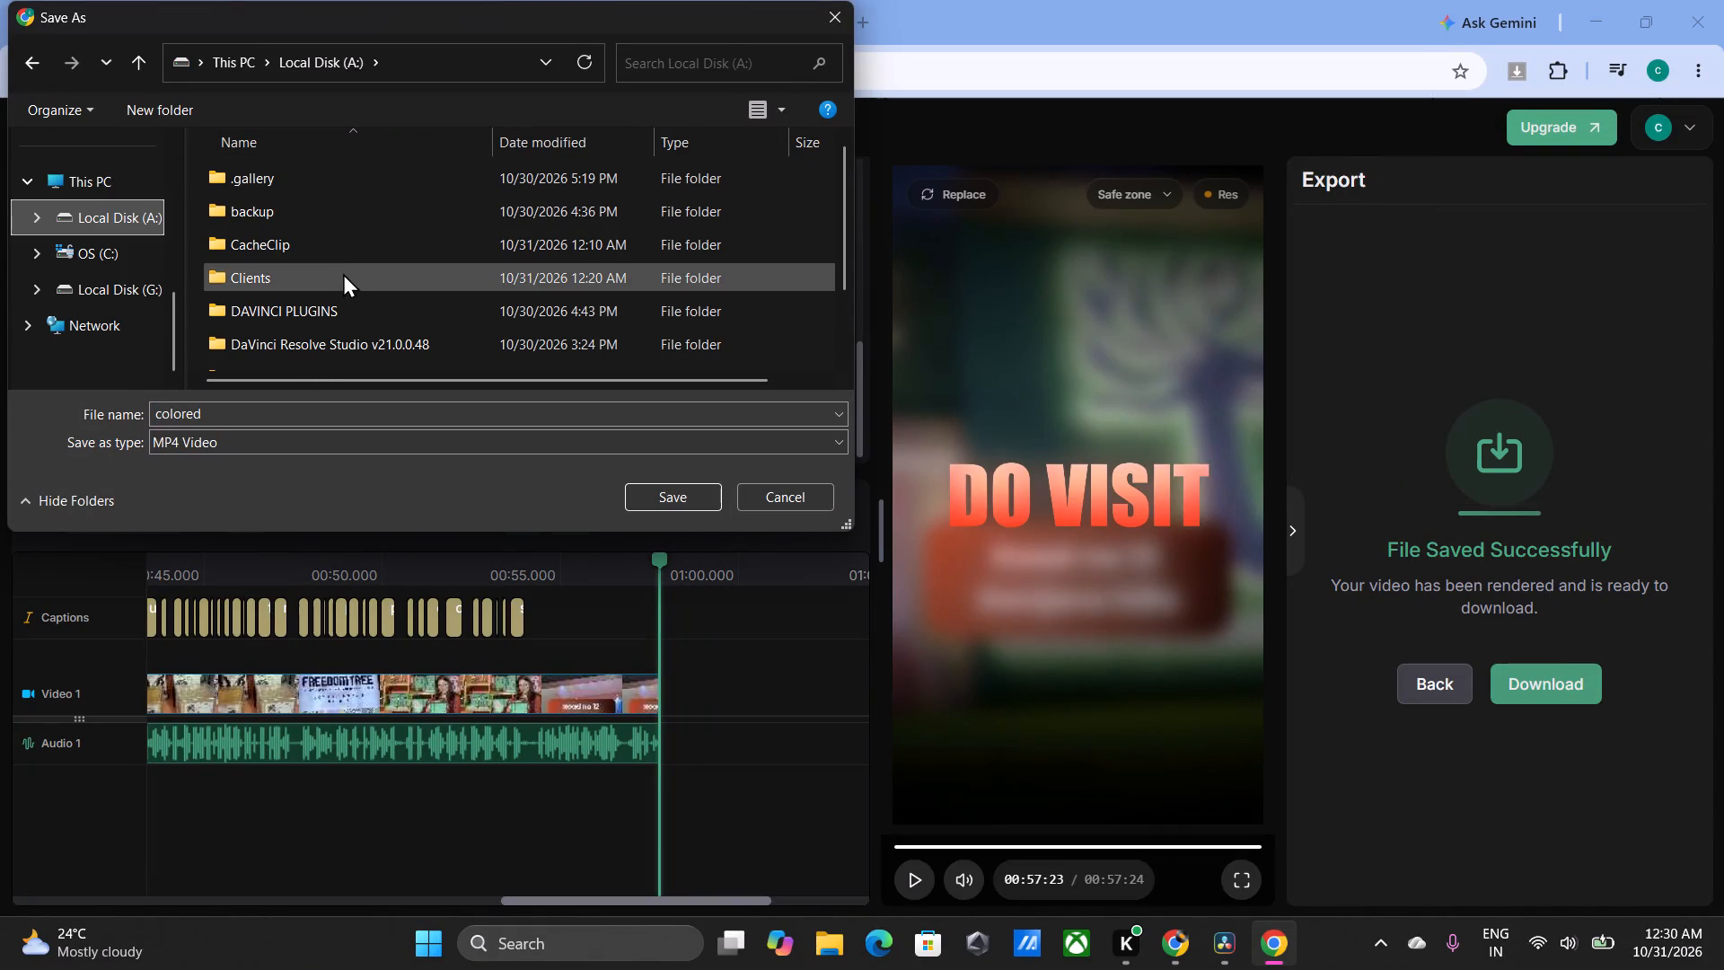
double_click(285, 280)
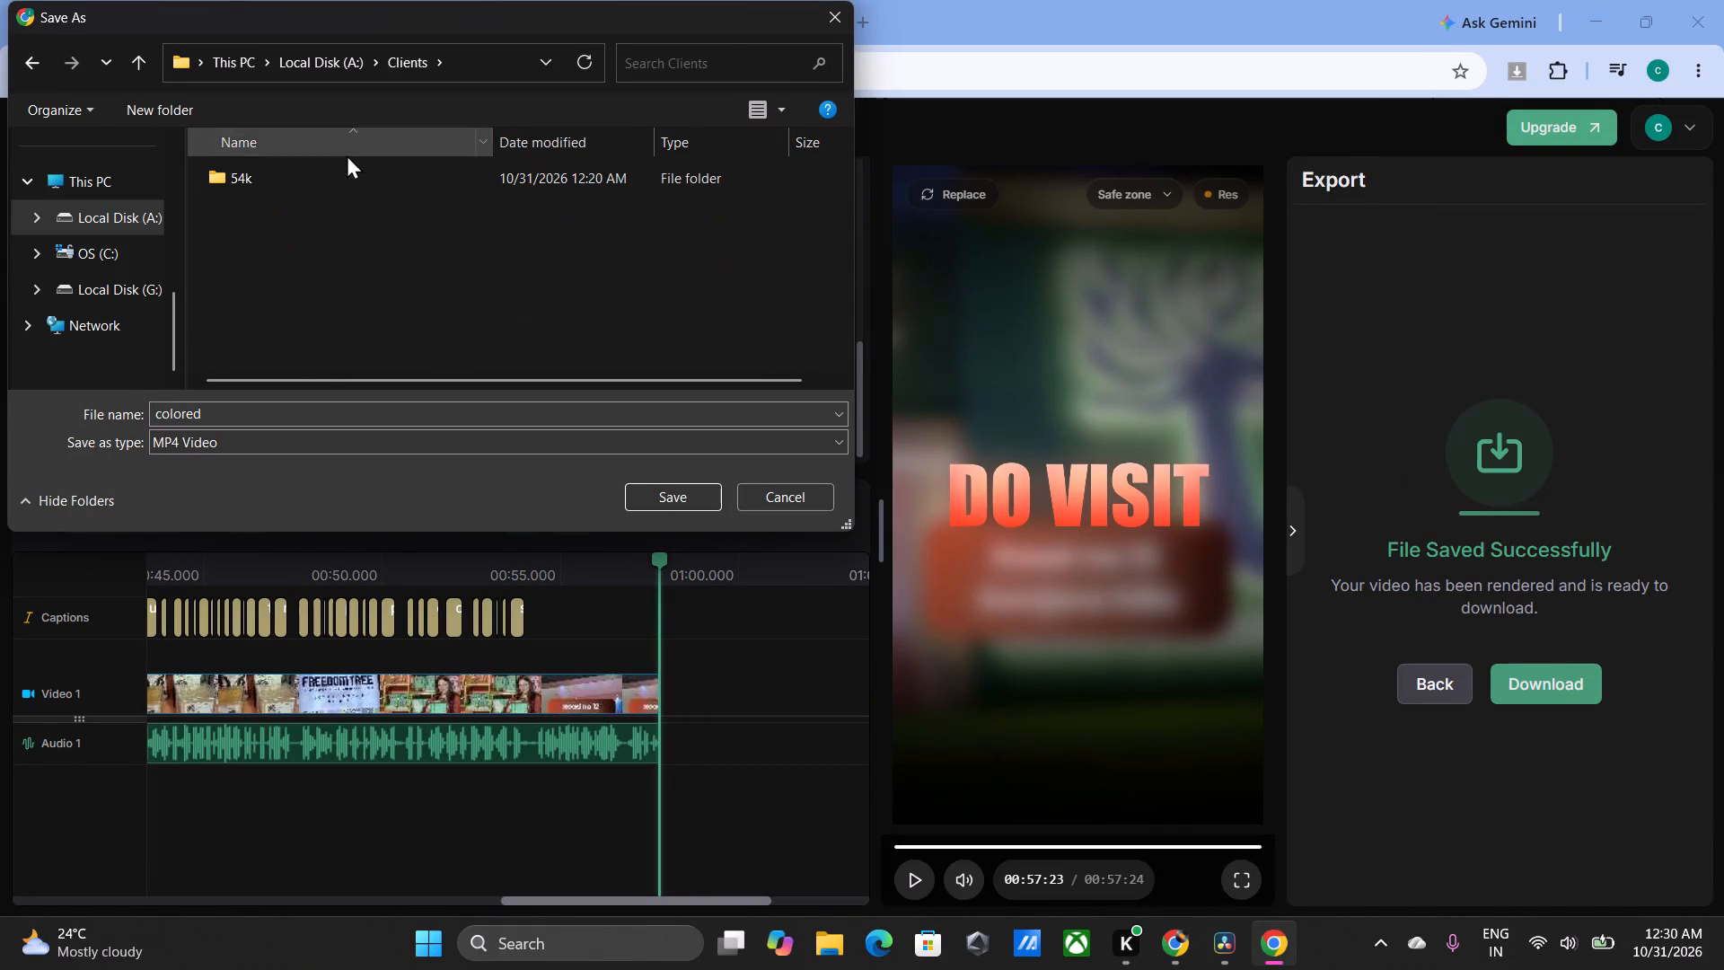
double_click(339, 181)
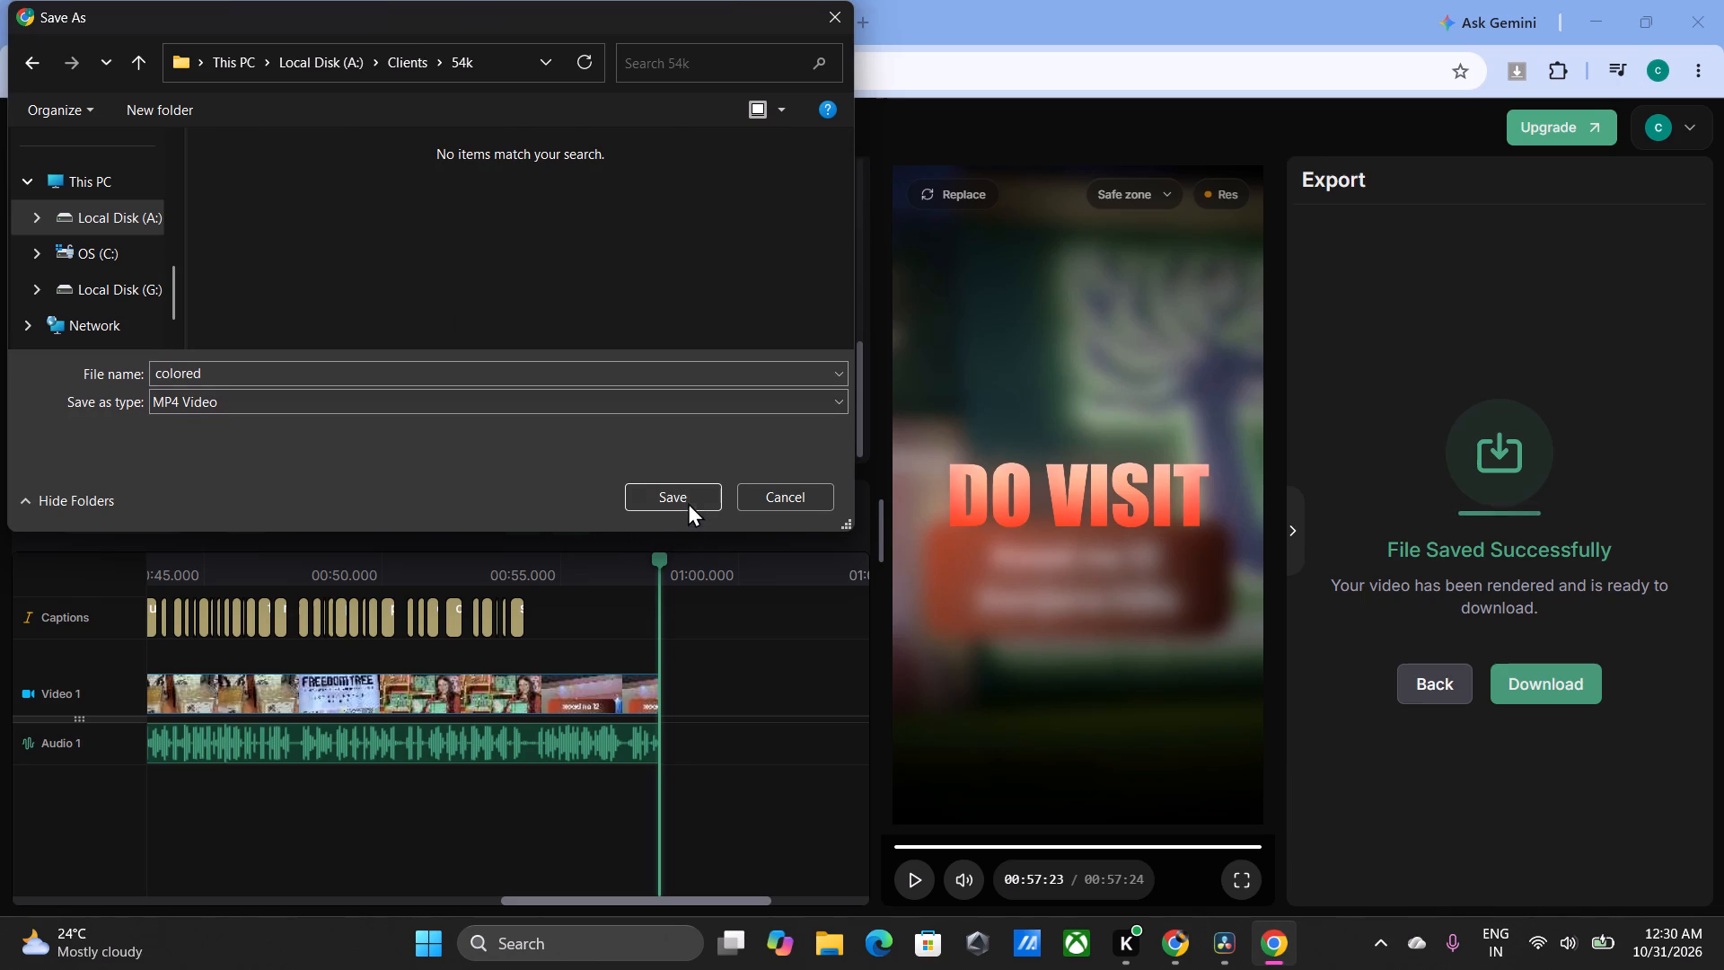
left_click(687, 501)
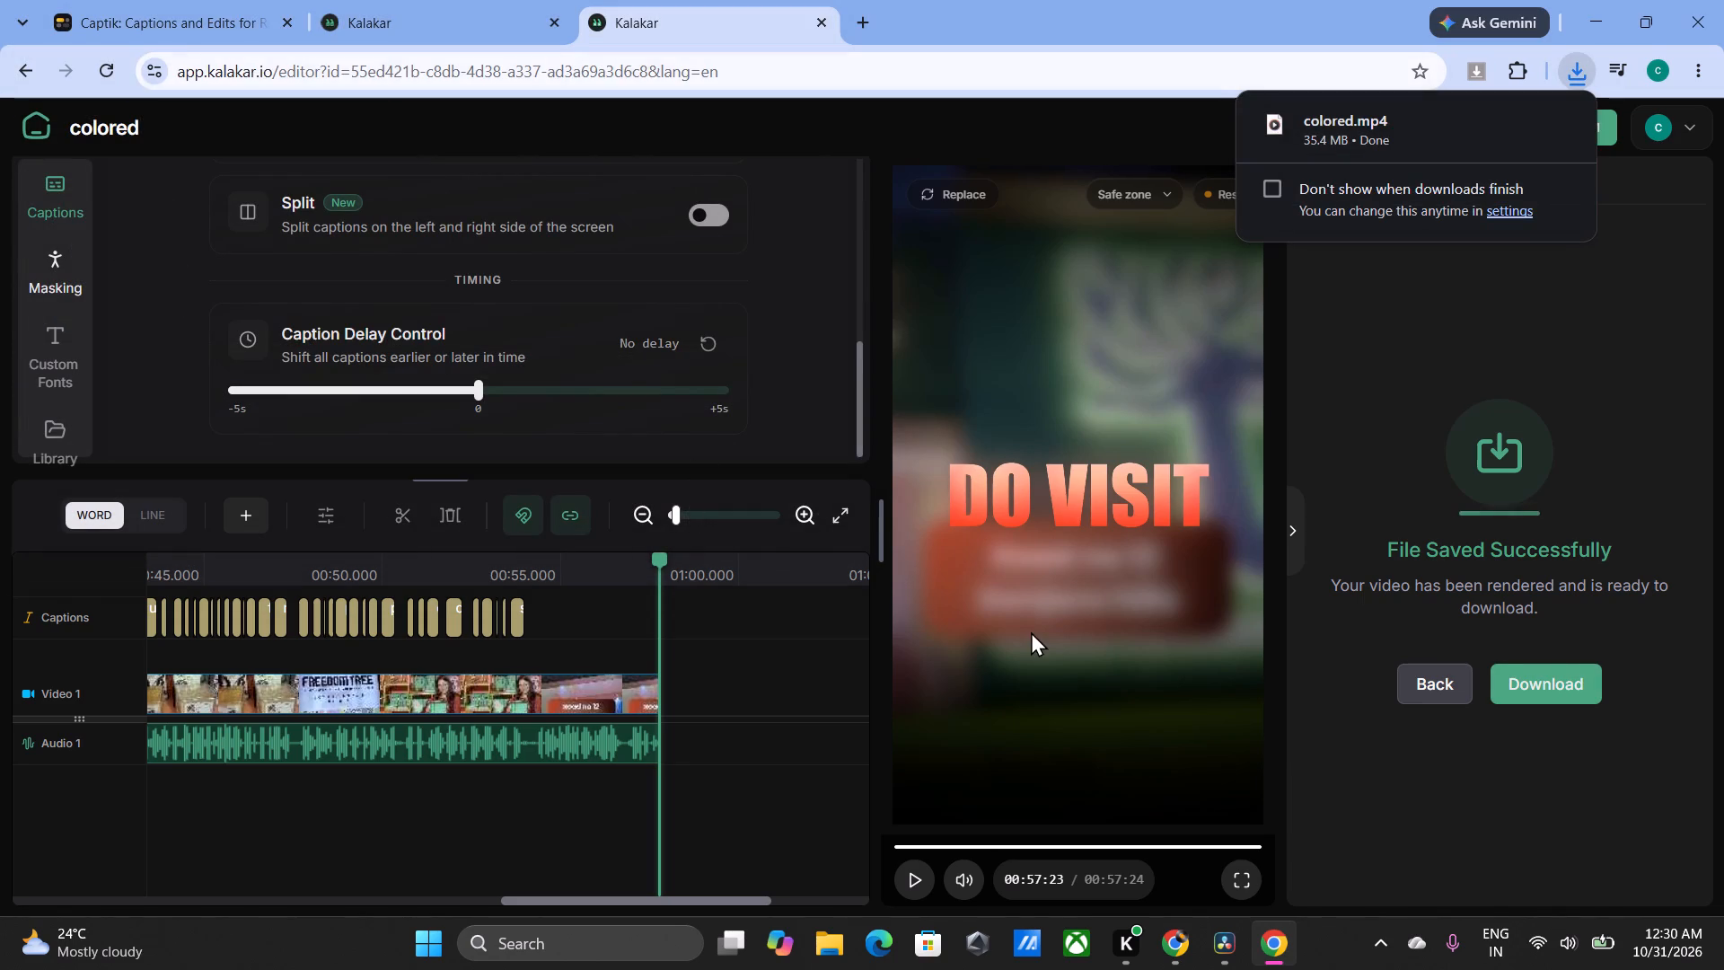
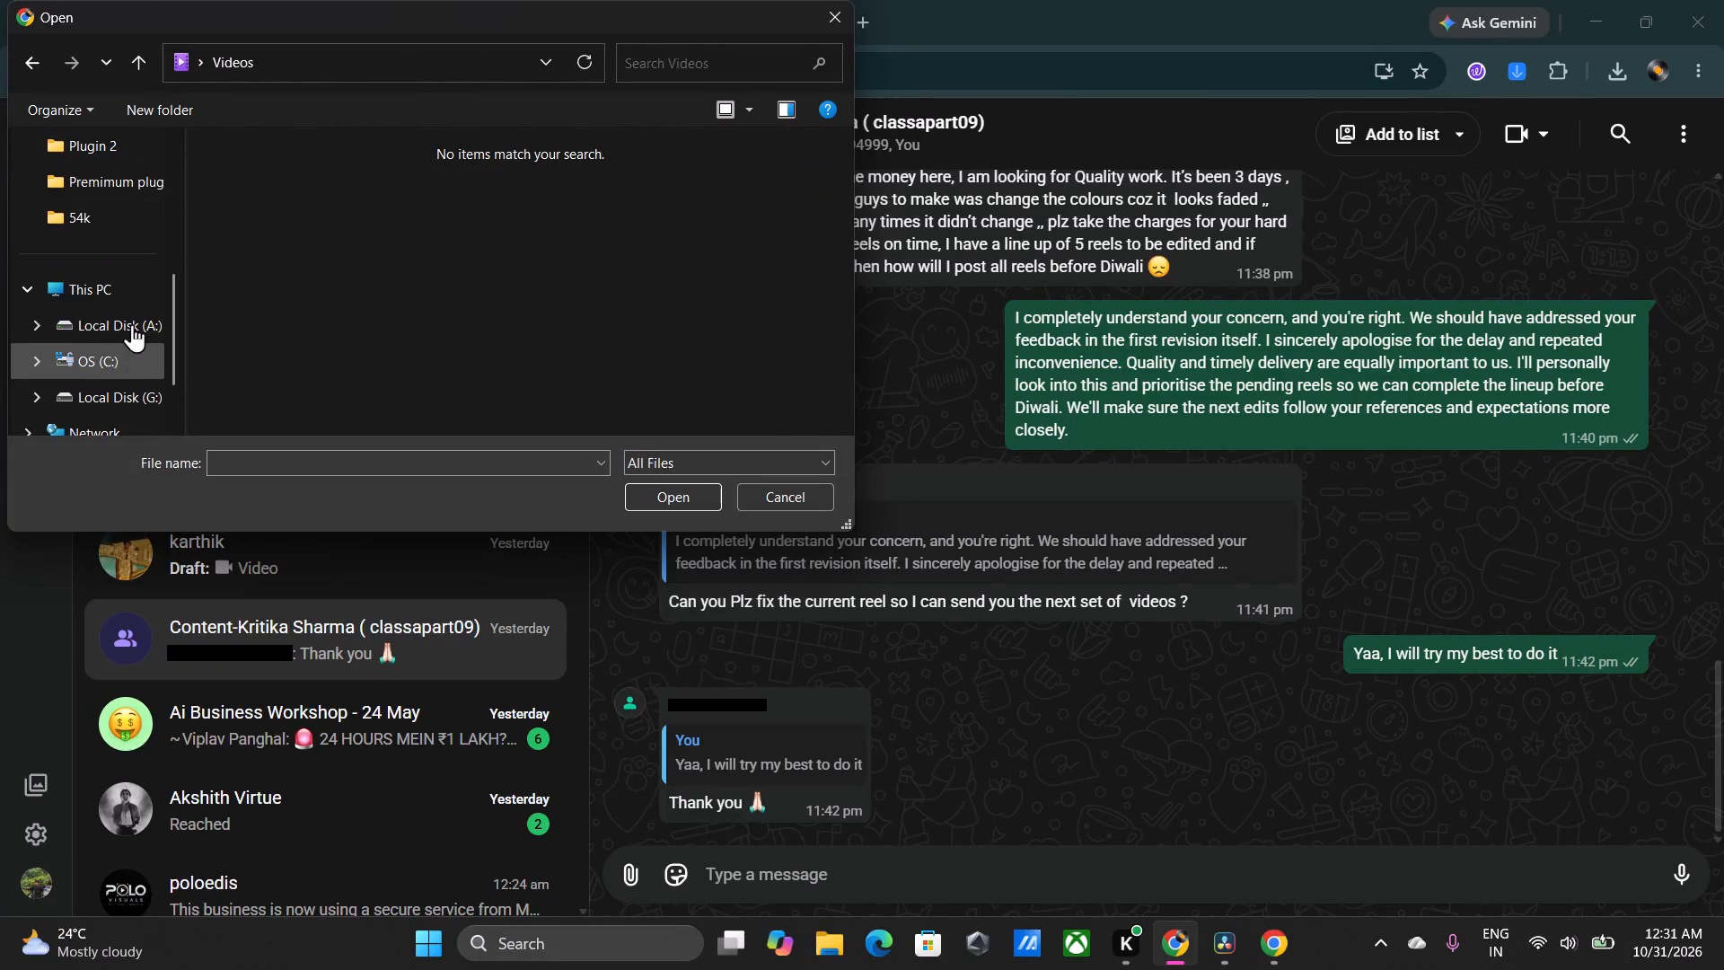
Choose the captioned "colored" video from the Clients > 54k folder on Local Disk (A:) to attach to the client's group chat.
left_click(132, 324)
double_click(330, 271)
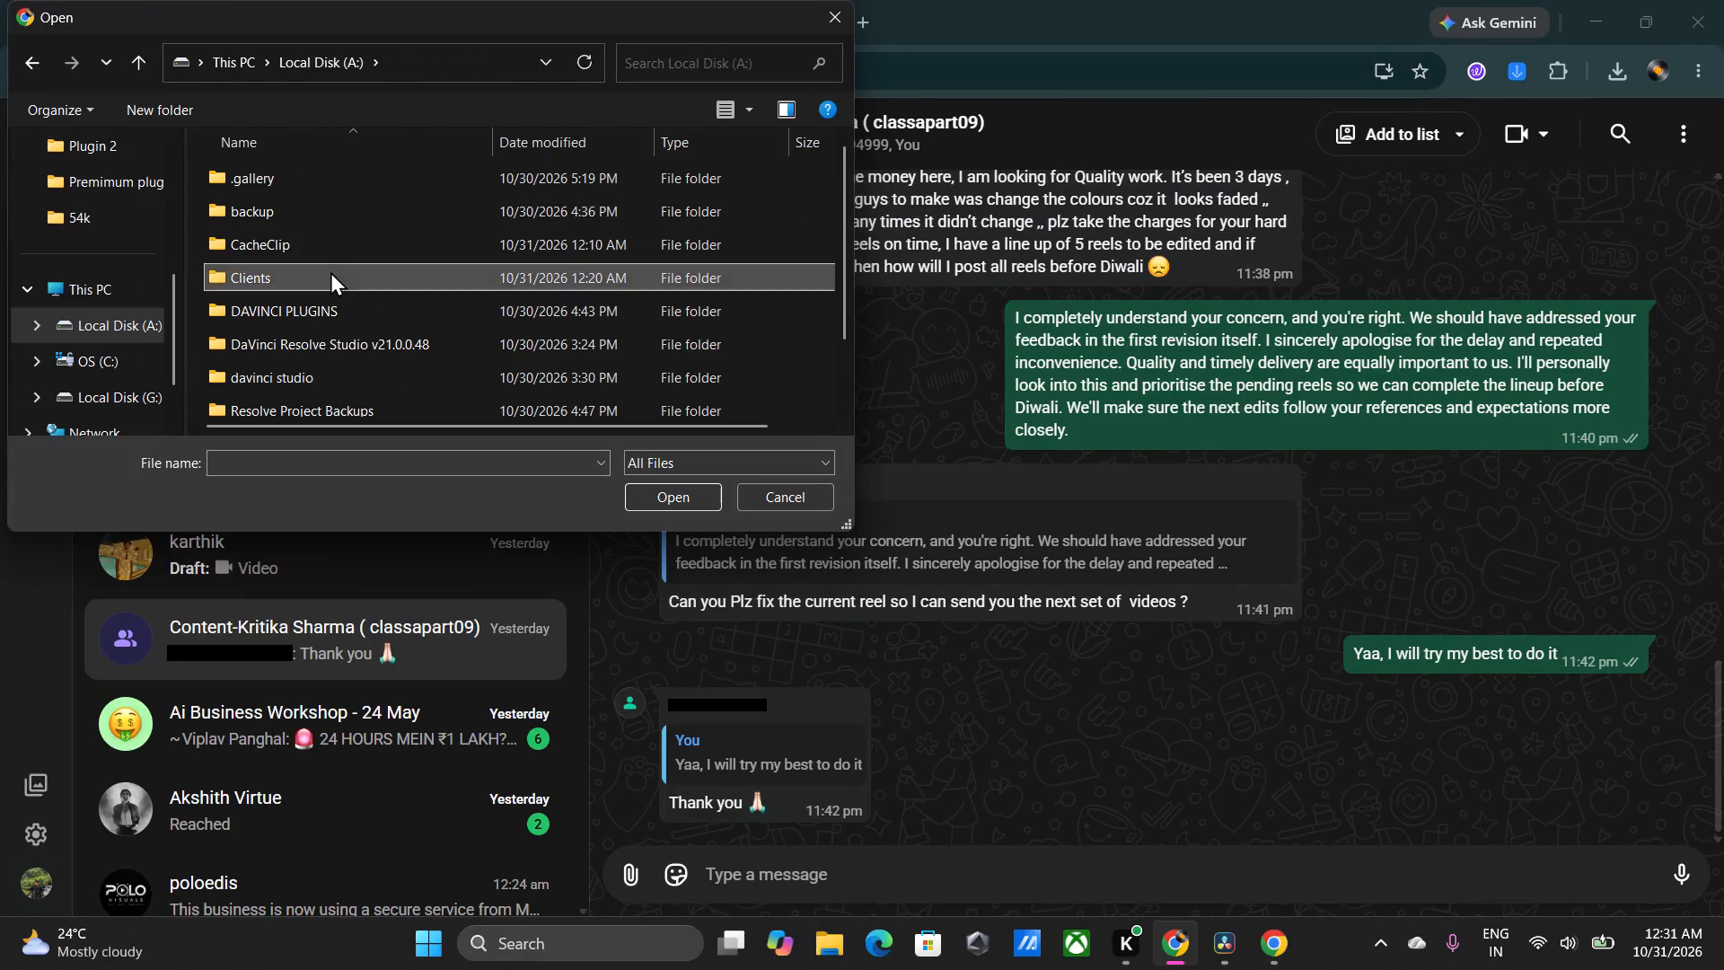
left_click(318, 172)
double_click(318, 172)
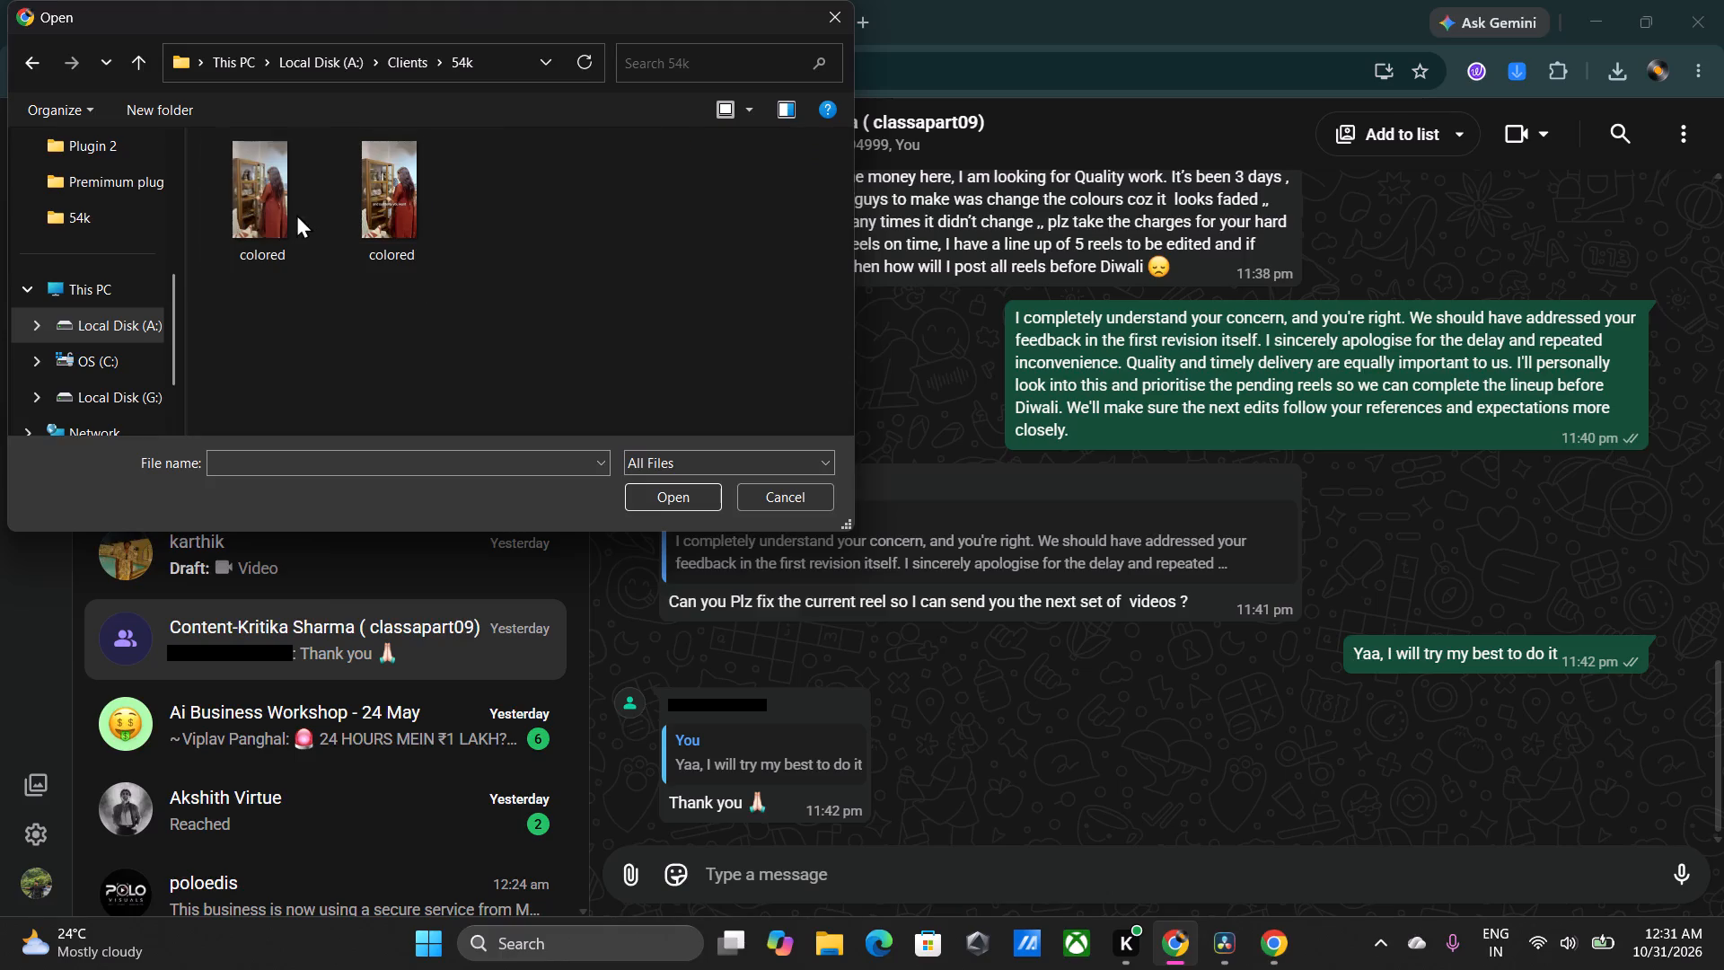
right_click(349, 345)
left_click(254, 318)
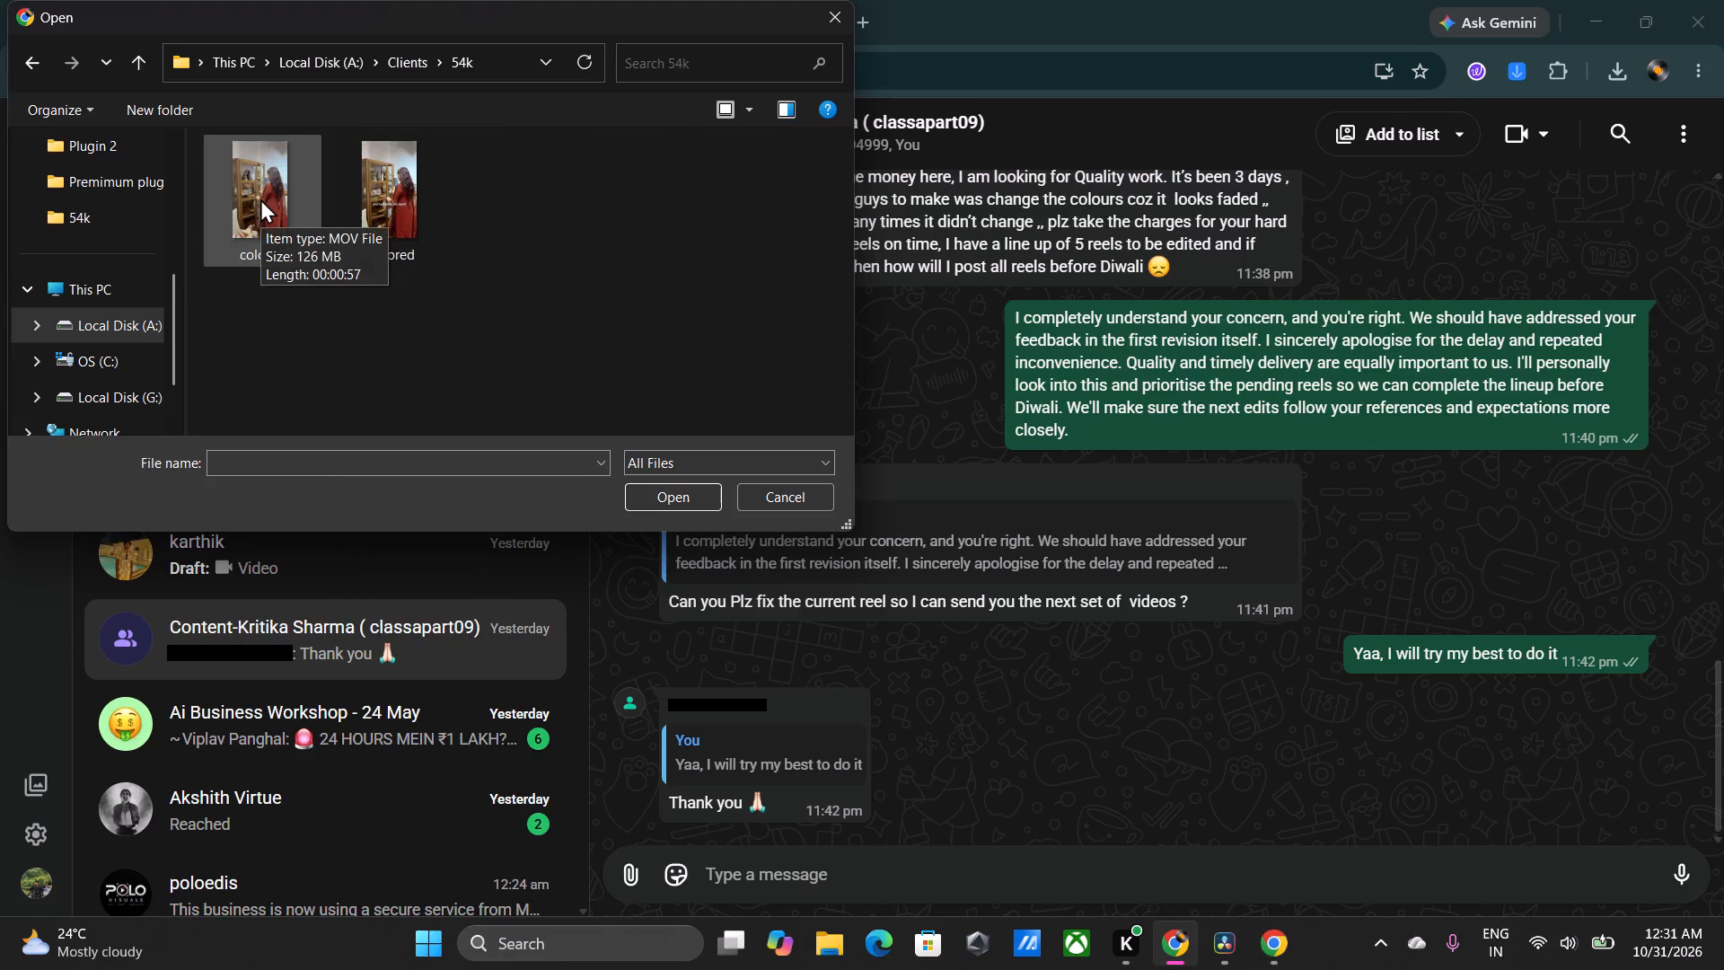
left_click(387, 186)
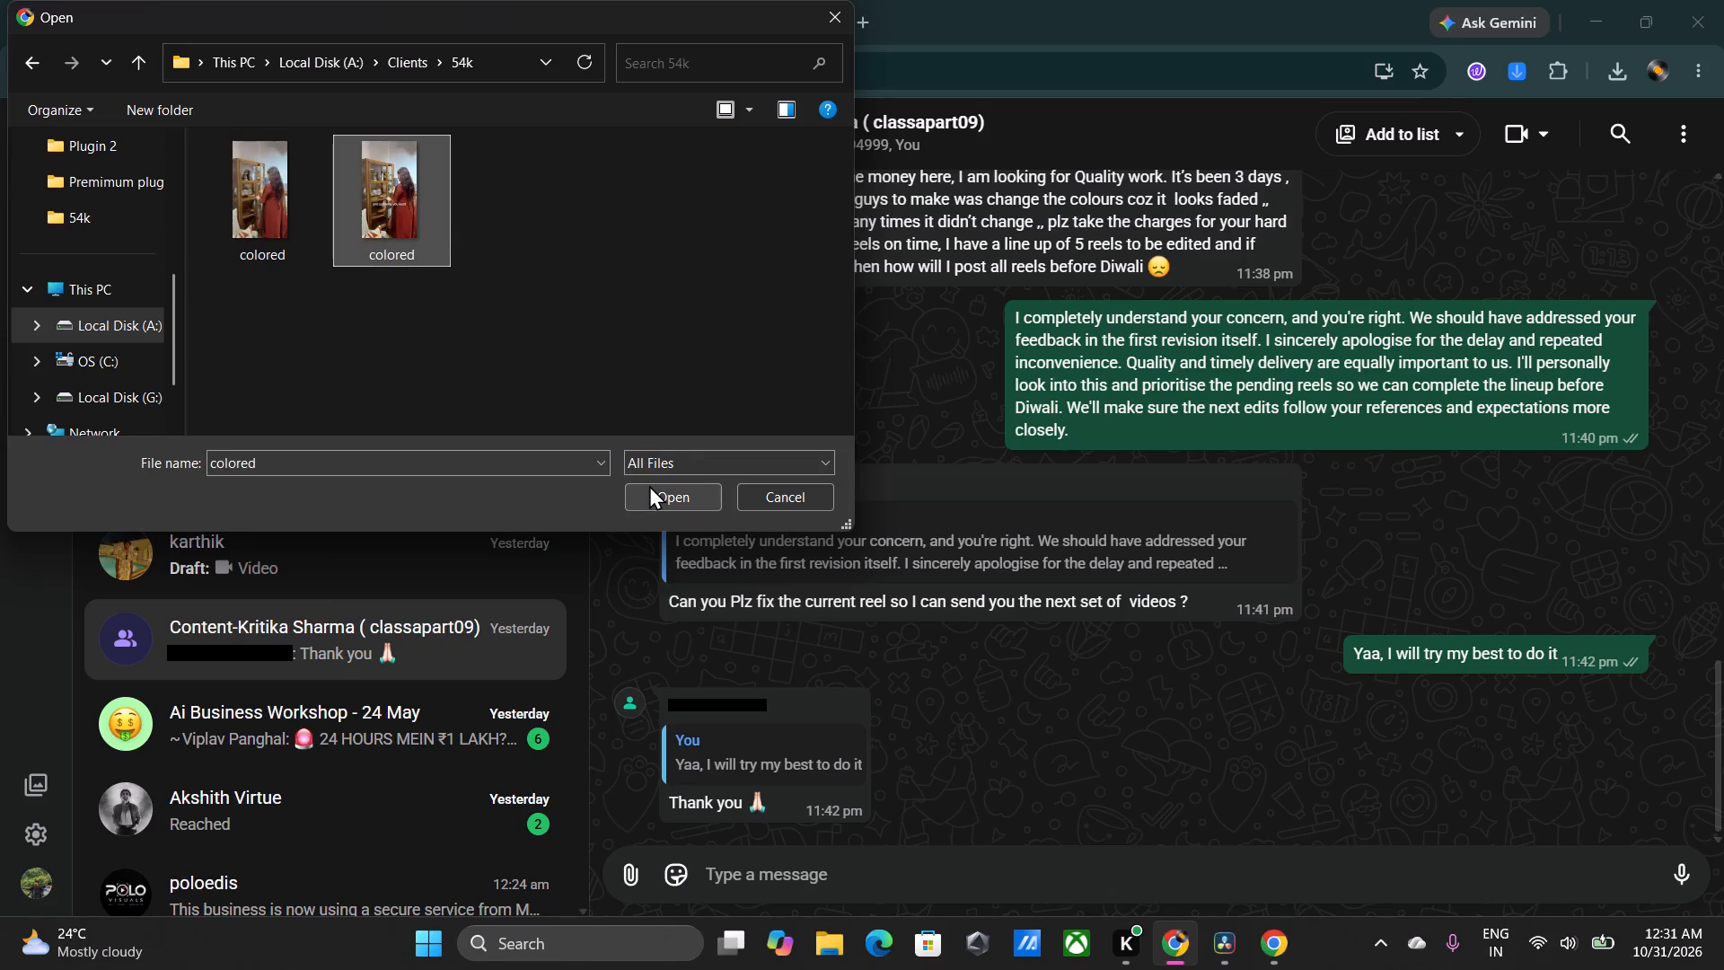